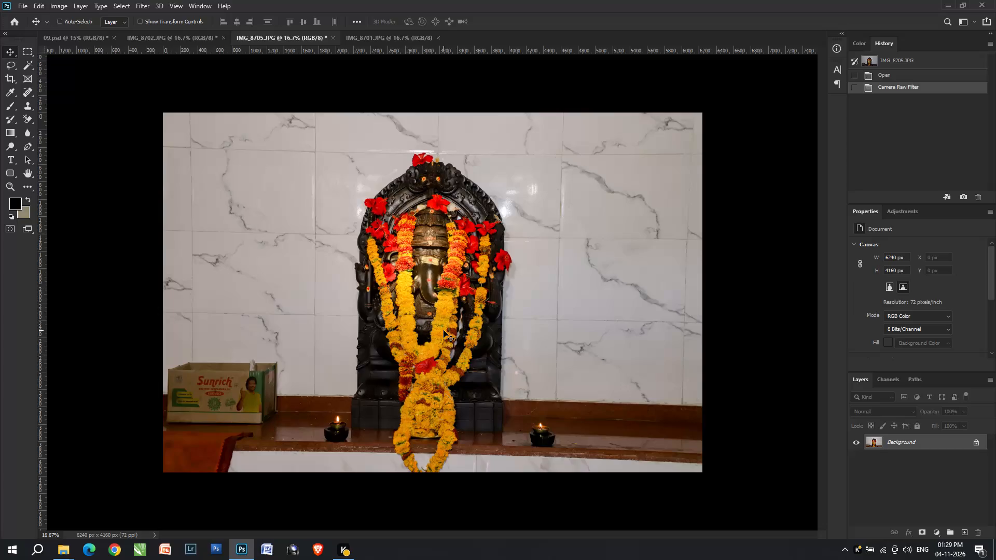
# Brighten the idol photo IMG_8705.JPG with Levels, setting the midtone input to 1.2 and the white input to 238.
pyautogui.hotkey('ctrl', 'l')
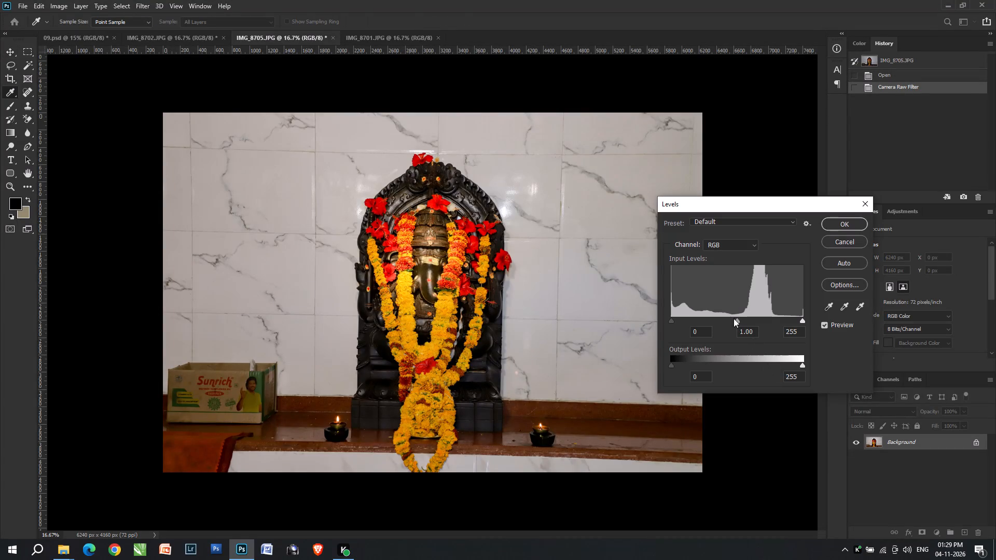
pyautogui.click(732, 318)
pyautogui.scroll(2, 779, 318)
pyautogui.click(791, 321)
pyautogui.press('Return')
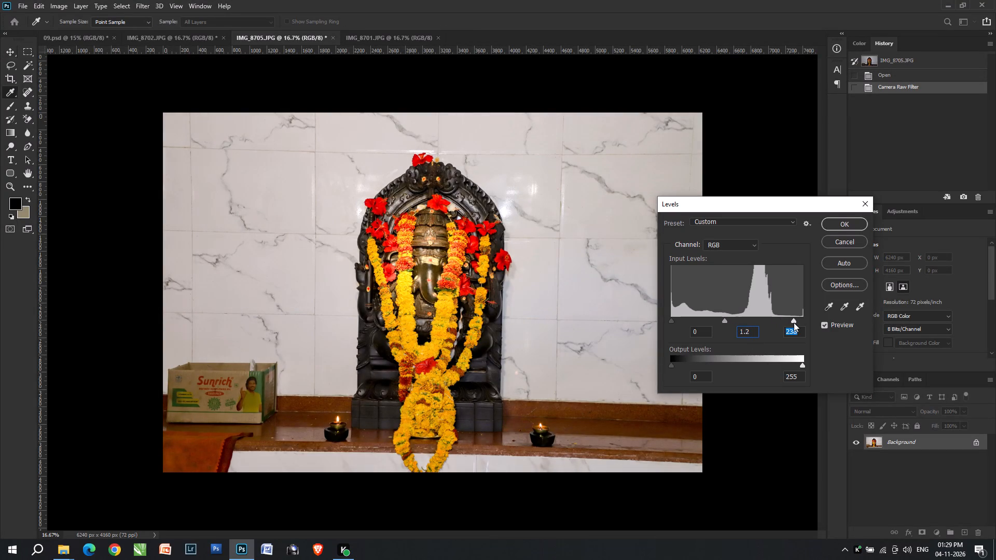
# Cut the whole idol photo and paste it into 09.psd directly above the Background layer.
pyautogui.hotkey('ctrl', 'a')
pyautogui.hotkey('ctrl', 'x')
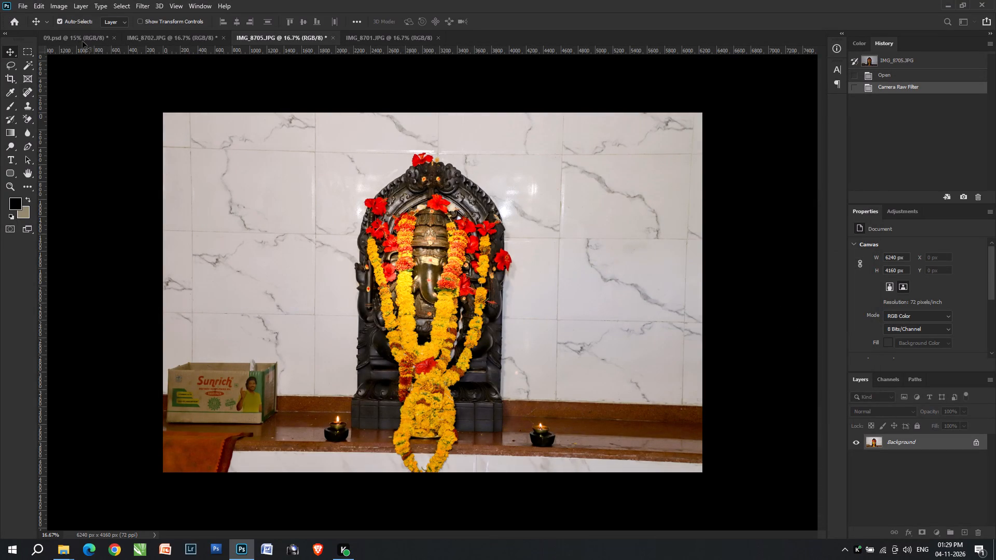
pyautogui.click(82, 41)
pyautogui.press('v')
pyautogui.press('v')
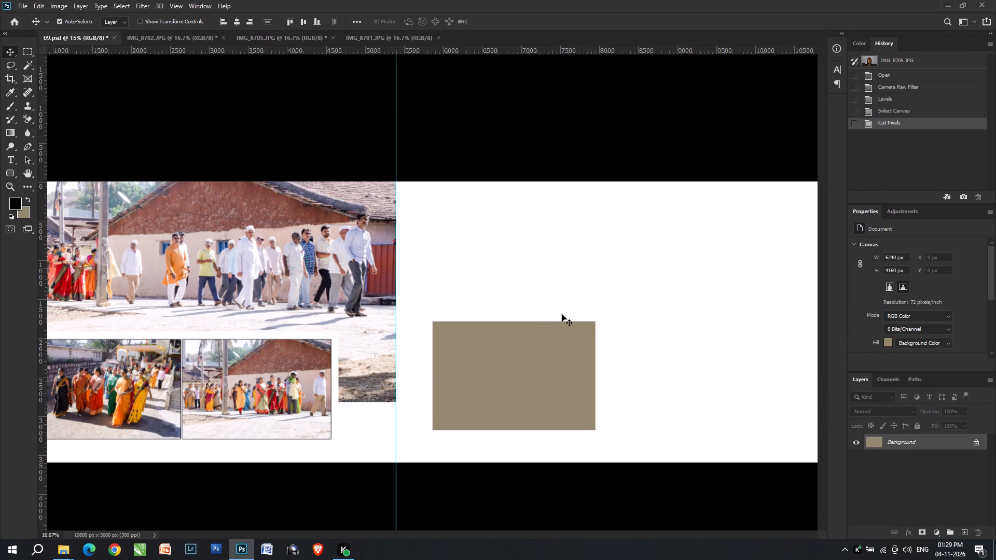
pyautogui.rightClick(646, 314)
pyautogui.click(662, 321)
pyautogui.click(517, 275)
pyautogui.click(699, 355)
pyautogui.press('space')
pyautogui.press('space')
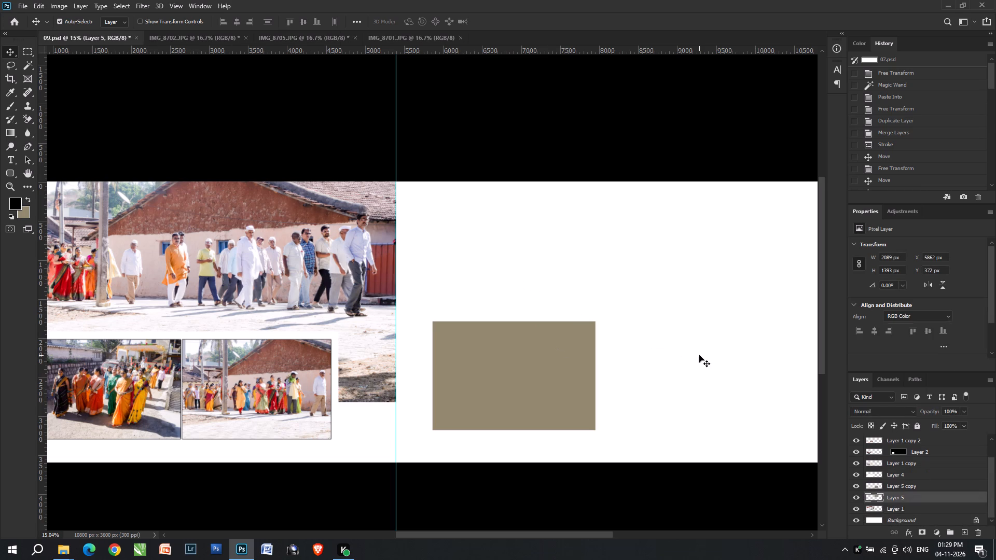
pyautogui.moveTo(696, 355); pyautogui.dragTo(562, 343)
pyautogui.rightClick(496, 329)
pyautogui.rightClick(437, 314)
pyautogui.moveTo(465, 328); pyautogui.dragTo(463, 321)
pyautogui.hotkey('ctrl', 'v')
# Move the pasted idol photo onto the right-hand page and scale it to about 86.5% to match the page height.
pyautogui.hotkey('ctrl', 't')
pyautogui.press('v')
pyautogui.press('v')
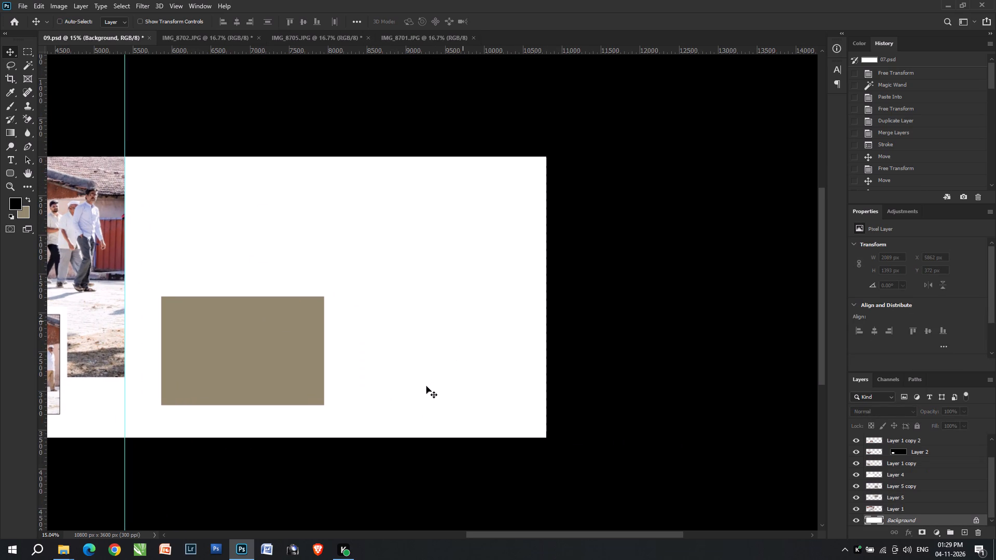
pyautogui.moveTo(412, 404); pyautogui.dragTo(528, 356)
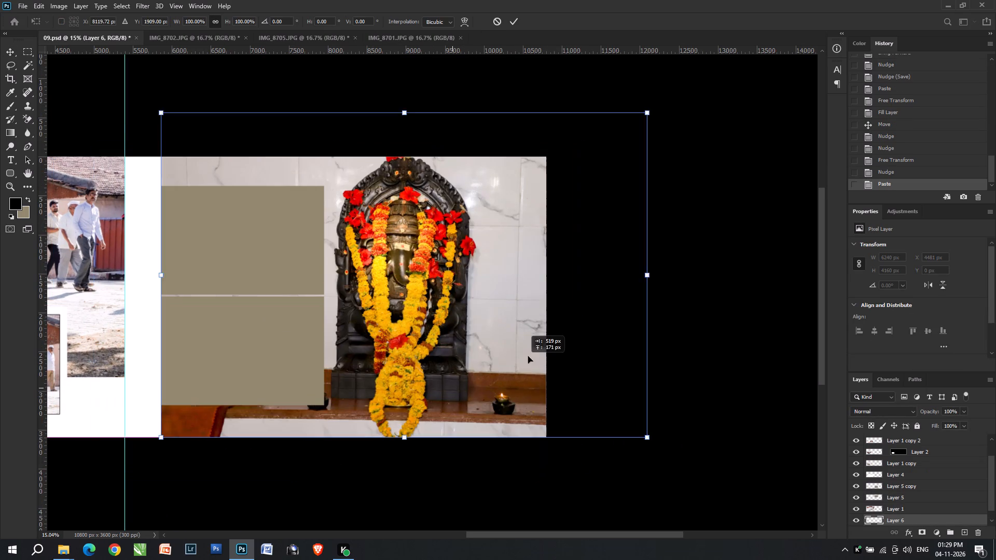
pyautogui.moveTo(528, 356); pyautogui.dragTo(534, 368)
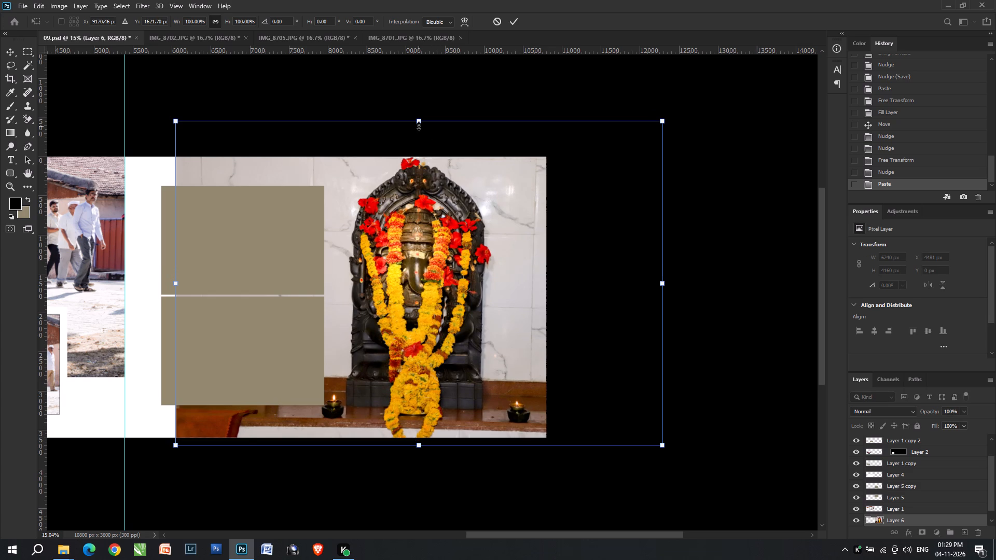
pyautogui.moveTo(419, 126); pyautogui.dragTo(418, 164)
pyautogui.moveTo(418, 451); pyautogui.dragTo(422, 440)
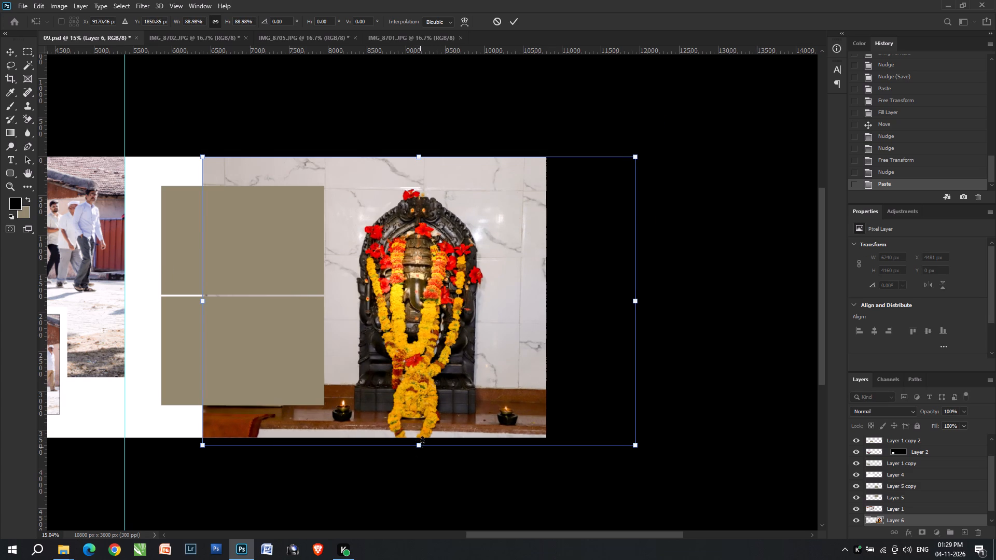
pyautogui.moveTo(422, 440); pyautogui.dragTo(422, 439)
pyautogui.moveTo(421, 431); pyautogui.dragTo(420, 437)
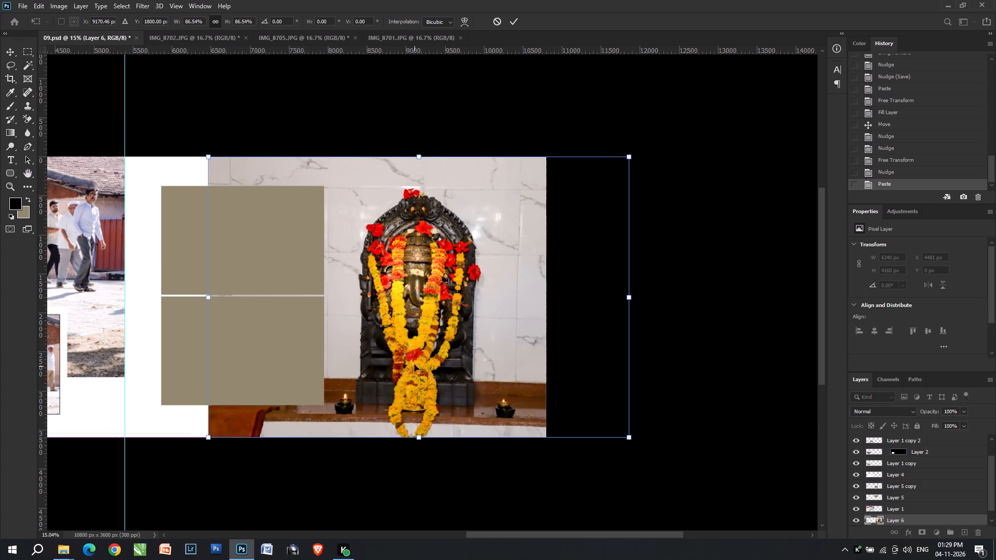
pyautogui.keyDown('shift'); pyautogui.moveTo(421, 363); pyautogui.dragTo(436, 363); pyautogui.keyUp('shift')
# Enlarge the idol photo to about 91.5% and rotate it about -0.9° to straighten the idol.
pyautogui.press('space')
pyautogui.press('space')
pyautogui.moveTo(427, 341); pyautogui.dragTo(552, 374)
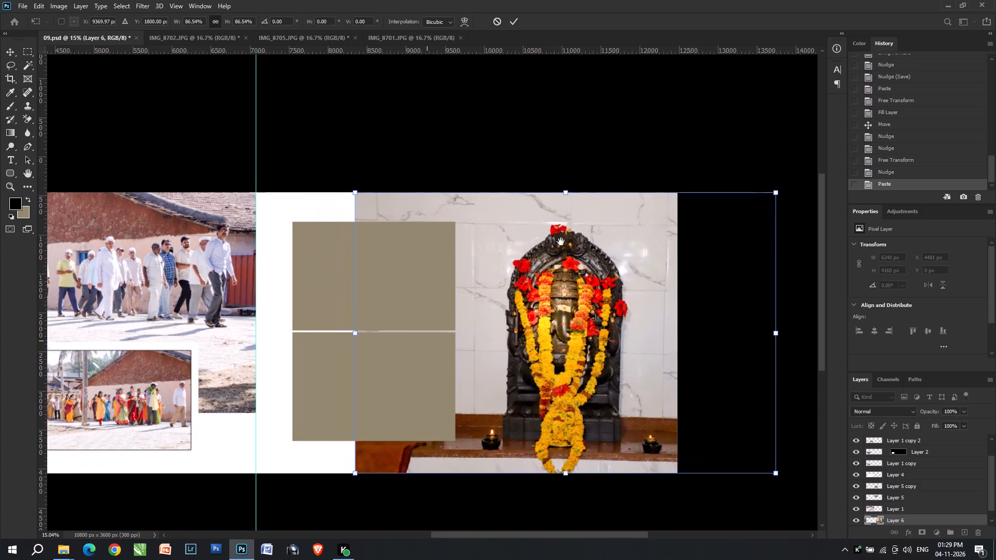
pyautogui.moveTo(585, 193); pyautogui.dragTo(586, 183)
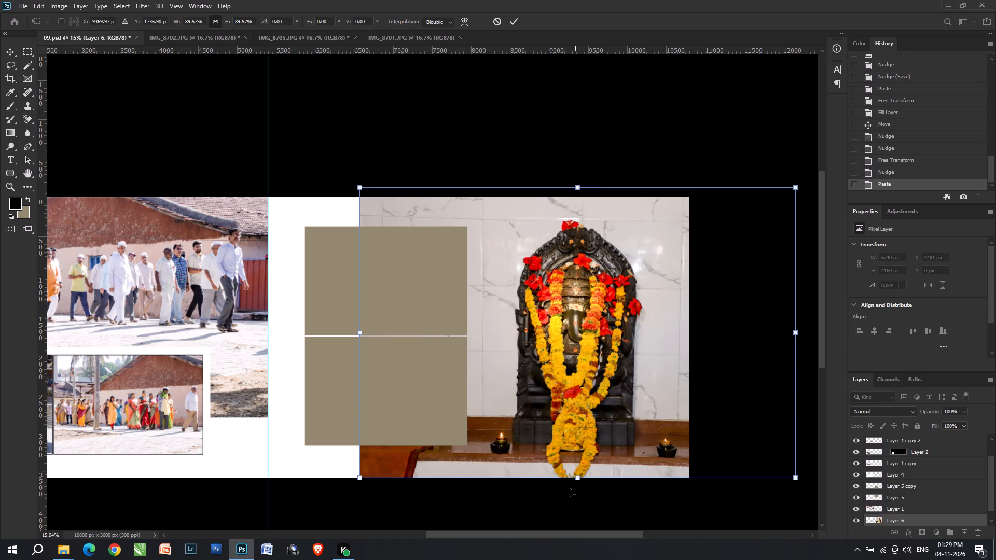
pyautogui.moveTo(575, 479); pyautogui.dragTo(575, 485)
pyautogui.click(585, 506)
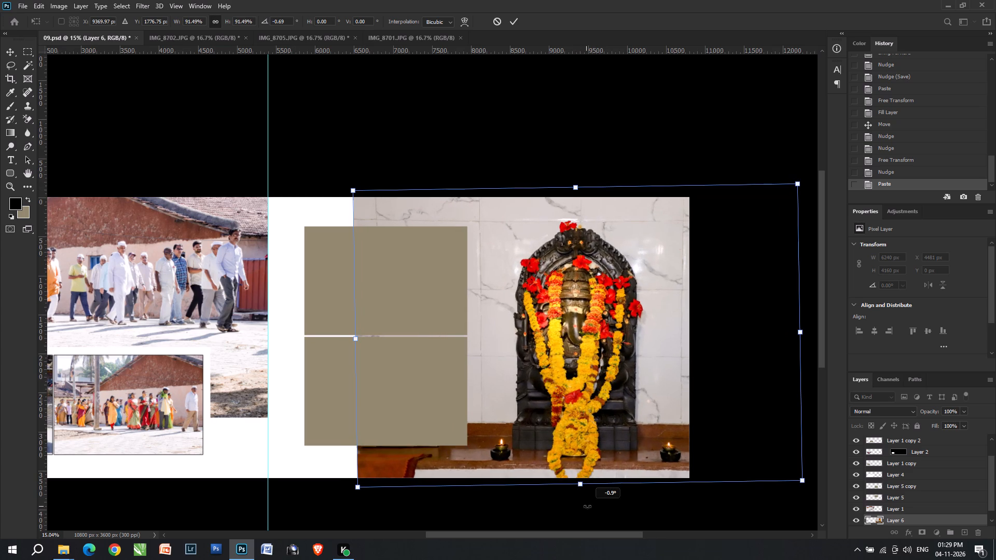
# Nudge the idol photo left, enlarge it to about 92.9%, and apply the transform.
pyautogui.press('Left')
pyautogui.press('Left')
pyautogui.press('Left')
pyautogui.press('Left')
pyautogui.press('Left')
pyautogui.press('Left')
pyautogui.press('Left')
pyautogui.press('Left')
pyautogui.press('Left')
pyautogui.press('Left')
pyautogui.press('Left')
pyautogui.press('Left')
pyautogui.press('Left')
pyautogui.press('Left')
pyautogui.press('Left')
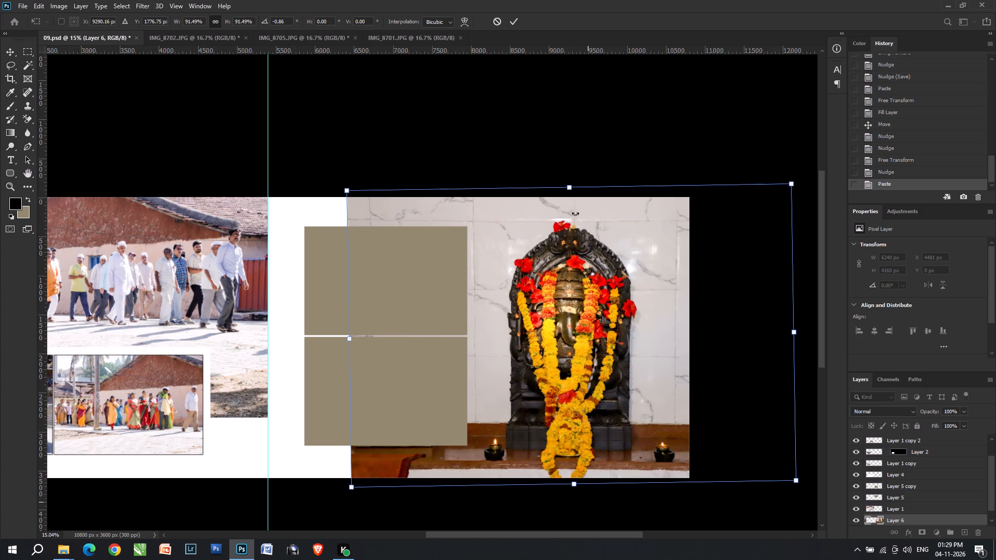
pyautogui.moveTo(573, 187); pyautogui.dragTo(574, 183)
pyautogui.press('Left')
pyautogui.press('Left')
pyautogui.press('Return')
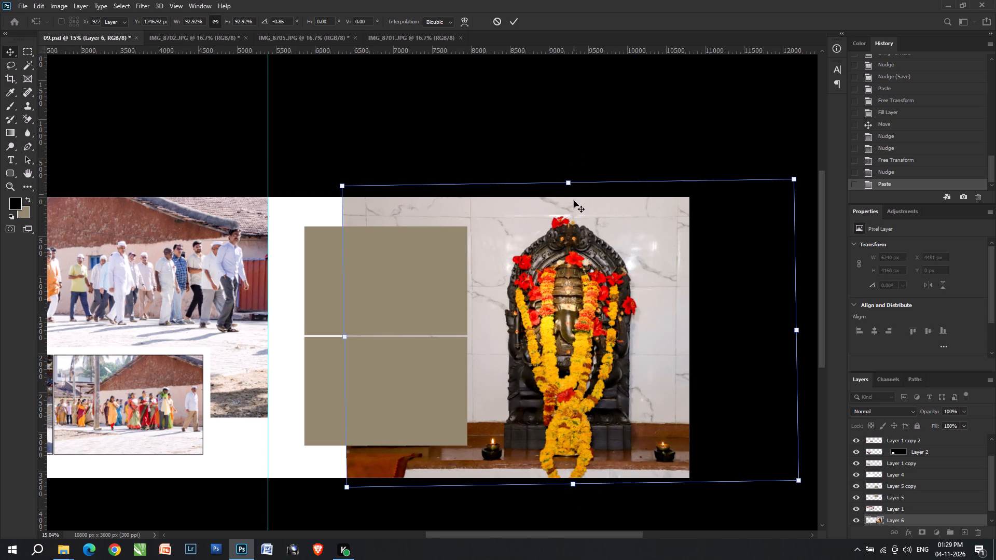
pyautogui.press('Right')
pyautogui.press('Right')
pyautogui.press('v')
pyautogui.press('v')
pyautogui.click(557, 338)
# Preview the spread in CMYK proof colours and rescale the idol photo to about 98.8%.
pyautogui.hotkey('ctrl', 't')
pyautogui.click(569, 452)
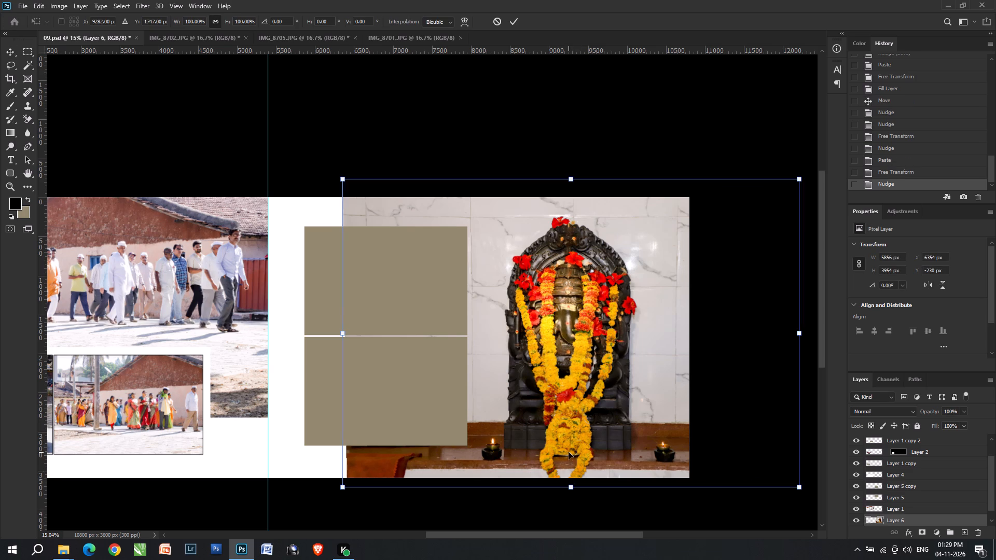
pyautogui.hotkey('ctrl', 'y')
pyautogui.hotkey('ctrl', 't')
pyautogui.click(574, 486)
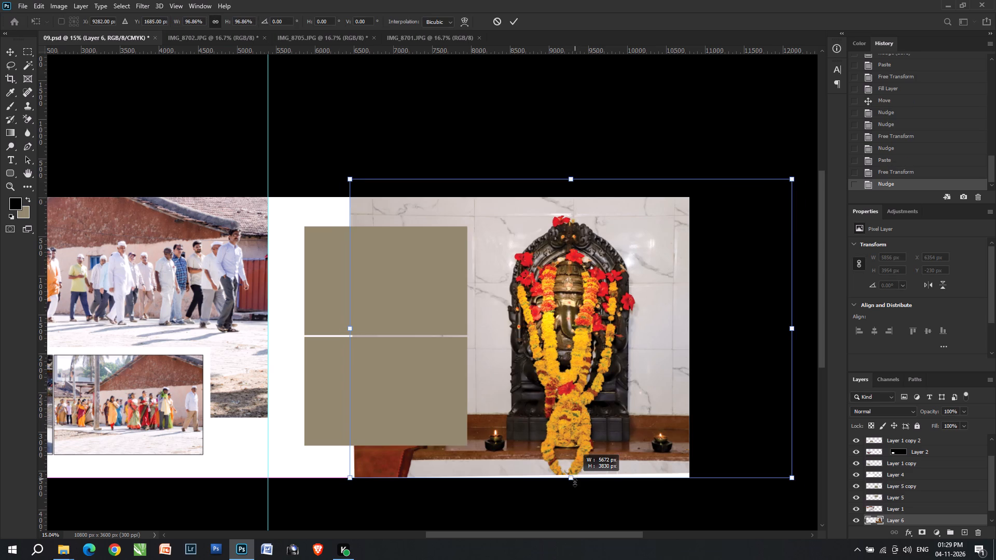
pyautogui.press('Down')
pyautogui.press('Down')
pyautogui.press('Down')
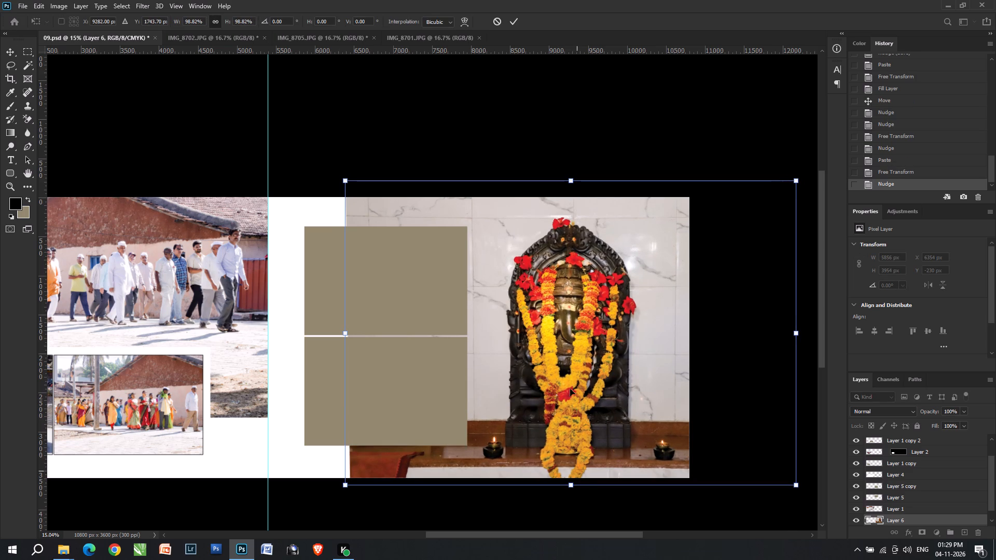
pyautogui.press('Return')
pyautogui.press('v')
pyautogui.press('v')
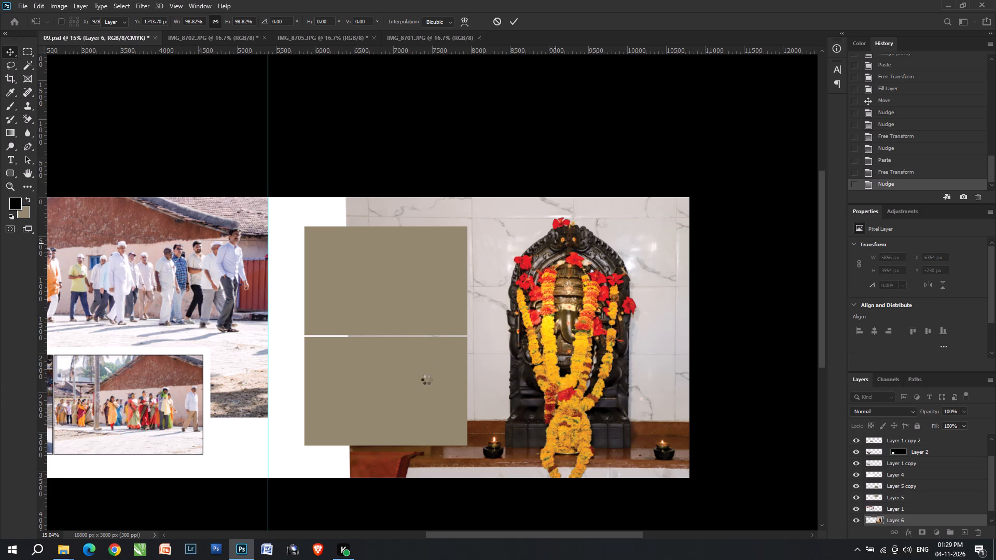
# Move both beige placeholder rectangles together slightly left to about X 5736 px.
pyautogui.click(426, 380)
pyautogui.keyDown('shift'); pyautogui.click(425, 303); pyautogui.keyUp('shift')
pyautogui.moveTo(445, 379); pyautogui.dragTo(435, 378)
# Sample the light grey marble wall behind the idol and make it the background colour.
pyautogui.press('i')
pyautogui.moveTo(457, 301); pyautogui.dragTo(486, 314)
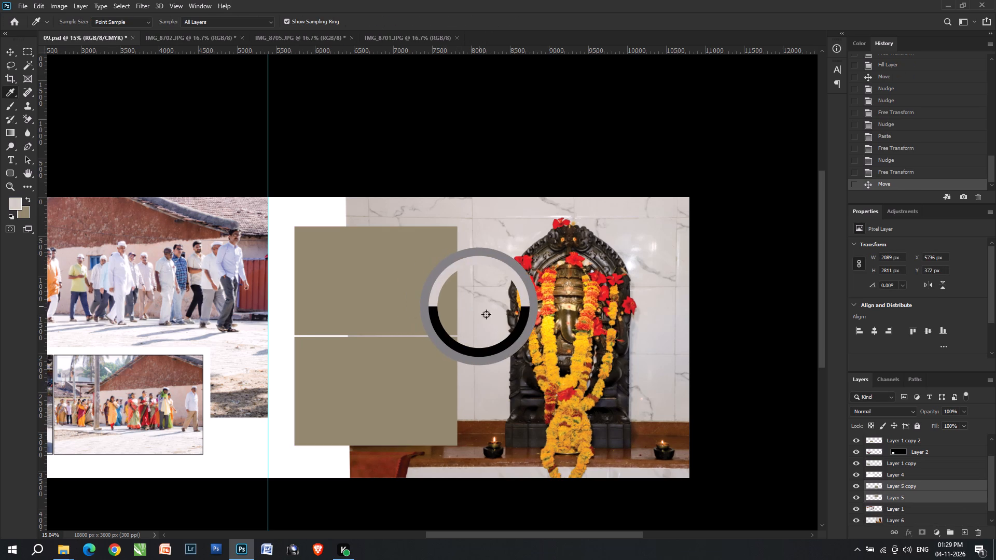
pyautogui.moveTo(486, 314); pyautogui.dragTo(492, 321)
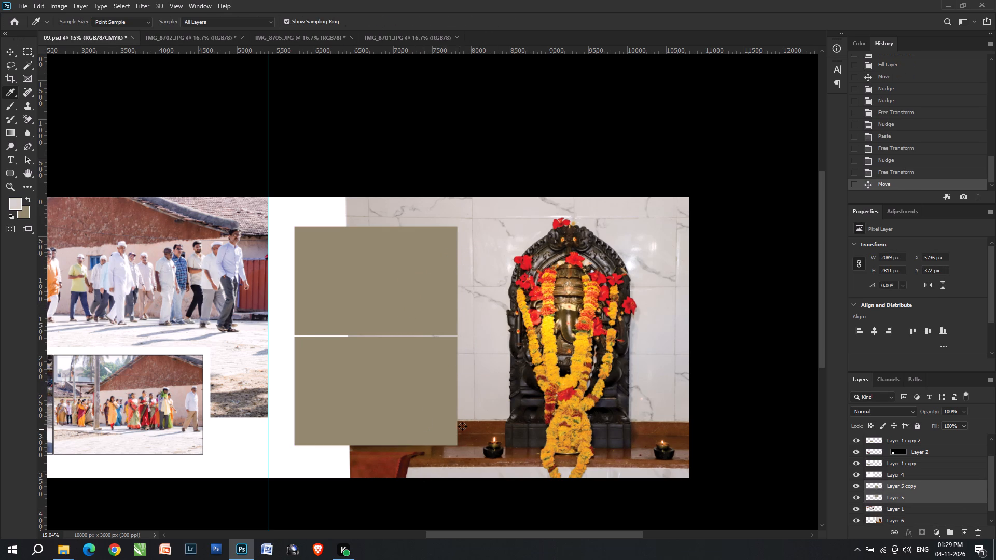
pyautogui.press('x')
# Set the foreground colour to a dark greyish brown.
pyautogui.click(12, 204)
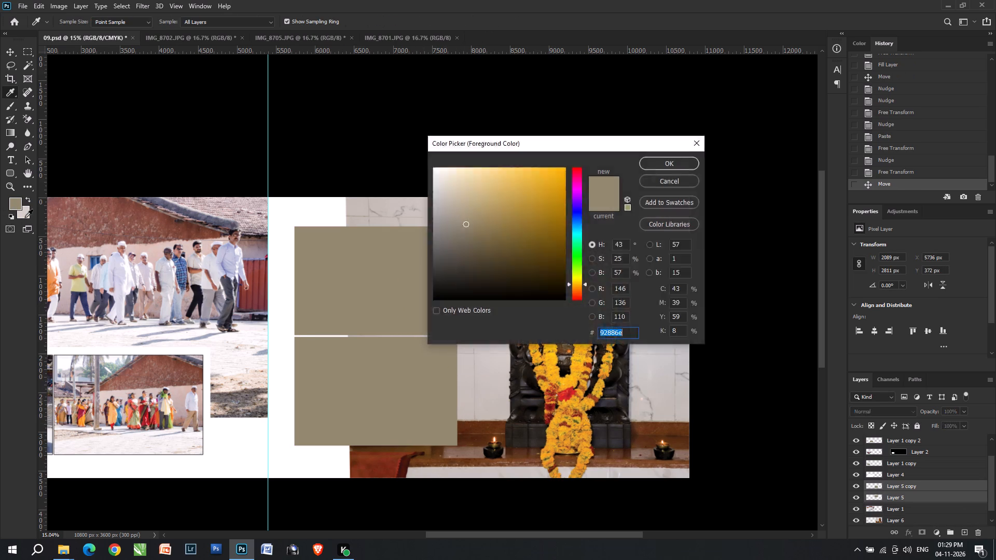
pyautogui.click(25, 217)
pyautogui.moveTo(460, 254); pyautogui.dragTo(468, 260)
pyautogui.press('Return')
# Marquee-select the full-height page area over the idol photo, starting just inside its tilted left edge at about X 6451 px.
pyautogui.press('v')
pyautogui.press('v')
pyautogui.rightClick(515, 331)
pyautogui.click(524, 338)
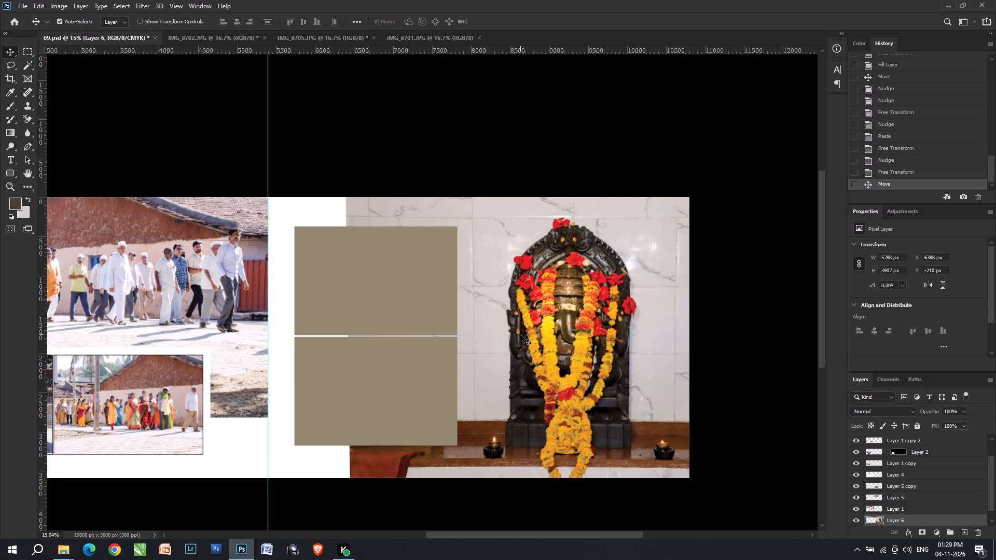
pyautogui.press('m')
pyautogui.press('m')
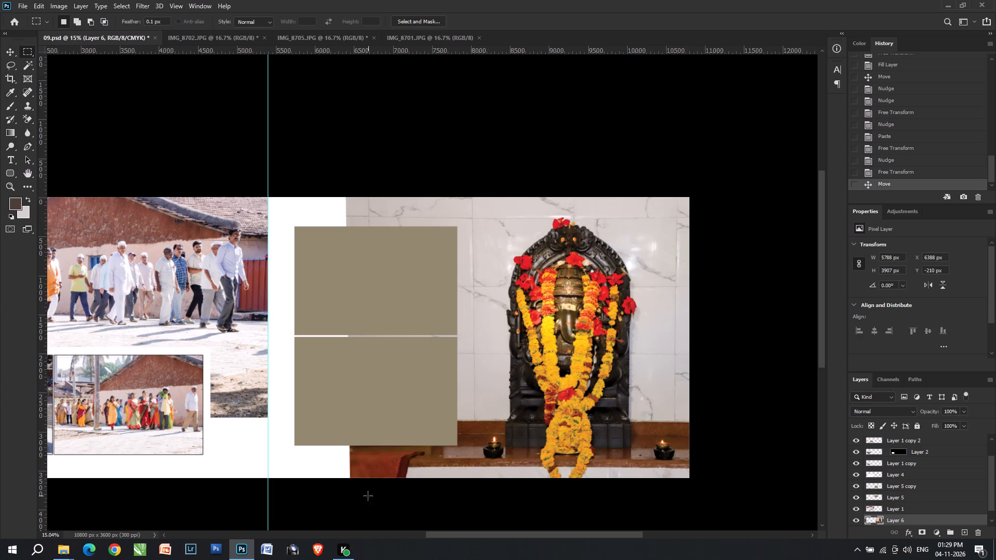
pyautogui.moveTo(349, 484); pyautogui.dragTo(702, 167)
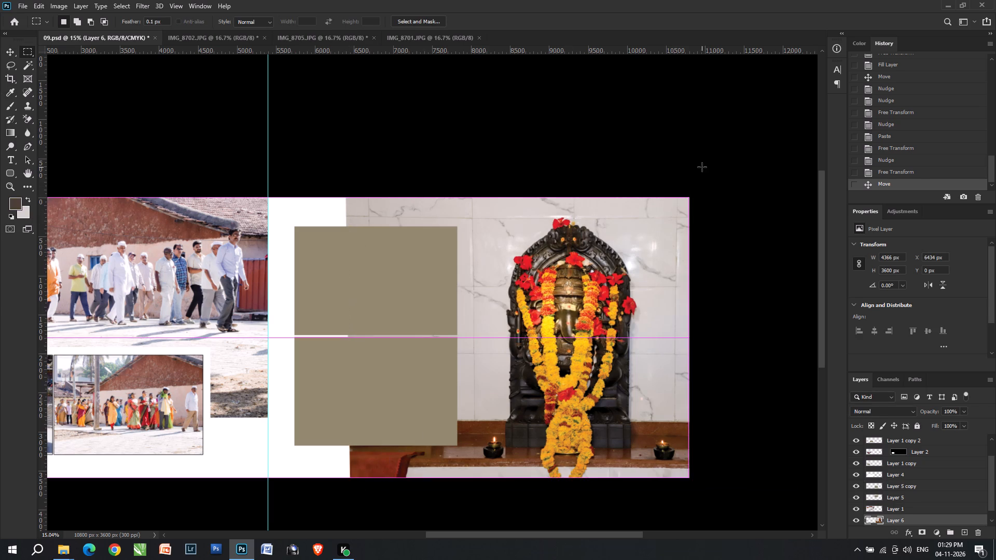
pyautogui.press('Right')
pyautogui.press('Right')
pyautogui.press('Right')
pyautogui.press('Left')
pyautogui.press('Right')
# Copy the selected area of the Background layer onto a new layer beneath the idol photo.
pyautogui.scroll(-2, 947, 524)
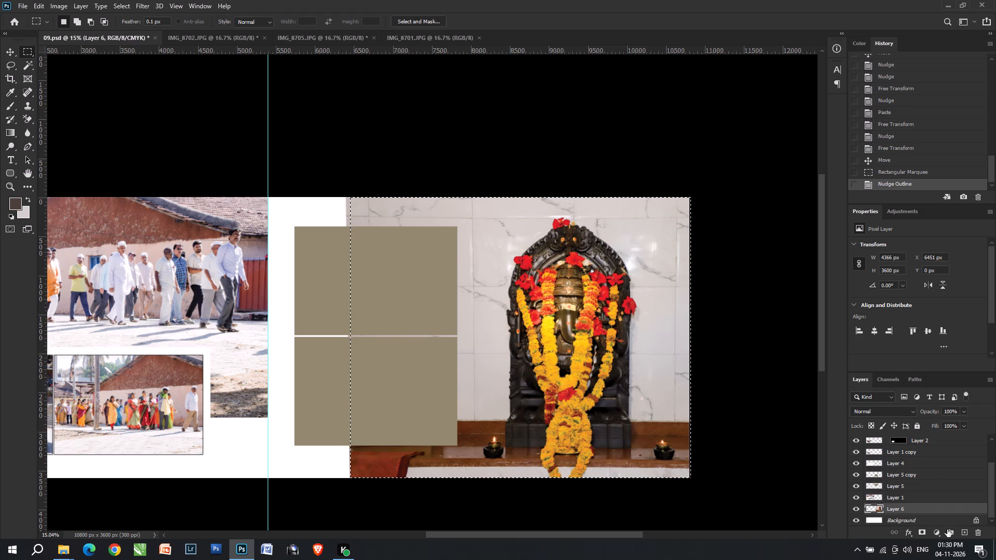
pyautogui.scroll(-2, 947, 529)
pyautogui.click(920, 525)
pyautogui.hotkey('ctrl', 'j')
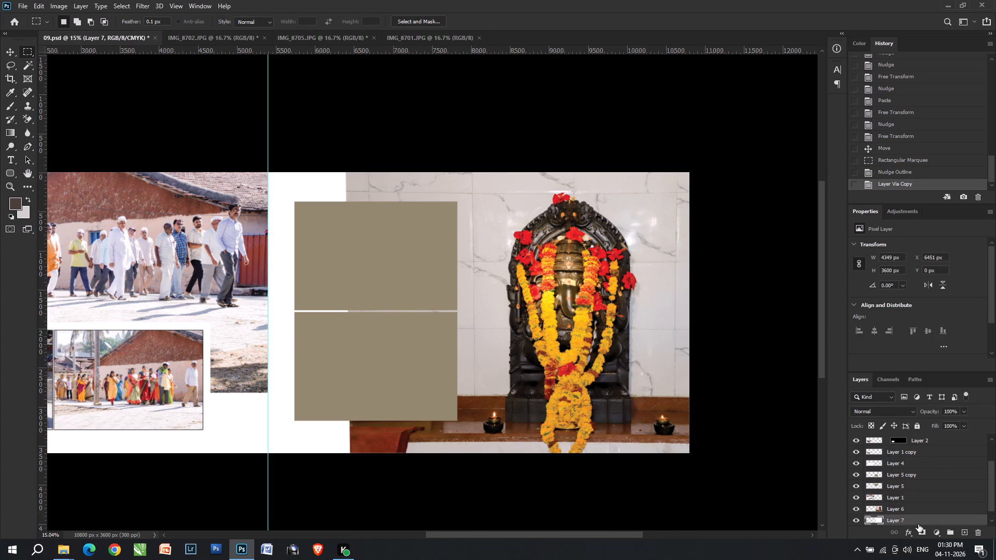
# Clip the idol photo layer to the new base layer below it.
pyautogui.press('v')
pyautogui.press('v')
pyautogui.click(577, 390)
pyautogui.hotkey('ctrl', 'alt', 'g')
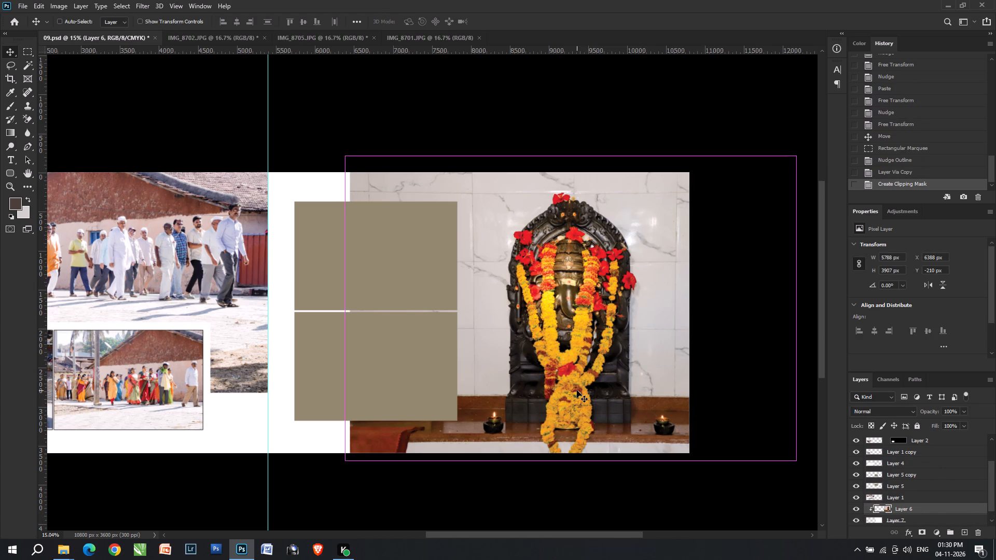
# Duplicate the clipped idol photo layer and fill the copy with a radial gradient from dark brown to light grey across the right-hand page.
pyautogui.hotkey('ctrl', 'j')
pyautogui.hotkey('ctrl', 'alt', 'g')
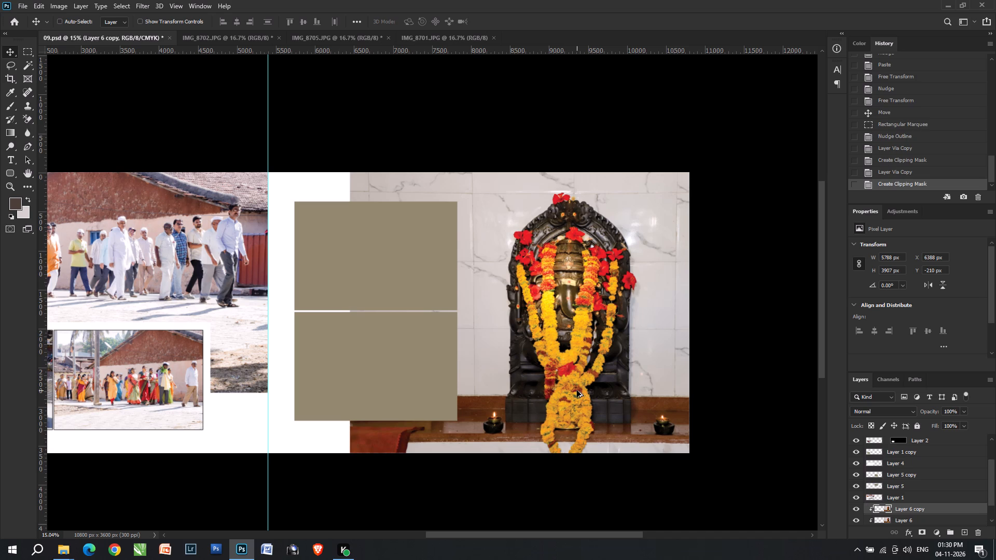
pyautogui.press('g')
pyautogui.press('g')
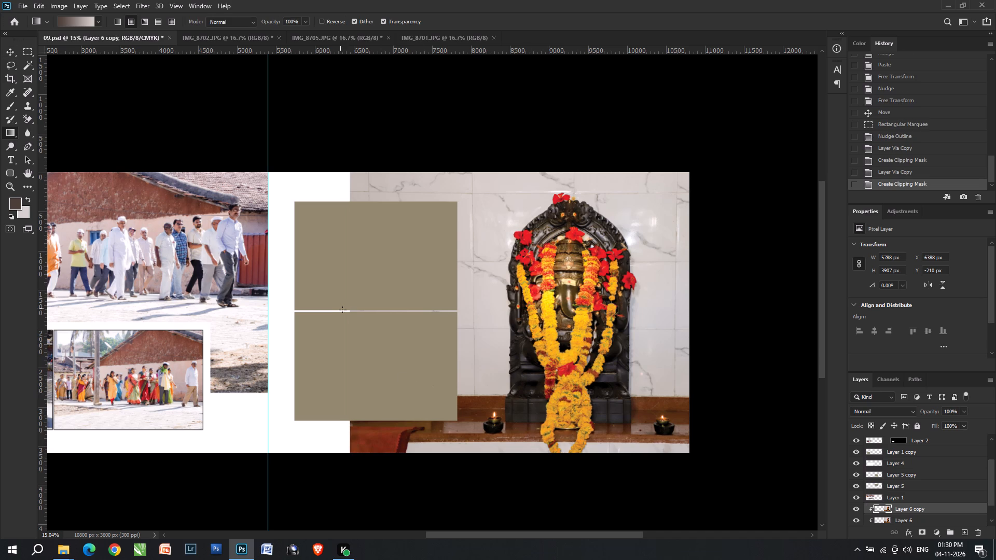
pyautogui.moveTo(276, 304); pyautogui.dragTo(727, 293)
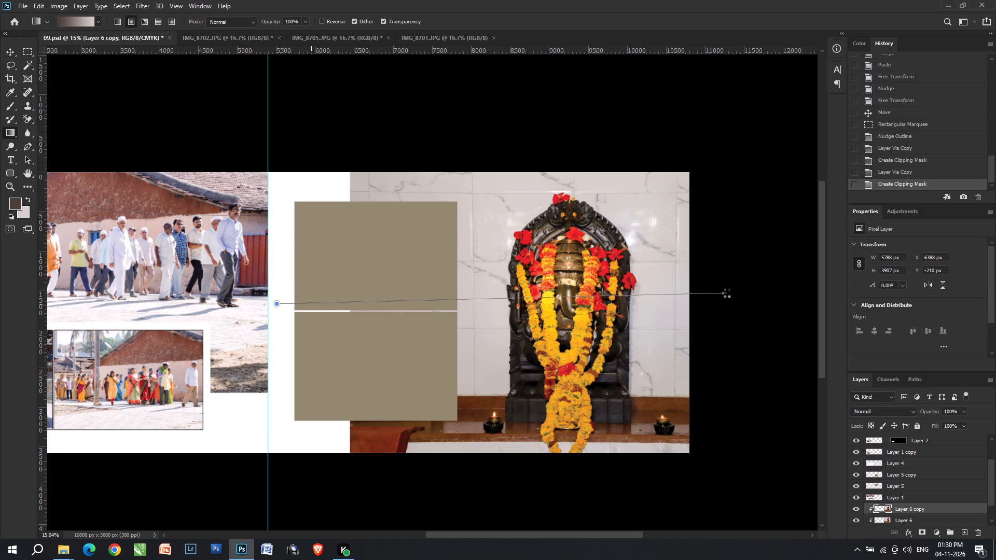
pyautogui.click(633, 312)
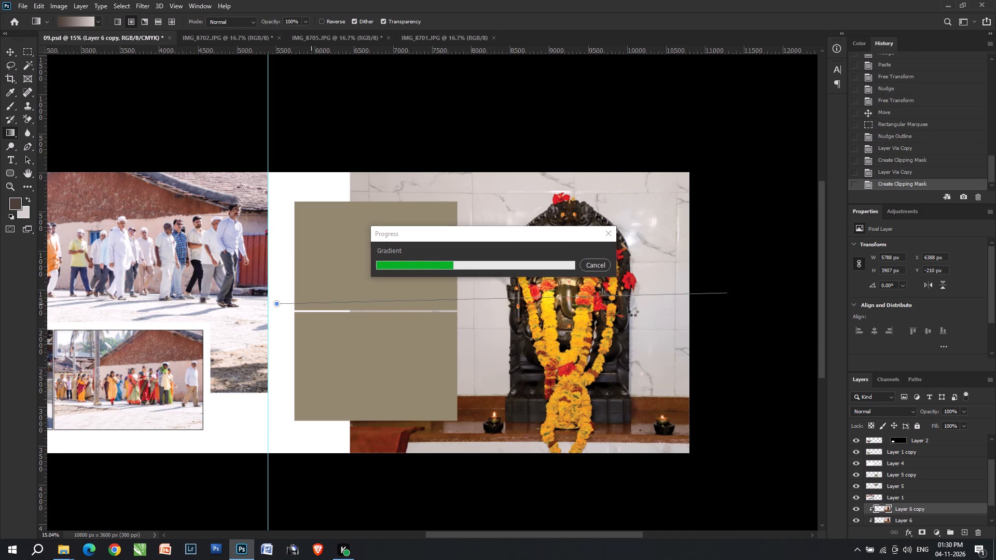
pyautogui.rightClick(633, 311)
pyautogui.click(633, 311)
pyautogui.rightClick(636, 309)
pyautogui.click(637, 308)
# Slightly darken the clipped gradient layer by lowering its Lightness in Hue/Saturation.
pyautogui.write('VV')
pyautogui.rightClick(547, 302)
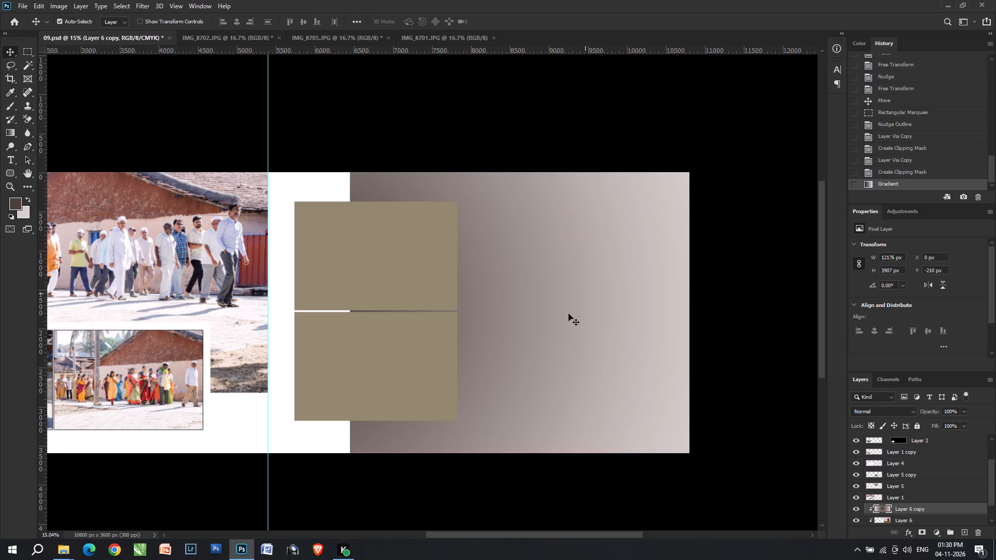
pyautogui.click(570, 319)
pyautogui.hotkey('ctrl', 'u')
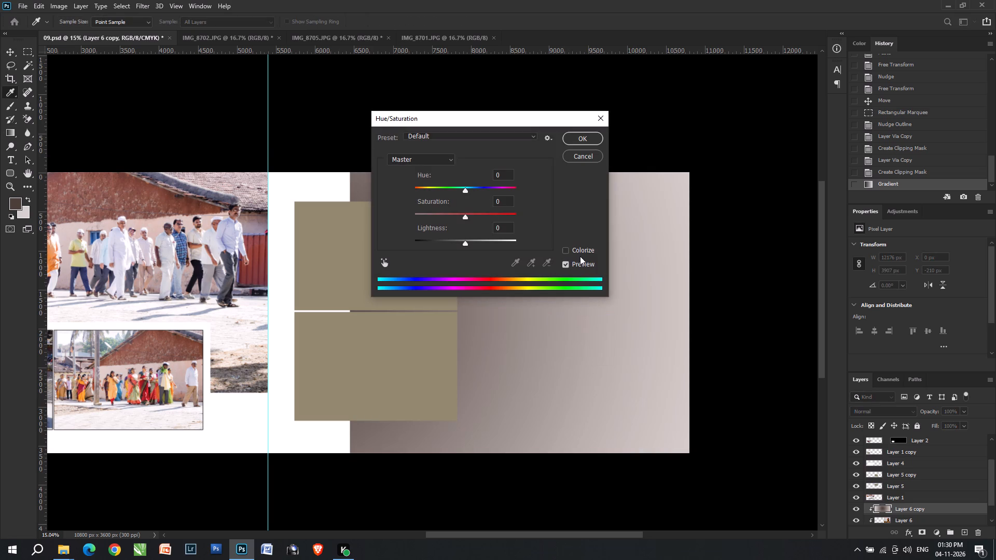
pyautogui.click(460, 244)
pyautogui.press('Return')
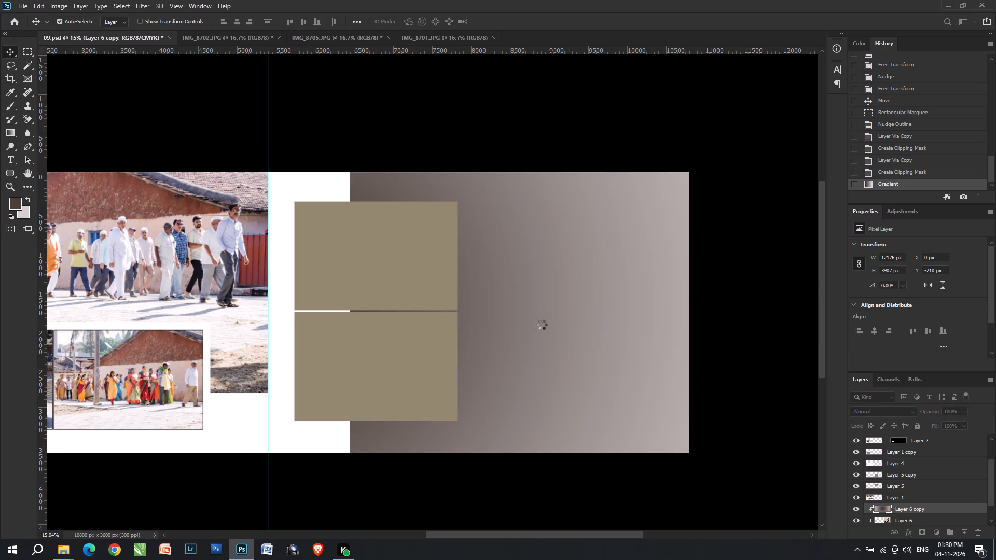
# Erase the gradient over the idol with the Eraser, using a soft brush enlarged to 3500 px.
pyautogui.click(542, 325)
pyautogui.press('e')
pyautogui.press('e')
pyautogui.press('e')
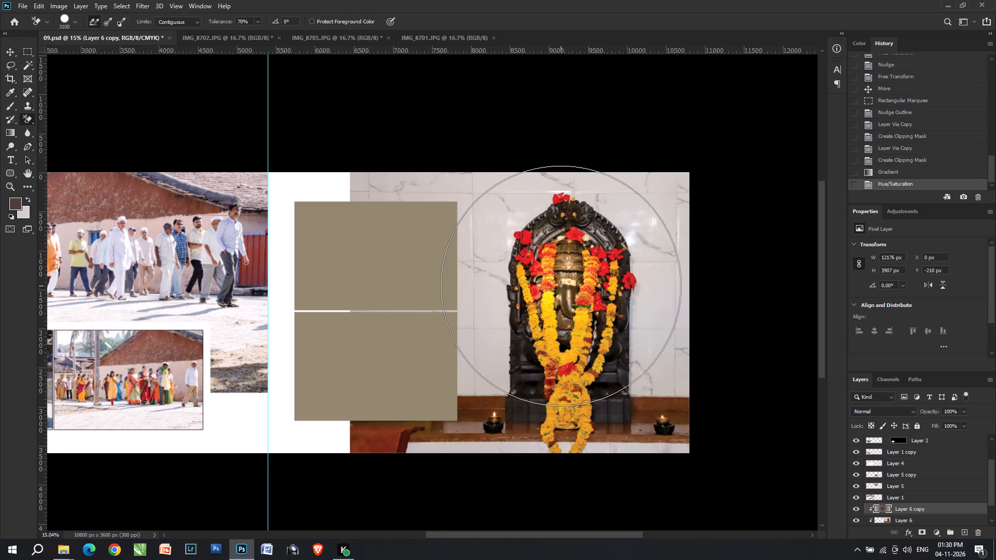
pyautogui.rightClick(20, 122)
pyautogui.click(53, 122)
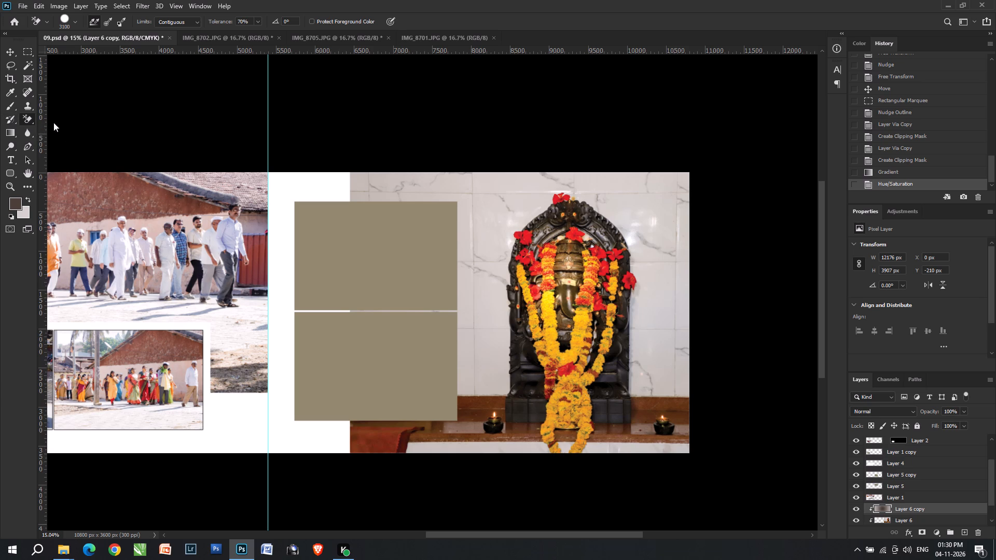
pyautogui.press(']')
pyautogui.press(']')
pyautogui.press(']')
pyautogui.press(']')
pyautogui.press(']')
pyautogui.press(']')
pyautogui.press(']')
pyautogui.press(']')
pyautogui.press(']')
pyautogui.press(']')
pyautogui.press(']')
pyautogui.press(']')
pyautogui.press(']')
pyautogui.press(']')
pyautogui.press(']')
pyautogui.press(']')
pyautogui.press(']')
pyautogui.press(']')
pyautogui.press(']')
pyautogui.press(']')
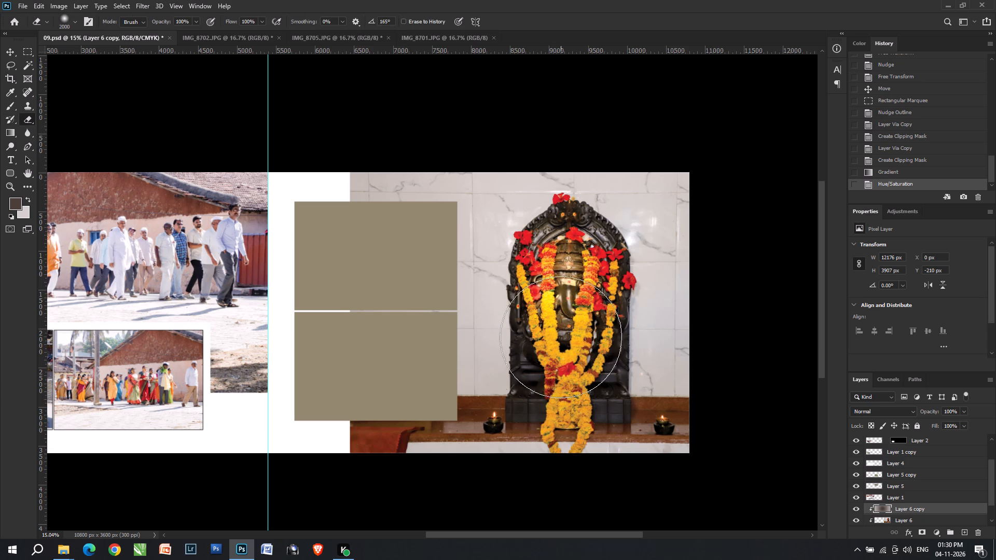
pyautogui.press(']')
pyautogui.press(']')
pyautogui.press(']')
pyautogui.moveTo(575, 369); pyautogui.dragTo(568, 281)
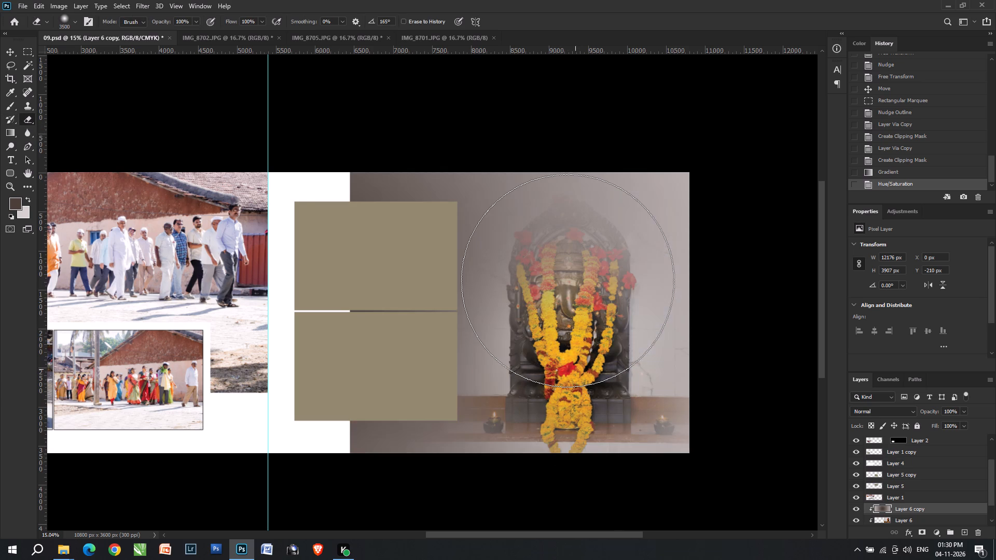
# Clear the remaining gradient over the idol's body and garlands, reducing the eraser brush to 3100 px and finally 2500 px.
pyautogui.write('[[[[')
pyautogui.moveTo(568, 281); pyautogui.dragTo(569, 299)
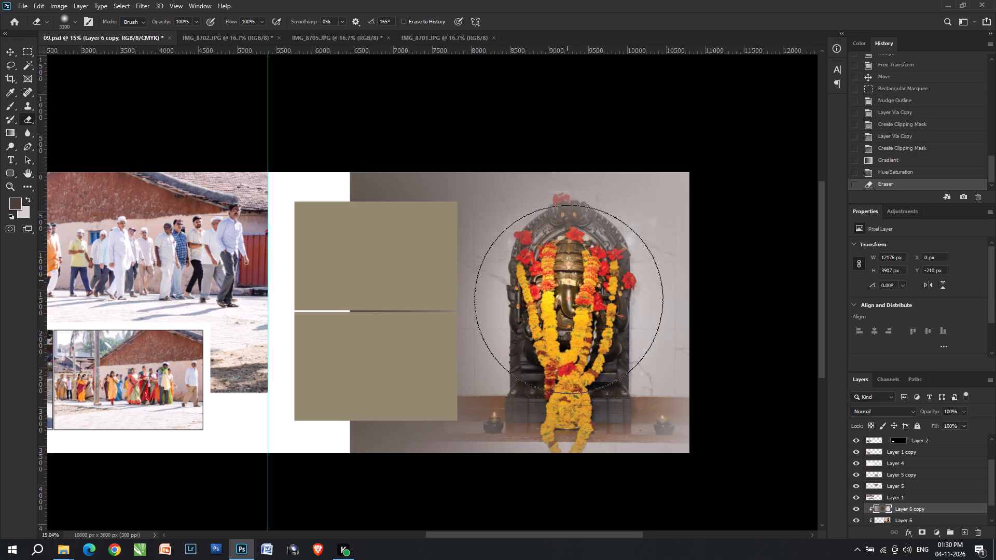
pyautogui.moveTo(569, 299); pyautogui.dragTo(566, 337)
pyautogui.write('[[[[')
pyautogui.press('[')
pyautogui.press('[')
pyautogui.press('[')
pyautogui.press('[')
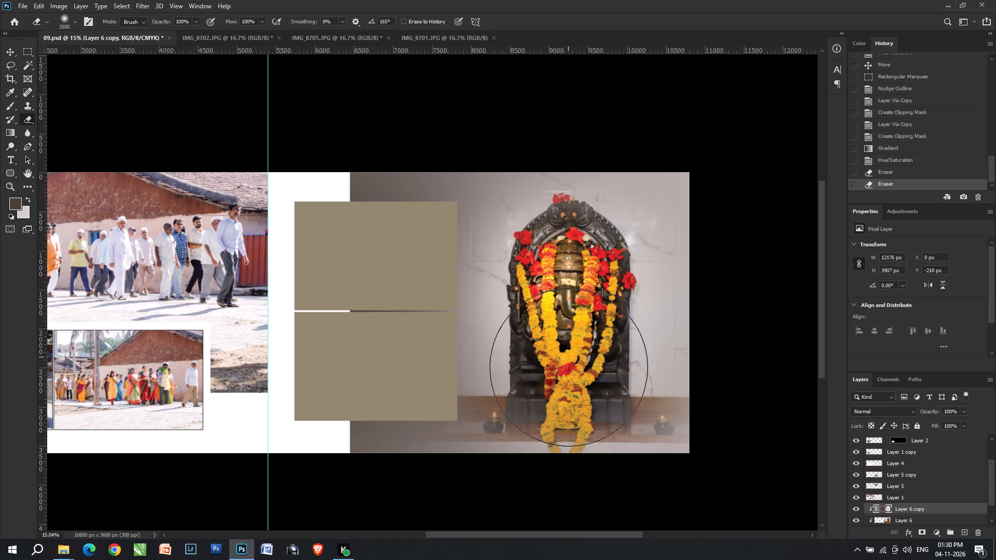
pyautogui.moveTo(570, 373); pyautogui.dragTo(570, 278)
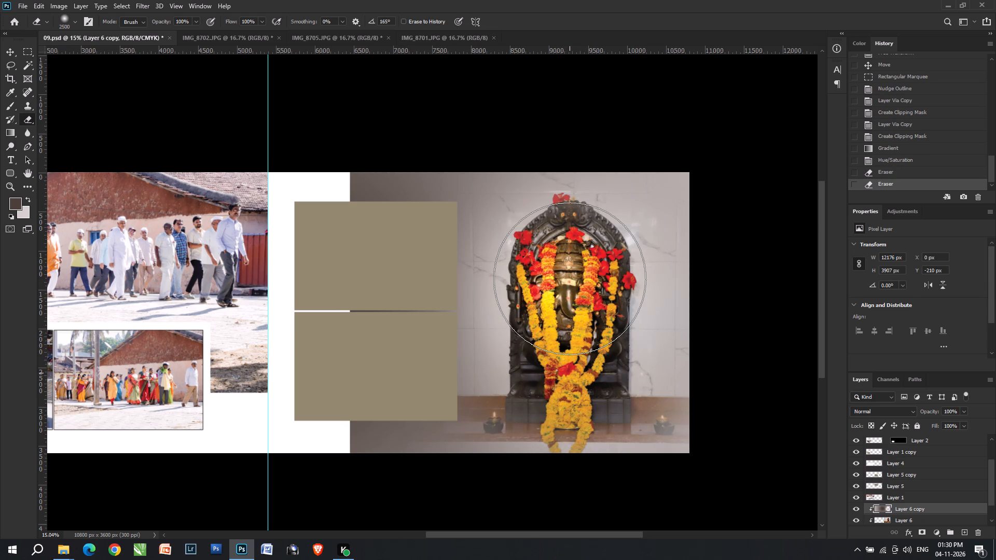
# Select the upper placeholder of Layer 5, recut the IMG_8702.JPG photo and paste it into that area in 09.psd.
pyautogui.press('v')
pyautogui.press('v')
pyautogui.press('v')
pyautogui.rightClick(388, 259)
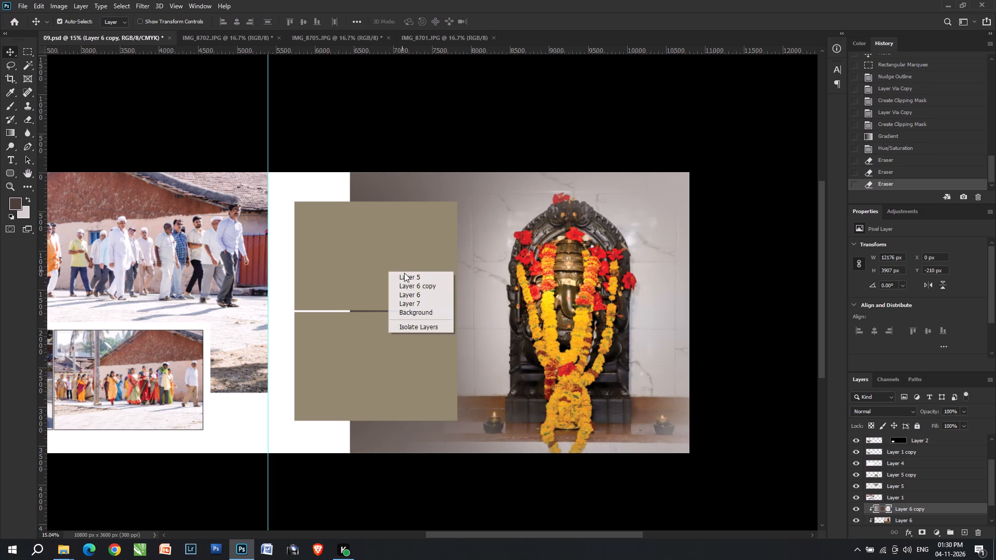
pyautogui.click(405, 274)
pyautogui.press('w')
pyautogui.click(405, 274)
pyautogui.hotkey('ctrl', 'Tab')
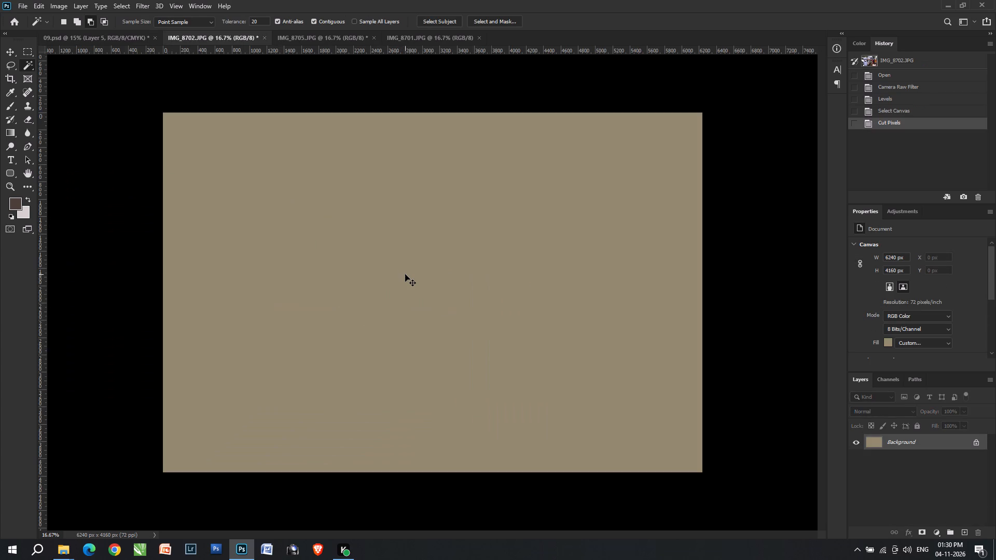
pyautogui.hotkey('ctrl', 'z')
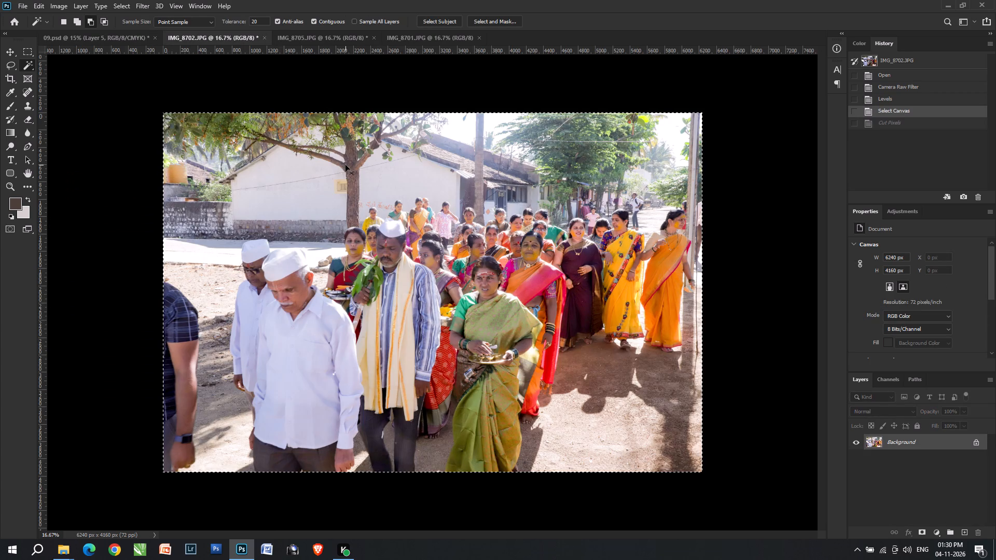
pyautogui.hotkey('ctrl', 'x')
pyautogui.click(88, 37)
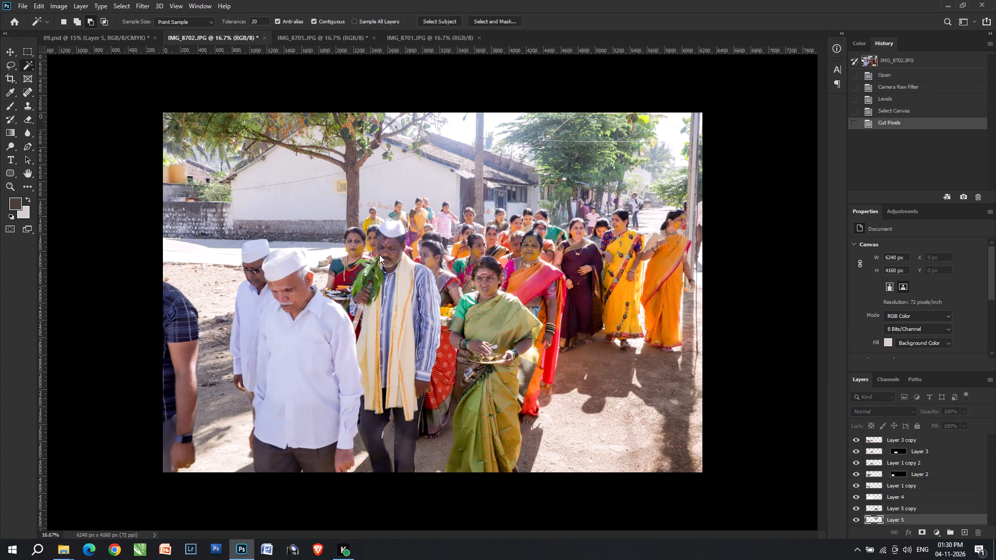
pyautogui.hotkey('ctrl', 'alt', 'shift', 'v')
# Scale the pasted IMG_8702 photo to about 36.34% and position it to cover the upper placeholder.
pyautogui.hotkey('ctrl', 't')
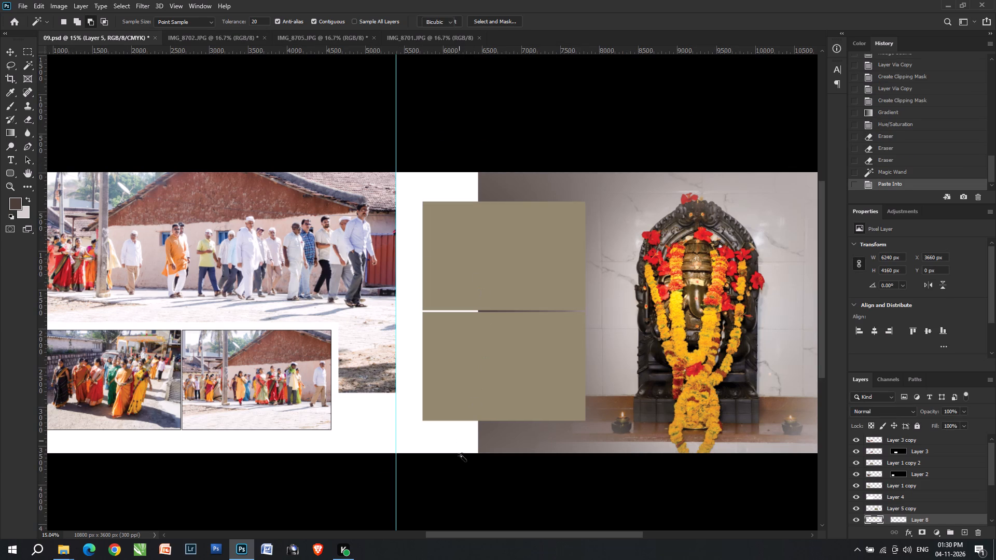
pyautogui.moveTo(502, 496); pyautogui.dragTo(524, 289)
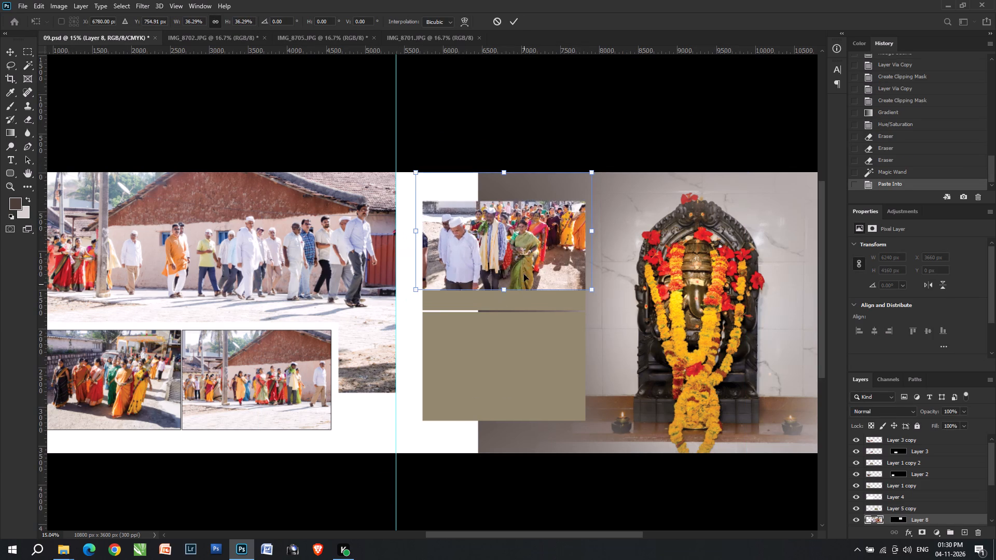
pyautogui.moveTo(523, 262); pyautogui.dragTo(520, 282)
pyautogui.press('Left')
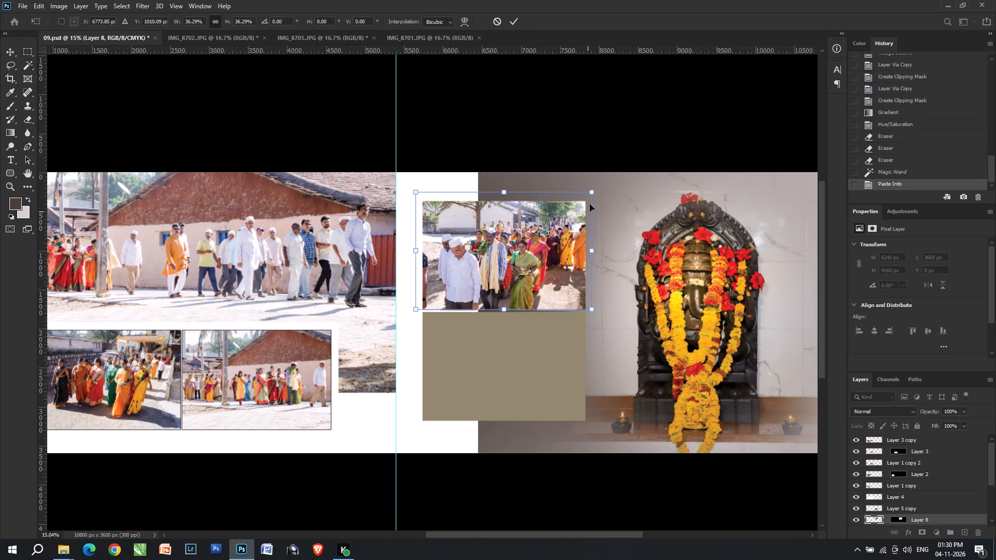
pyautogui.moveTo(592, 193); pyautogui.dragTo(587, 197)
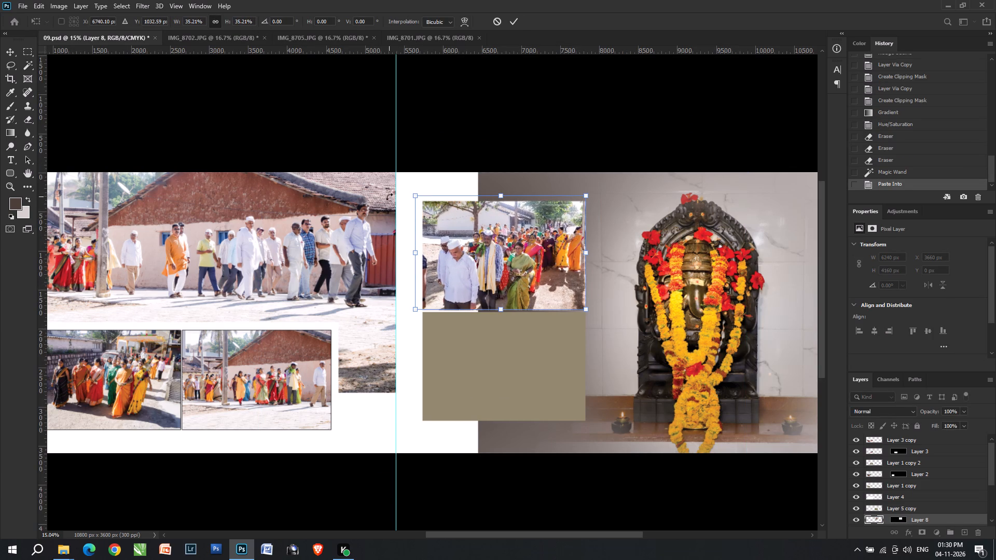
pyautogui.moveTo(414, 193); pyautogui.dragTo(412, 184)
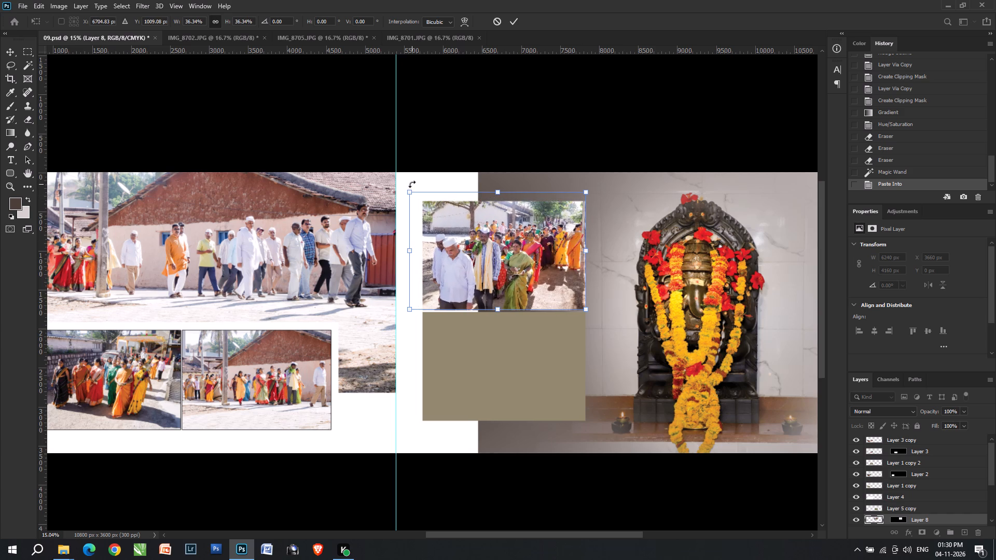
pyautogui.press('Right')
pyautogui.press('Return')
# Activate Layer 5 copy and select the lower placeholder area with the Magic Wand.
pyautogui.write('vv')
pyautogui.rightClick(468, 341)
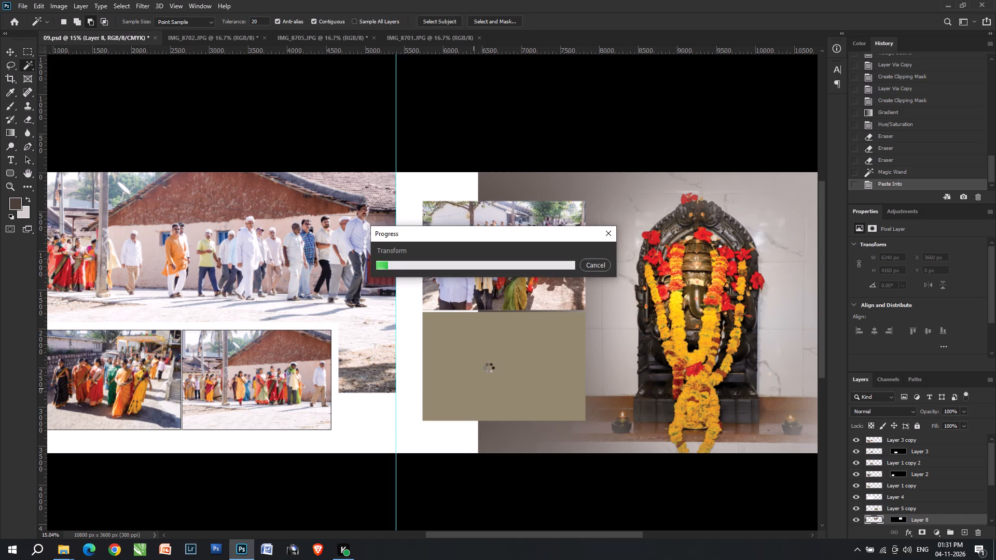
pyautogui.click(489, 368)
pyautogui.tripleClick(489, 368)
pyautogui.rightClick(489, 368)
pyautogui.rightClick(489, 368)
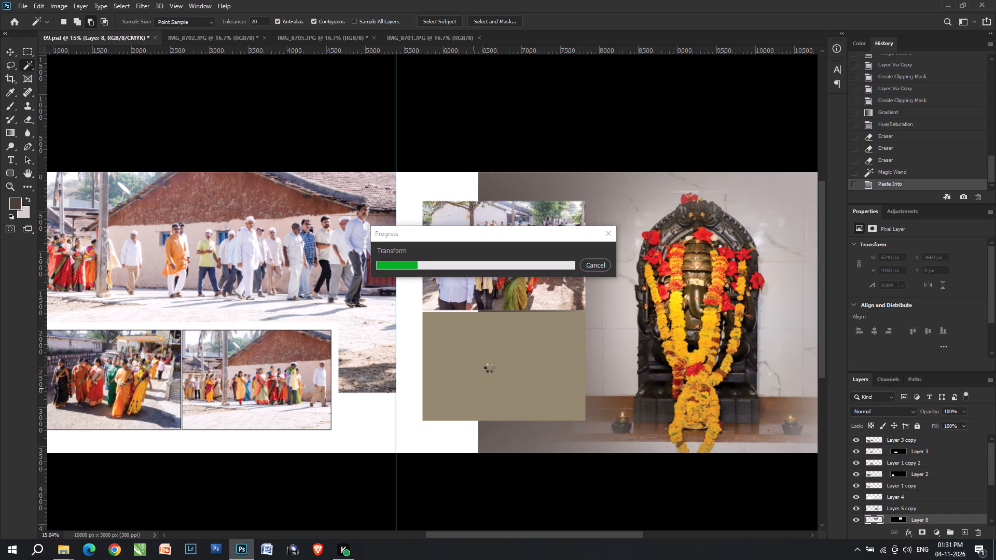
pyautogui.click(489, 368)
pyautogui.write('vv')
pyautogui.click(489, 368)
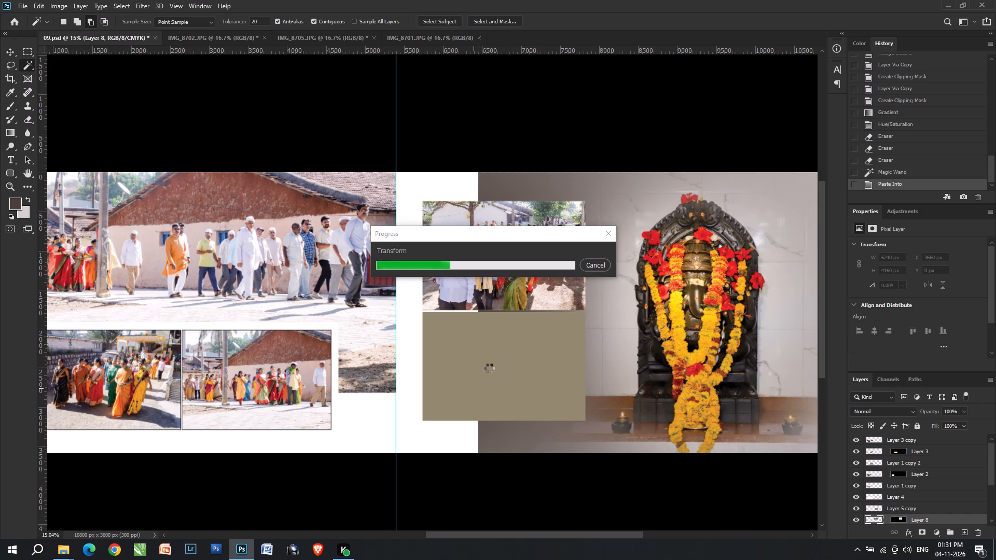
pyautogui.tripleClick(489, 368)
pyautogui.write('vvvvv')
pyautogui.click(489, 368)
pyautogui.click(489, 368)
pyautogui.press('w')
pyautogui.click(489, 368)
# Apply the last-used Camera Raw Filter to IMG_8701.JPG and compare the photo with and without it.
pyautogui.hotkey('ctrl', 'Tab')
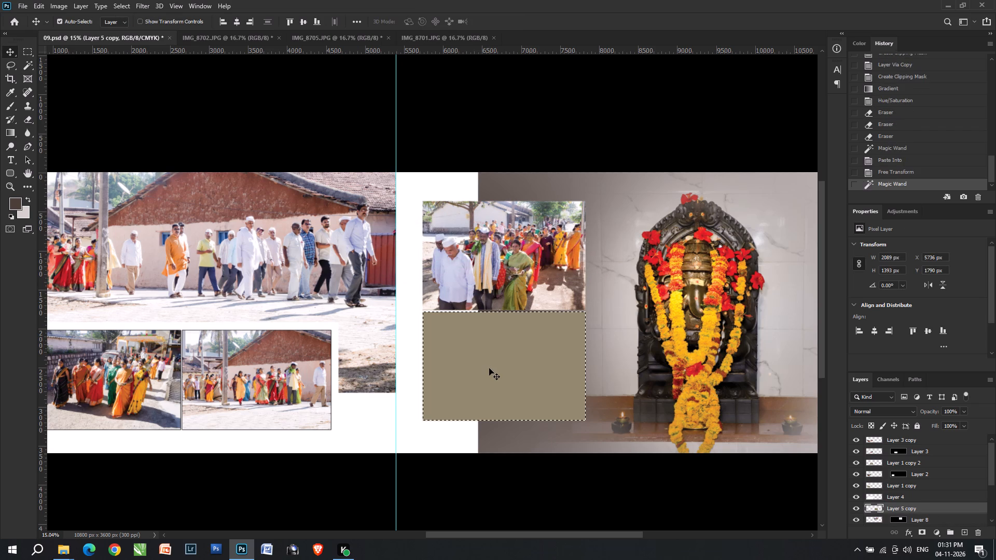
pyautogui.hotkey('ctrl', 'Tab')
pyautogui.hotkey('ctrl', 'Tab')
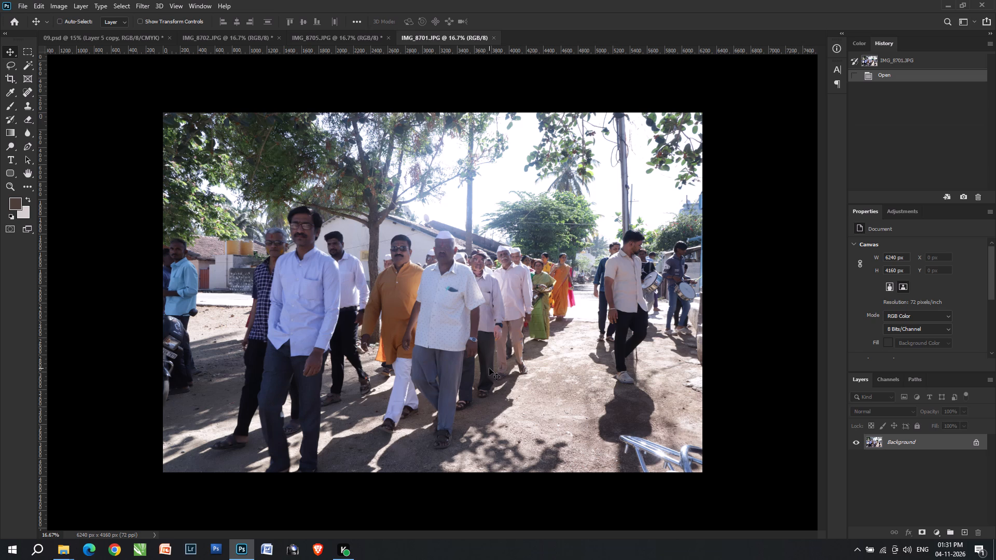
pyautogui.hotkey('ctrl', 'alt', 'f')
pyautogui.keyDown('alt'); pyautogui.scroll(13, 618, 245); pyautogui.keyUp('alt')
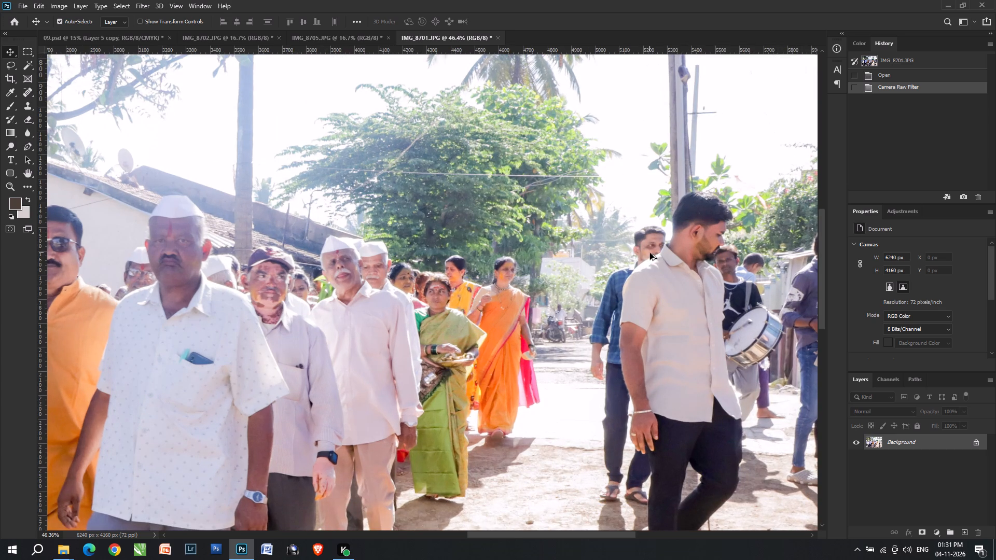
pyautogui.keyDown('alt'); pyautogui.scroll(4, 668, 249); pyautogui.keyUp('alt')
pyautogui.keyDown('alt'); pyautogui.scroll(-13, 672, 246); pyautogui.keyUp('alt')
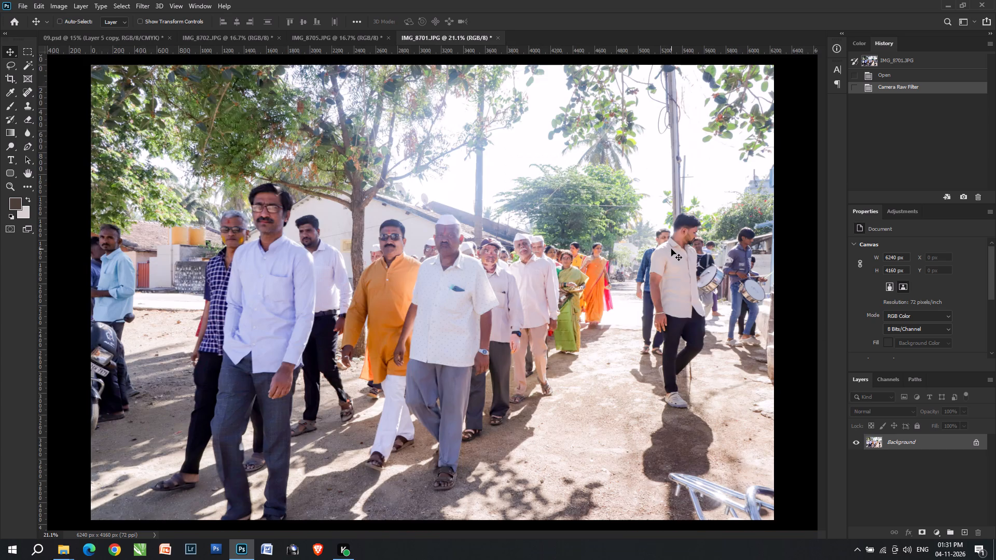
pyautogui.hotkey('ctrl', 'z')
pyautogui.hotkey('ctrl', 'shift', 'z')
# Cut the entire IMG_8701.JPG photo and paste it into the selected lower placeholder in 09.psd.
pyautogui.hotkey('ctrl', 'a')
pyautogui.hotkey('ctrl', 'x')
pyautogui.hotkey('ctrl', 'Tab')
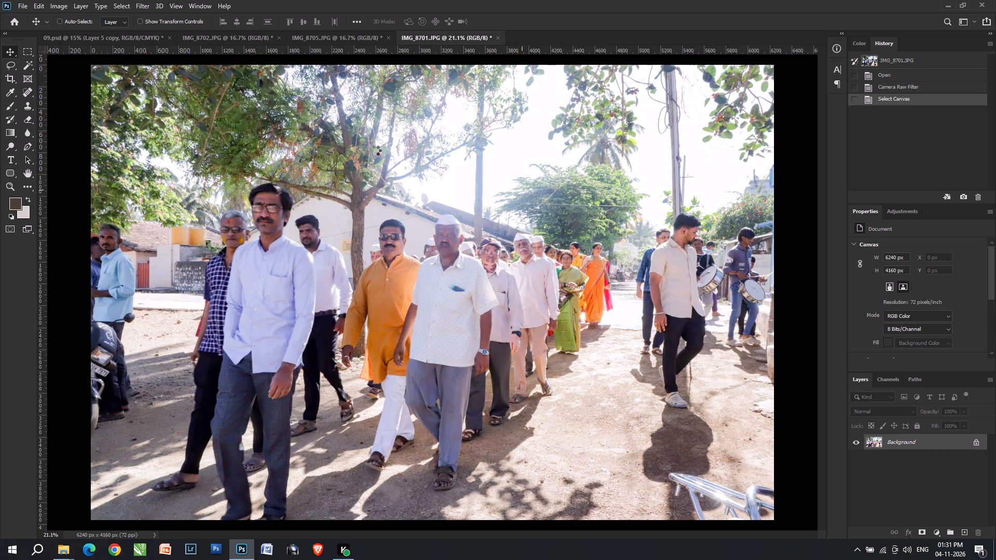
pyautogui.hotkey('ctrl', 'alt', 'shift', 'v')
# Repeat the previous transform on the pasted IMG_8701 photo, move it over the lower placeholder and scale it to about 37.82%.
pyautogui.hotkey('ctrl', 't')
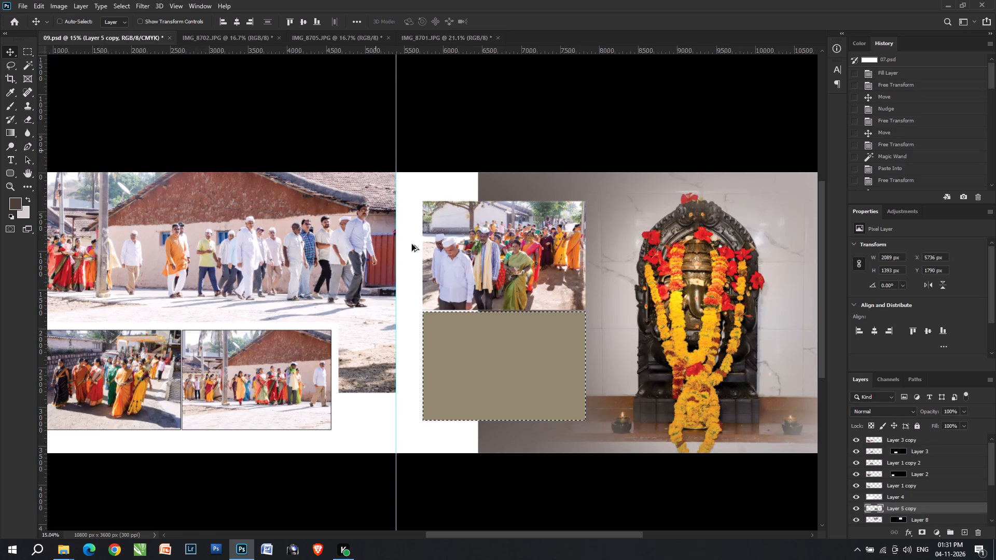
pyautogui.hotkey('ctrl', 'shift', 't')
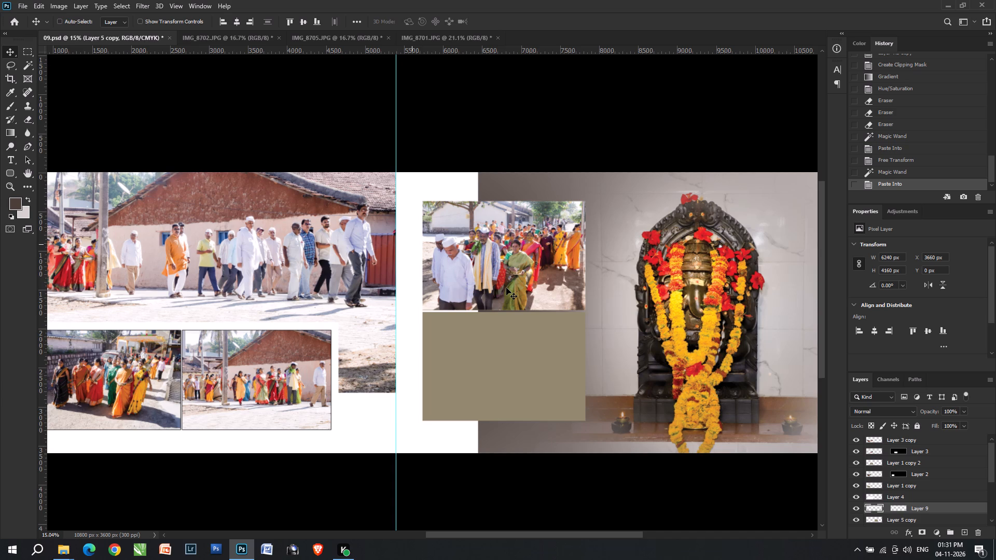
pyautogui.keyDown('shift'); pyautogui.moveTo(516, 278); pyautogui.dragTo(521, 384); pyautogui.keyUp('shift')
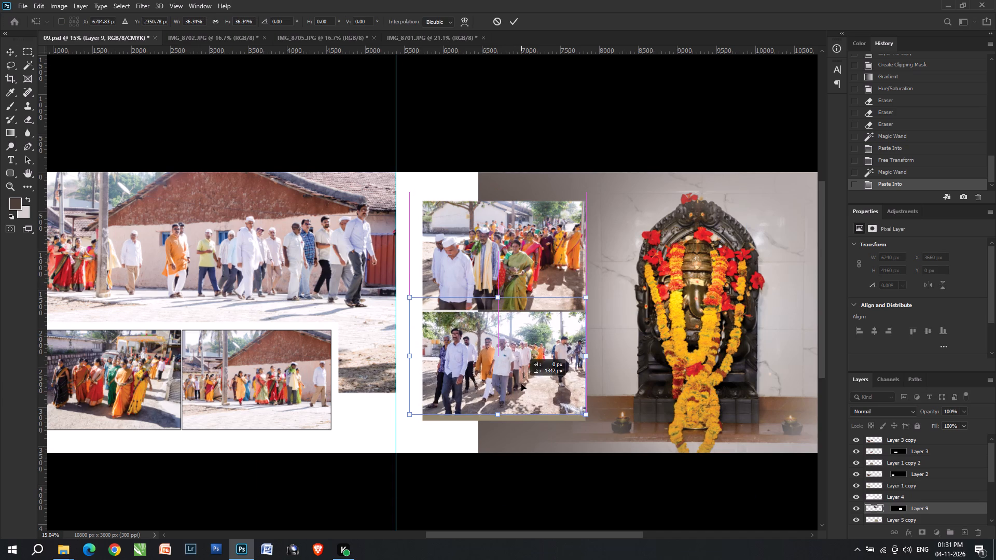
pyautogui.keyDown('shift'); pyautogui.moveTo(521, 384); pyautogui.dragTo(522, 390); pyautogui.keyUp('shift')
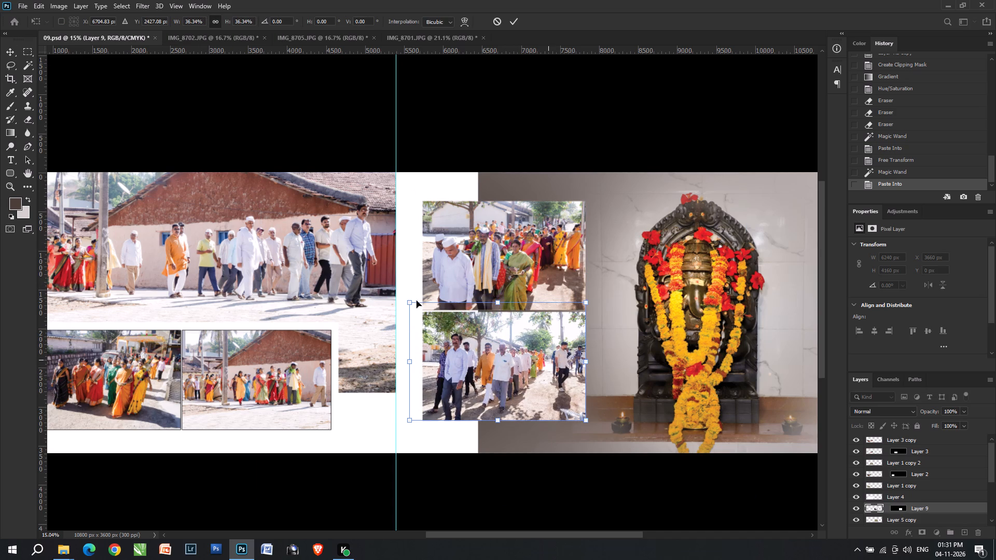
pyautogui.moveTo(410, 300); pyautogui.dragTo(405, 292)
pyautogui.press('Right')
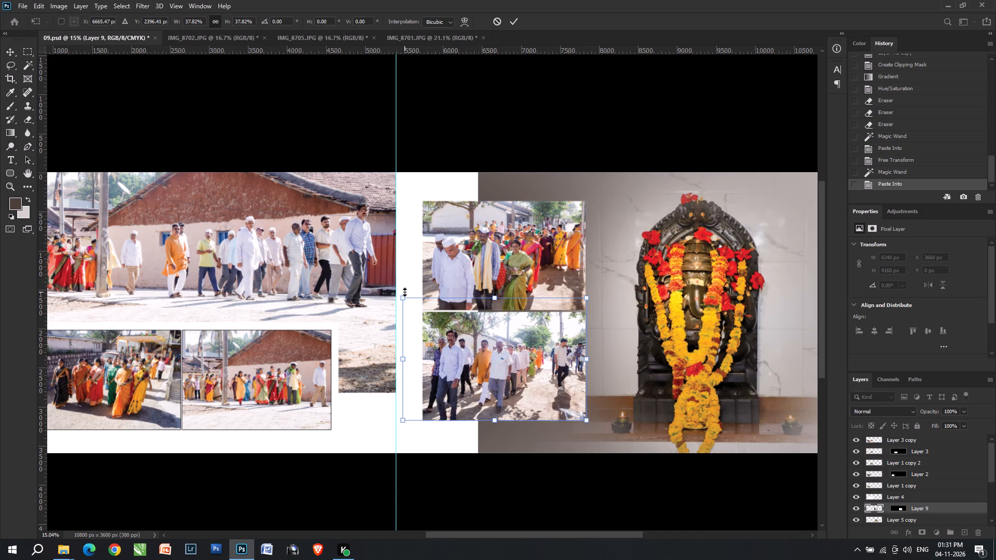
pyautogui.press('Return')
# Draw a rectangular selection of about 2095 × 2970 px around both placed procession photos, leaving a narrow margin.
pyautogui.press('m')
pyautogui.press('m')
pyautogui.press('m')
pyautogui.press('m')
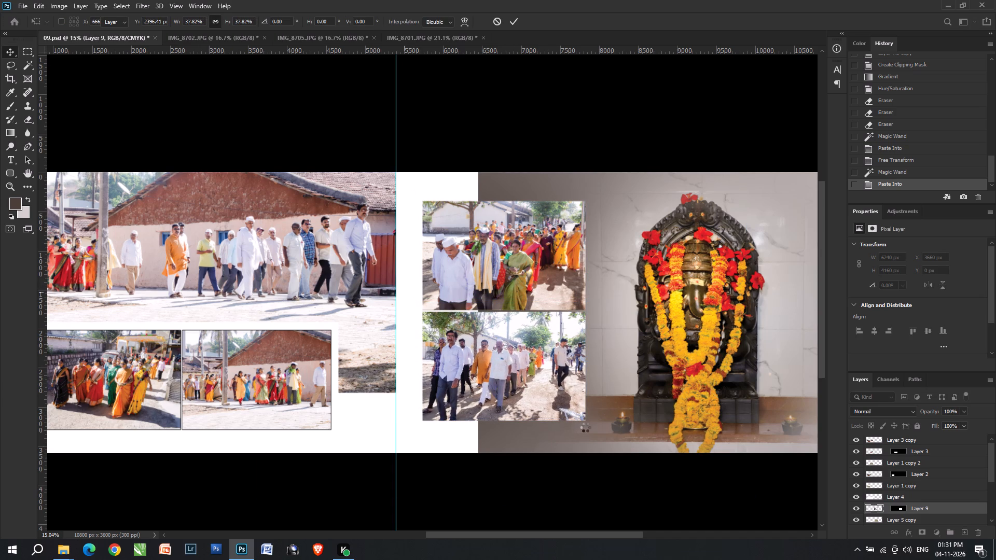
pyautogui.press('m')
pyautogui.press('m')
pyautogui.moveTo(589, 427); pyautogui.dragTo(426, 207)
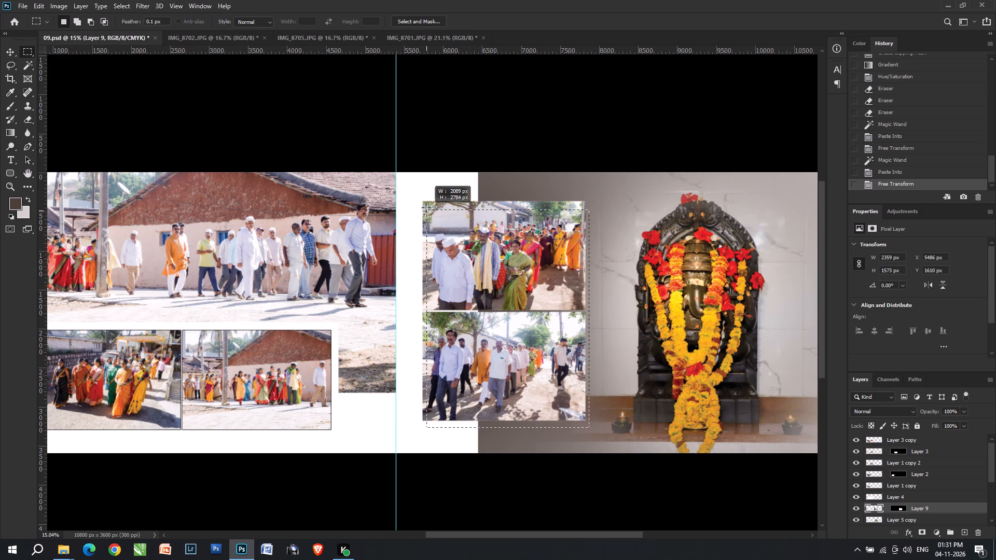
pyautogui.moveTo(426, 207); pyautogui.dragTo(426, 196)
# Copy the selected area of the Background to a new layer and bring it forward to just above Layer 6 copy.
pyautogui.scroll(-9, 910, 515)
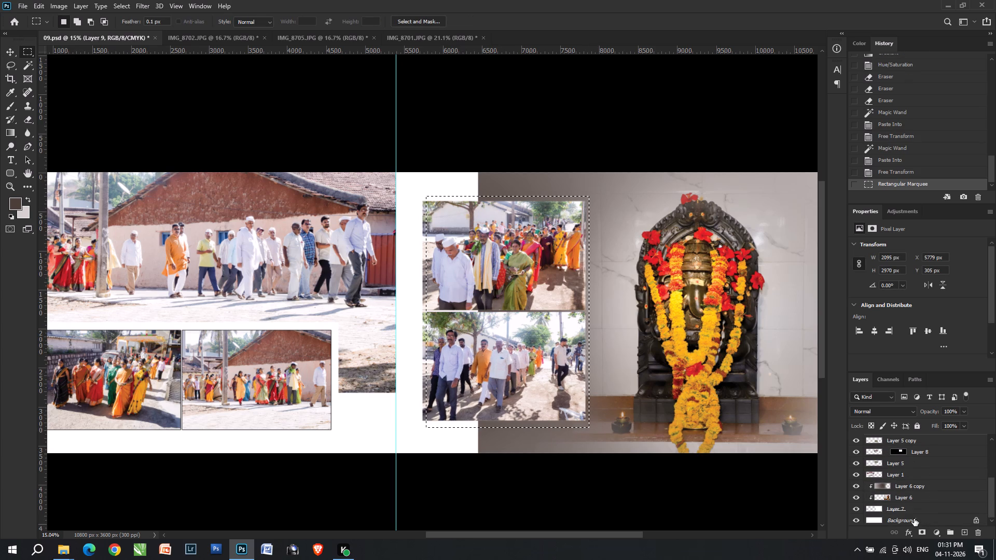
pyautogui.click(914, 519)
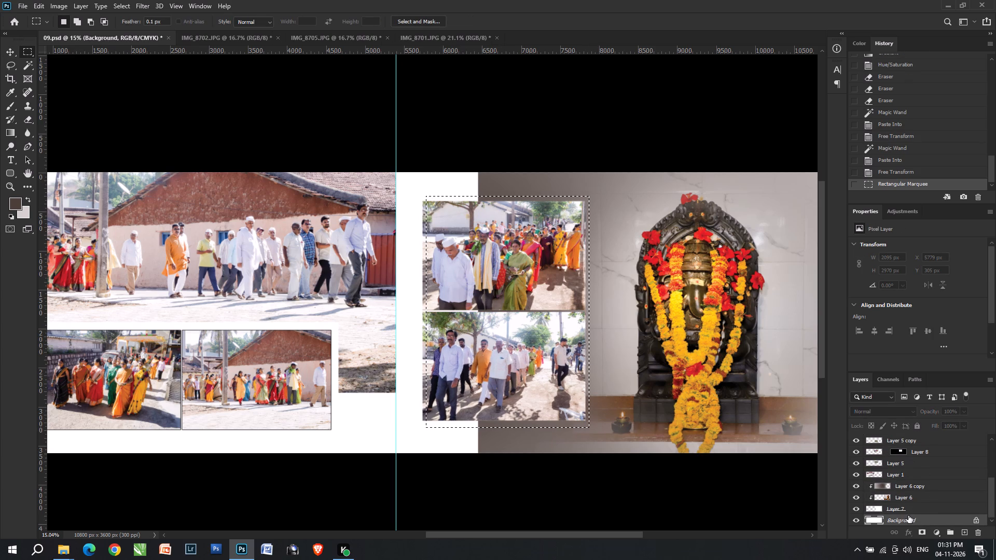
pyautogui.hotkey('ctrl', 'j')
pyautogui.hotkey('ctrl', ']')
pyautogui.hotkey('ctrl', ']')
pyautogui.hotkey('ctrl', ']')
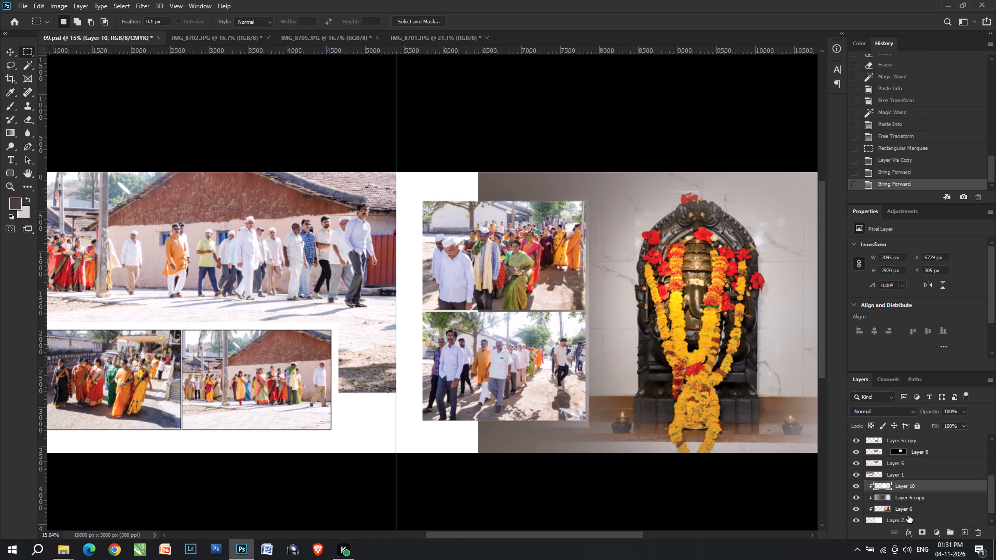
# Nudge the white backing panel to about X 5795 px, Y 297 px so it frames both procession photos evenly.
pyautogui.press('v')
pyautogui.press('v')
pyautogui.press('Up')
pyautogui.press('Right')
pyautogui.press('Right')
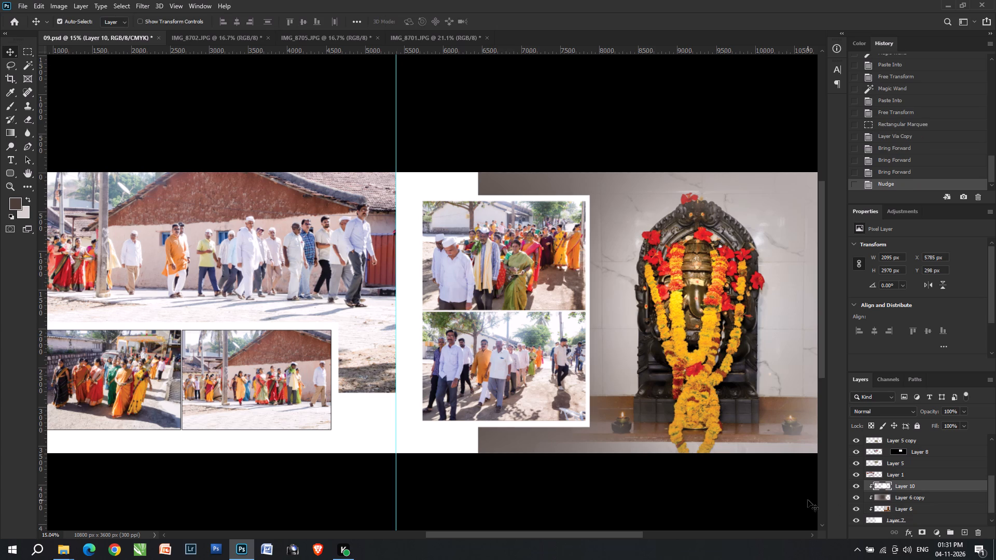
pyautogui.press('Right')
pyautogui.press('Right')
pyautogui.press('Left')
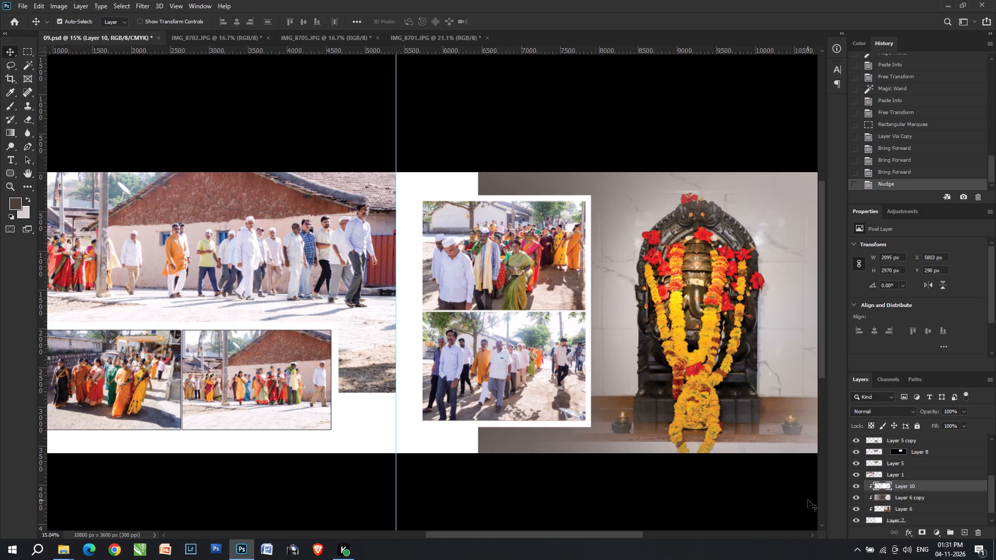
pyautogui.press('Left')
pyautogui.press('Up')
pyautogui.press('Right')
pyautogui.press('Down')
pyautogui.press('v')
pyautogui.write('vv')
# Deselect the layers, check the framed photos up close and save 09.psd.
pyautogui.keyDown('alt'); pyautogui.scroll(-3, 546, 375); pyautogui.keyUp('alt')
pyautogui.click(559, 463)
pyautogui.keyDown('alt'); pyautogui.scroll(10, 565, 316); pyautogui.keyUp('alt')
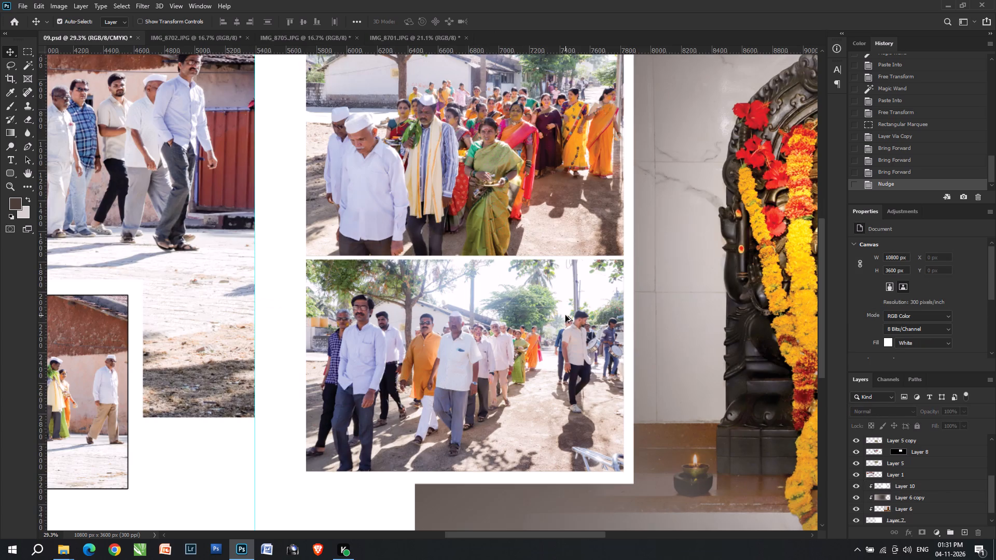
pyautogui.keyDown('alt'); pyautogui.scroll(-8, 565, 324); pyautogui.keyUp('alt')
pyautogui.hotkey('ctrl', 's')
pyautogui.hotkey('ctrl', 's')
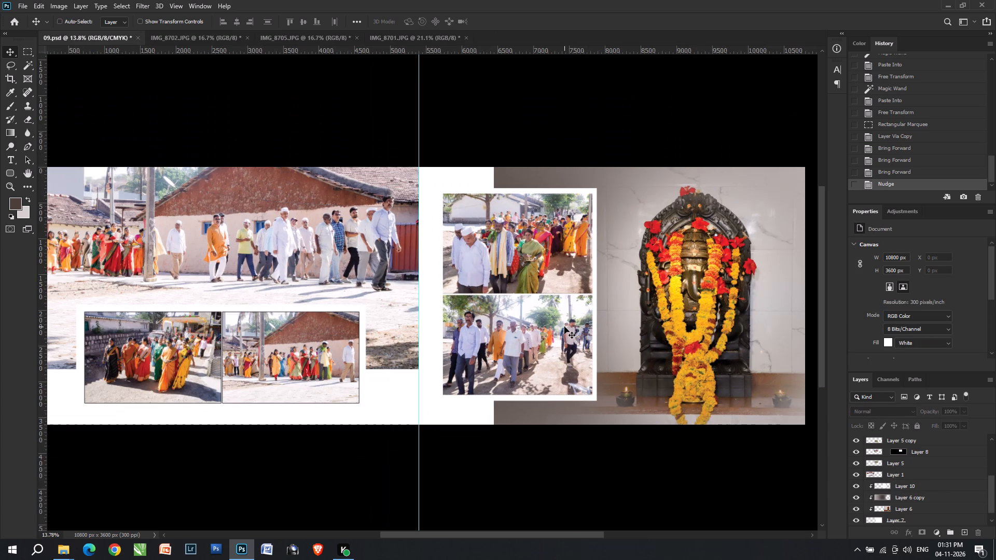
# Merge all visible layers of the spread into one.
pyautogui.hotkey('ctrl', 'shift', 'e')
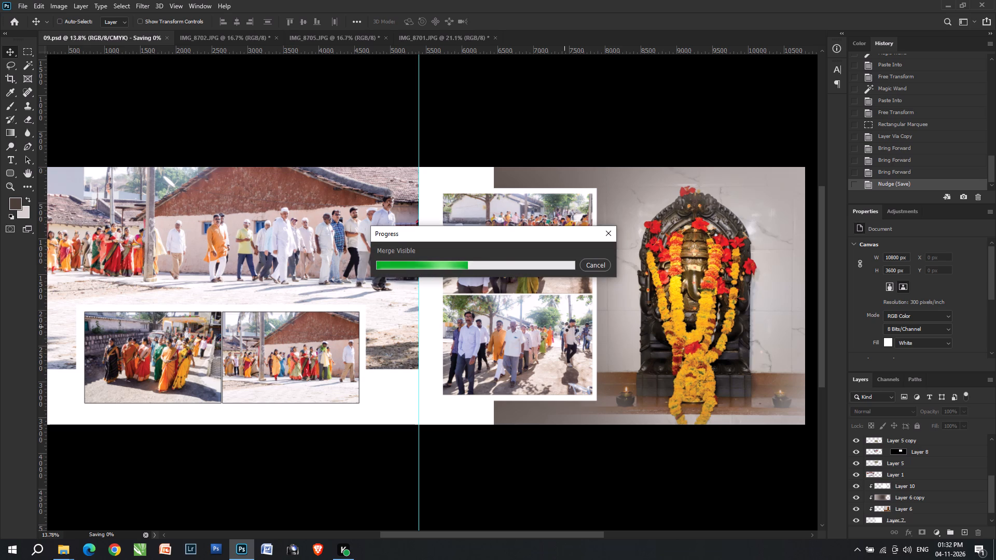
pyautogui.keyDown('ctrl'); pyautogui.keyDown('shift'); pyautogui.click(564, 327); pyautogui.keyUp('shift'); pyautogui.keyUp('ctrl')
pyautogui.keyDown('ctrl'); pyautogui.keyDown('shift'); pyautogui.click(564, 327); pyautogui.keyUp('shift'); pyautogui.keyUp('ctrl')
# Save the merged spread as a JPEG file named 09 in the sheet folder's JPEG subfolder.
pyautogui.hotkey('ctrl', 'shift', 's')
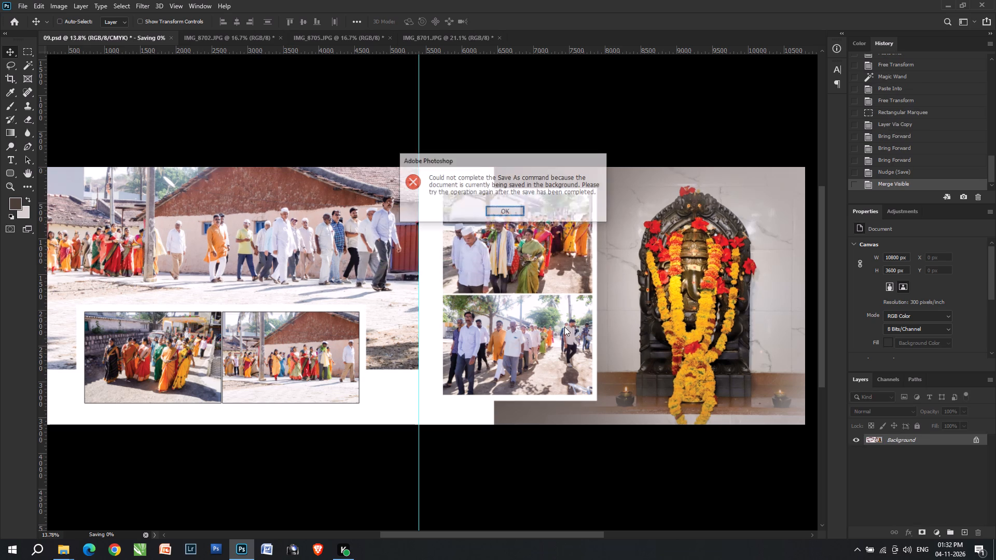
pyautogui.keyDown('ctrl'); pyautogui.keyDown('shift'); pyautogui.click(517, 209); pyautogui.keyUp('shift'); pyautogui.keyUp('ctrl')
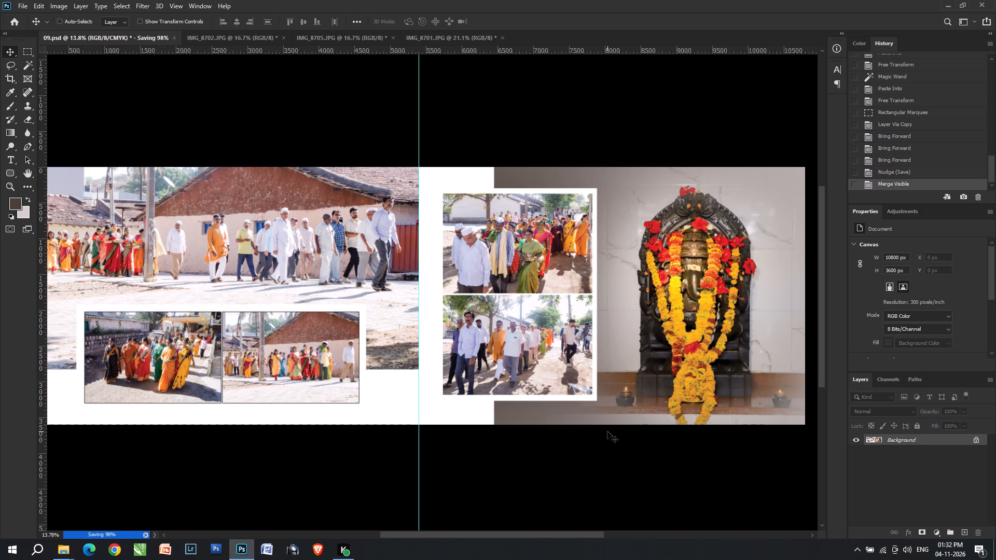
pyautogui.hotkey('ctrl', 'shift', 's')
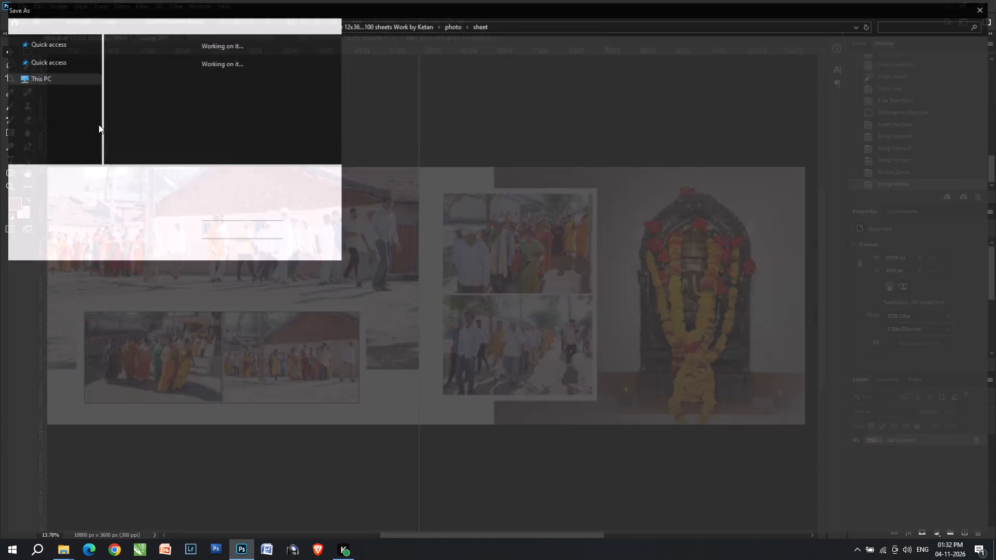
pyautogui.doubleClick(129, 109)
pyautogui.press('Tab')
pyautogui.press('Tab')
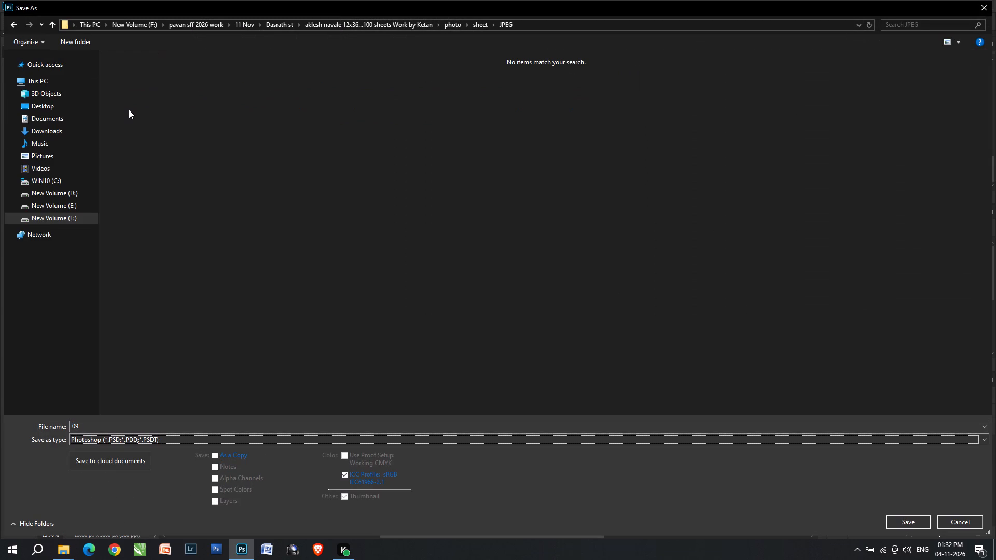
pyautogui.press('j')
pyautogui.scroll(-4, 374, 277)
pyautogui.click(508, 310)
pyautogui.press('Return')
pyautogui.press('Return')
pyautogui.press('Return')
pyautogui.press('Return')
pyautogui.press('Return')
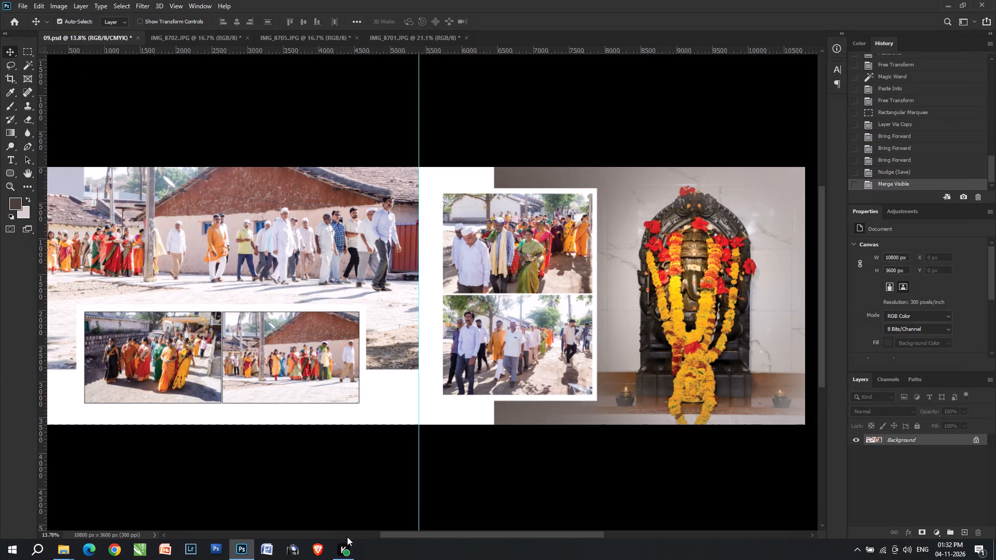
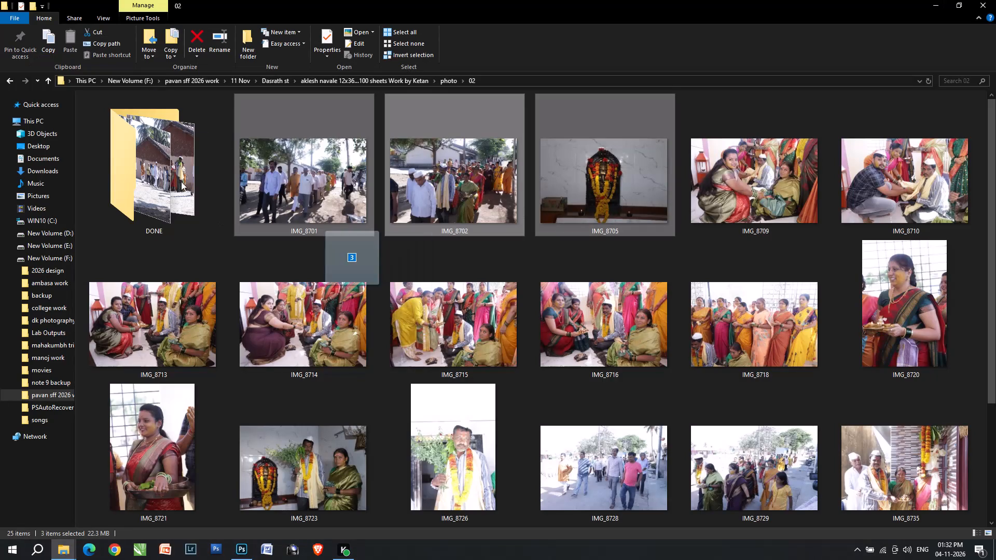
# Open 09.psd from the sheet folder in the image viewer and check the finished spread.
pyautogui.click(451, 83)
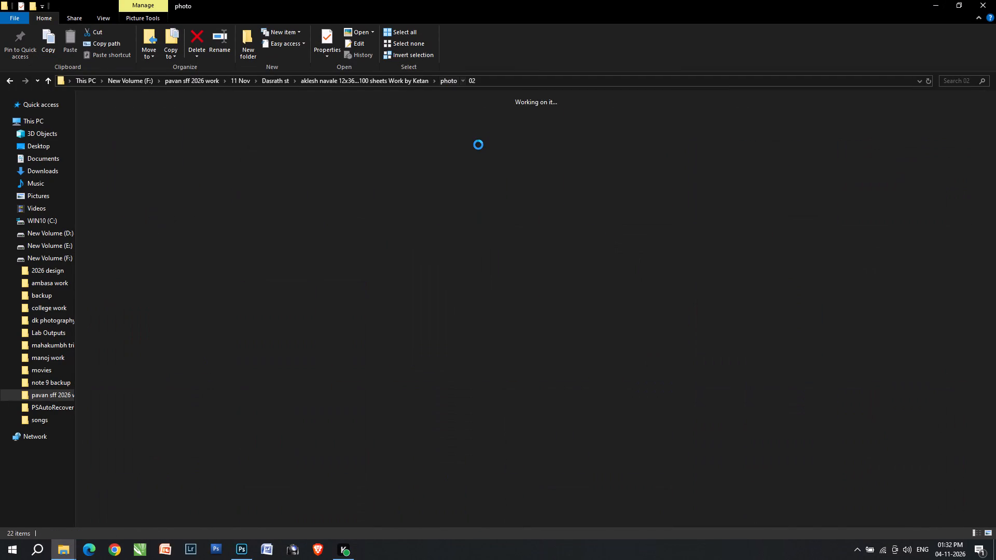
pyautogui.doubleClick(718, 171)
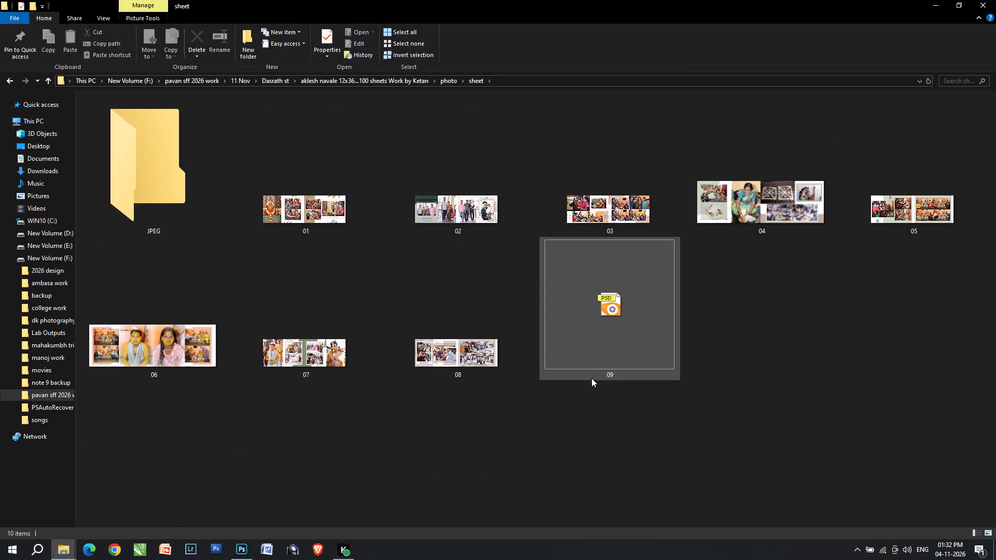
pyautogui.scroll(-2, 594, 379)
pyautogui.doubleClick(606, 371)
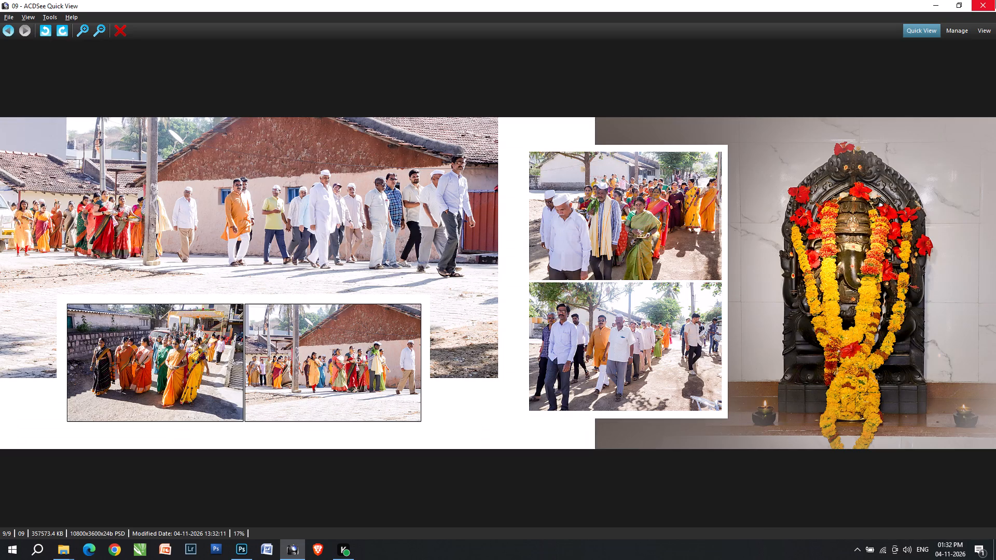
pyautogui.click(995, 0)
# Switch to Photoshop and turn the merged 09 spread into a blank white canvas with Hue/Saturation at maximum lightness.
pyautogui.hotkey('alt', 'Tab')
pyautogui.hotkey('ctrl', 'shift', 'e')
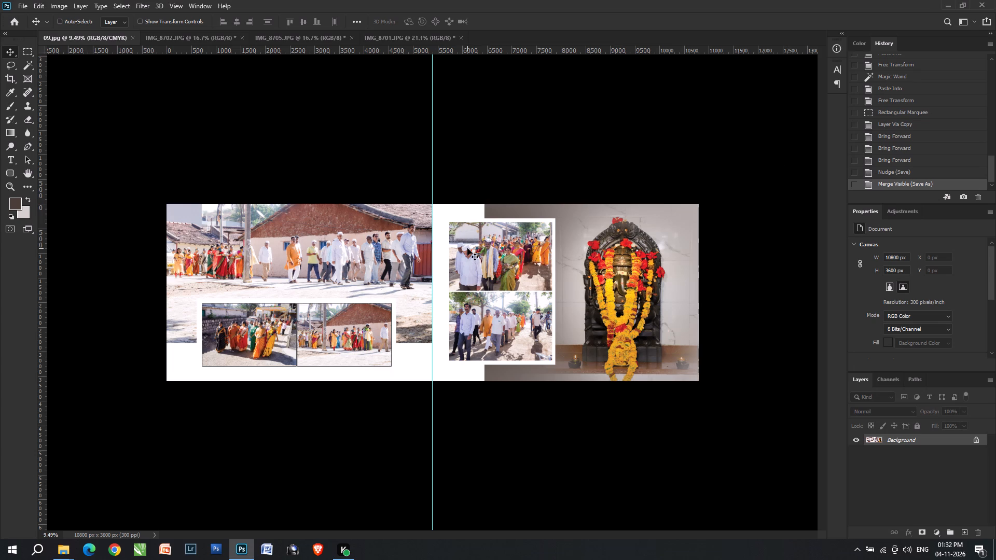
pyautogui.hotkey('ctrl', 'alt', 'u')
pyautogui.press('Return')
pyautogui.press('\\')
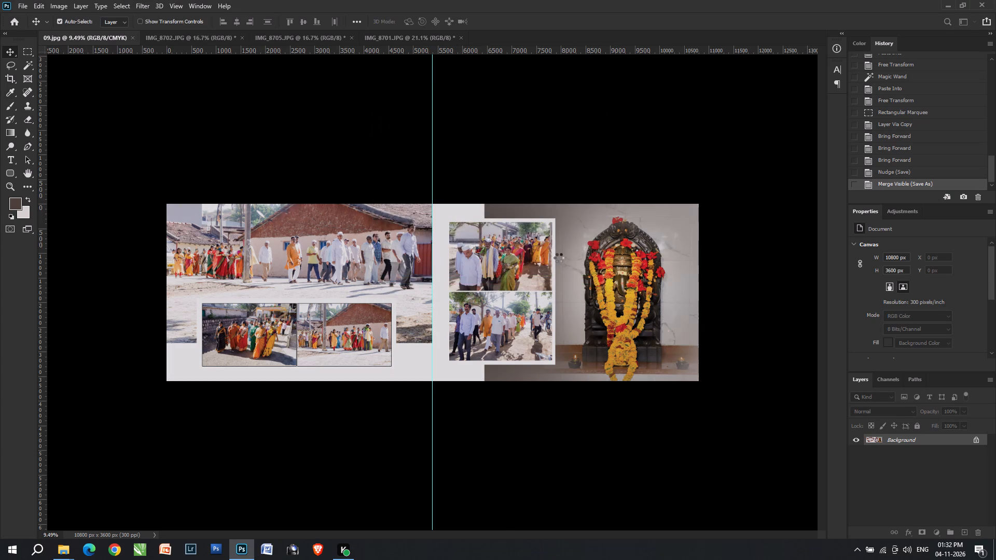
pyautogui.hotkey('ctrl', 'y')
pyautogui.hotkey('ctrl', 'u')
pyautogui.hotkey('ctrl', 'u')
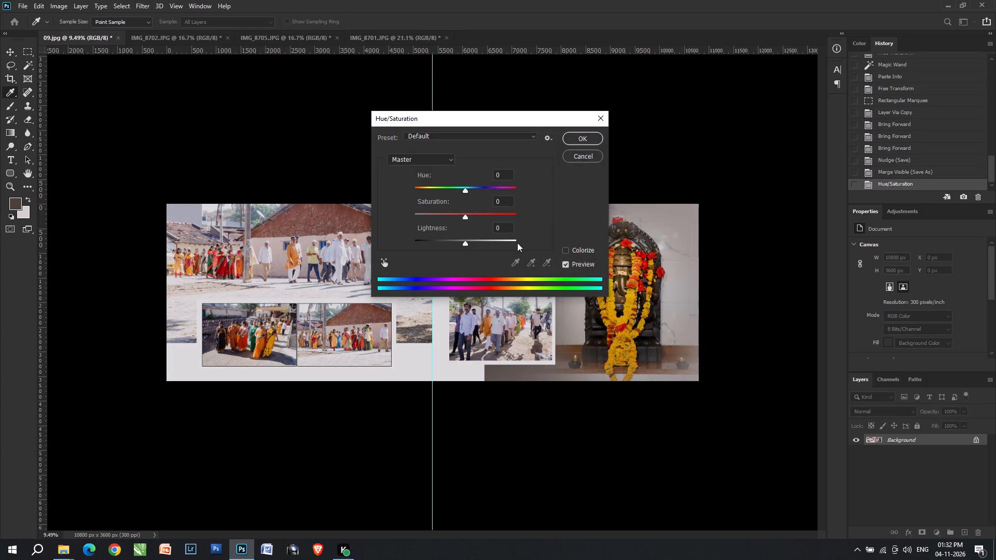
pyautogui.moveTo(515, 242); pyautogui.dragTo(532, 246)
pyautogui.press('Return')
pyautogui.press('Return')
pyautogui.press('Return')
pyautogui.press('Return')
pyautogui.press('Return')
pyautogui.press('Return')
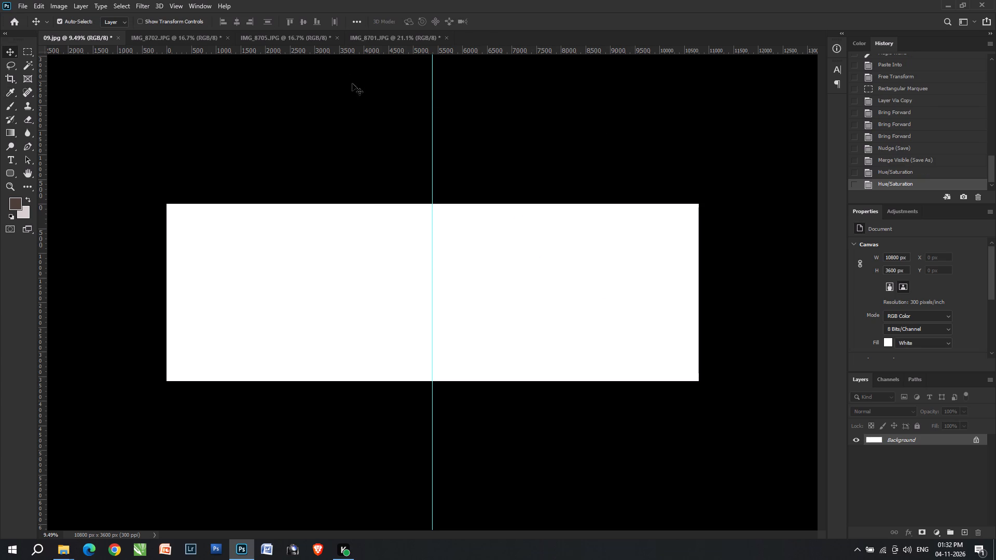
# Save the blank canvas as a Photoshop file named 10 in the sheet folder.
pyautogui.hotkey('ctrl', 'shift', 's')
pyautogui.hotkey('ctrl', 'shift', 's')
pyautogui.hotkey('ctrl', 'shift', 's')
pyautogui.hotkey('ctrl', 'shift', 's')
pyautogui.hotkey('ctrl', 'shift', 's')
pyautogui.hotkey('ctrl', 'shift', 's')
pyautogui.hotkey('ctrl', 'shift', 's')
pyautogui.hotkey('ctrl', 'shift', 's')
pyautogui.hotkey('ctrl', 'shift', 's')
pyautogui.hotkey('ctrl', 'shift', 's')
pyautogui.hotkey('ctrl', 'shift', 's')
pyautogui.hotkey('ctrl', 'shift', 's')
pyautogui.hotkey('ctrl', 'shift', 's')
pyautogui.hotkey('ctrl', 'shift', 's')
pyautogui.hotkey('ctrl', 'shift', 's')
pyautogui.hotkey('ctrl', 'shift', 's')
pyautogui.hotkey('ctrl', 'shift', 's')
pyautogui.hotkey('ctrl', 'shift', 's')
pyautogui.hotkey('ctrl', 'shift', 's')
pyautogui.hotkey('ctrl', 'shift', 's')
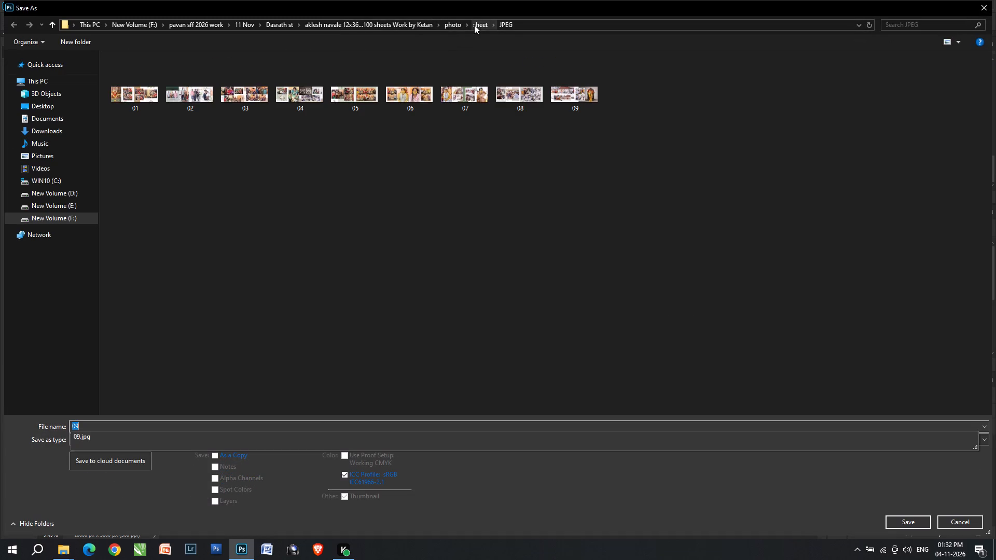
pyautogui.keyDown('shift'); pyautogui.click(482, 25); pyautogui.keyUp('shift')
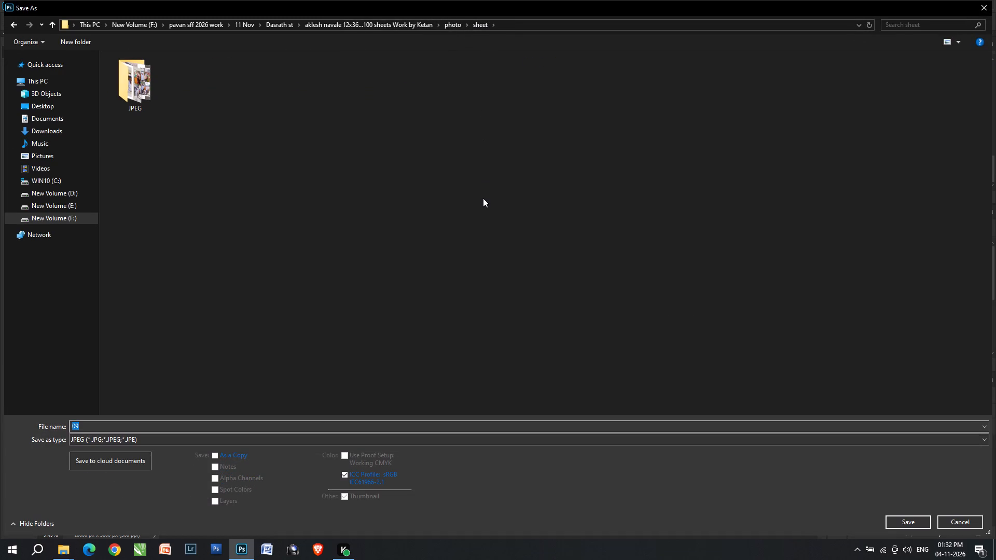
pyautogui.press('1')
pyautogui.press('0')
pyautogui.click(89, 442)
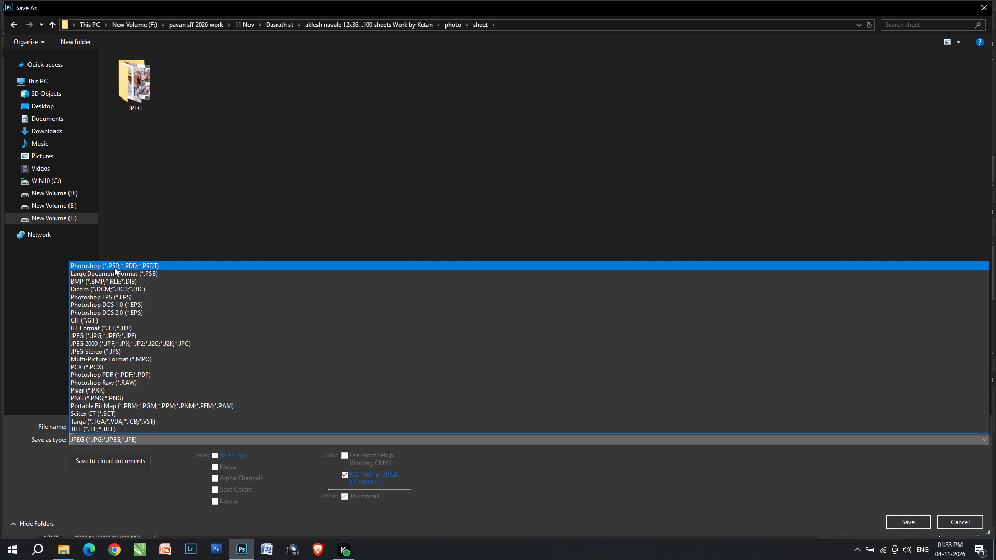
pyautogui.click(114, 268)
pyautogui.scroll(-1, 210, 296)
pyautogui.click(252, 302)
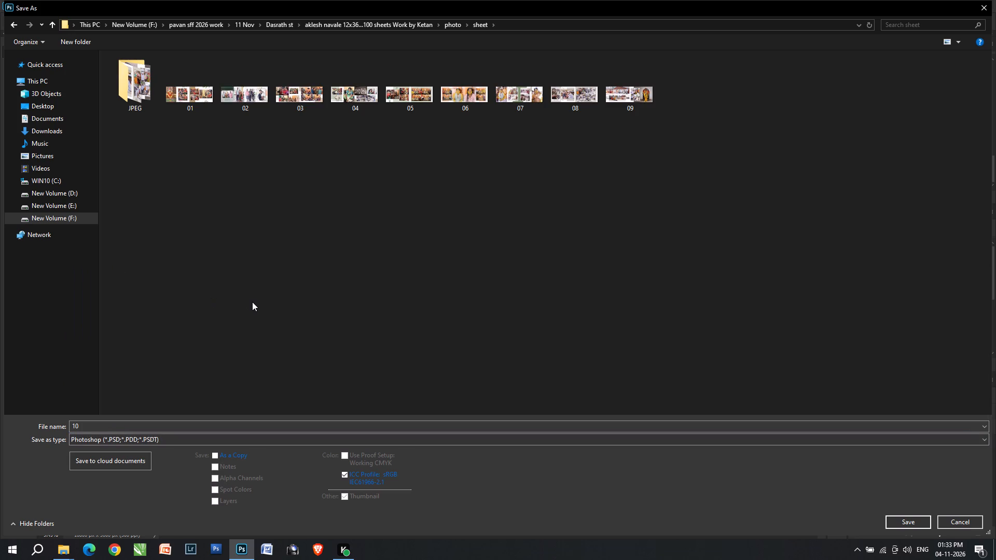
pyautogui.press('Return')
pyautogui.press('Return')
pyautogui.press('Return')
pyautogui.press('Return')
pyautogui.press('Return')
pyautogui.press('Return')
pyautogui.press('Return')
pyautogui.press('Return')
pyautogui.press('Return')
pyautogui.press('Return')
pyautogui.press('Return')
pyautogui.press('Return')
pyautogui.press('Return')
pyautogui.press('Return')
pyautogui.press('Return')
pyautogui.press('Return')
pyautogui.press('Return')
pyautogui.press('Return')
pyautogui.press('Return')
pyautogui.press('Return')
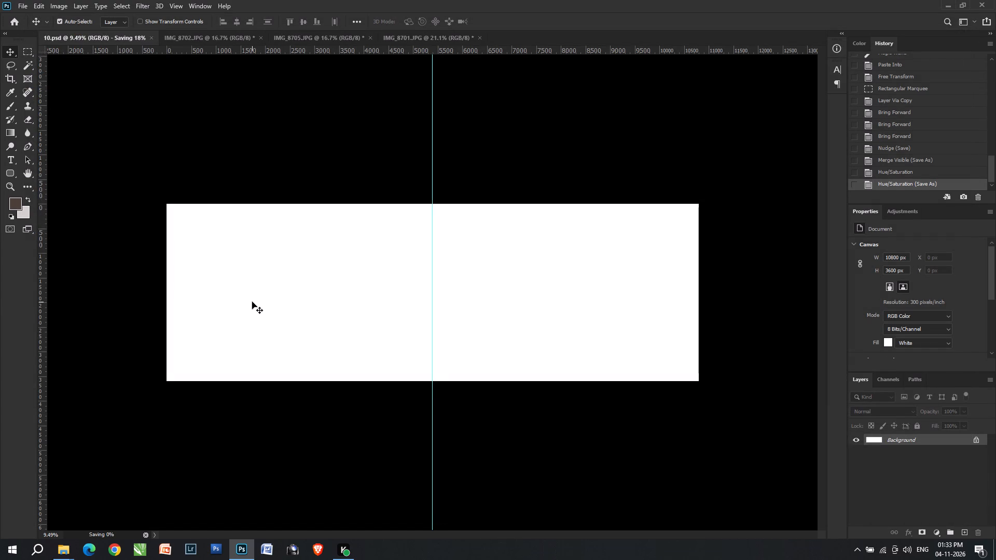
# Close the emptied IMG_8701, IMG_8705 and IMG_8702 photos without saving, leaving 10.psd open.
pyautogui.press('Tab')
pyautogui.hotkey('ctrl', 'Tab')
pyautogui.press('Tab')
pyautogui.hotkey('ctrl', 'Tab')
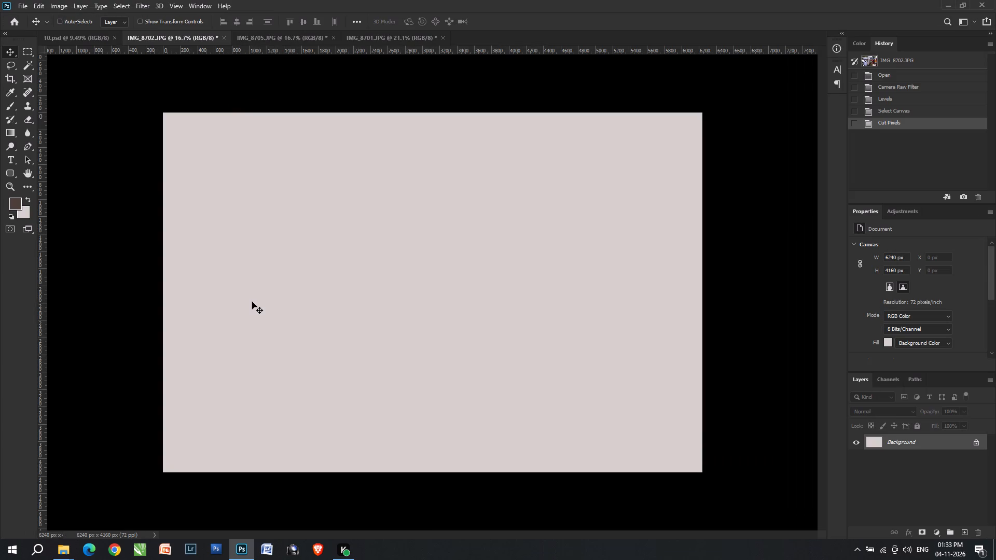
pyautogui.hotkey('ctrl', 'Tab')
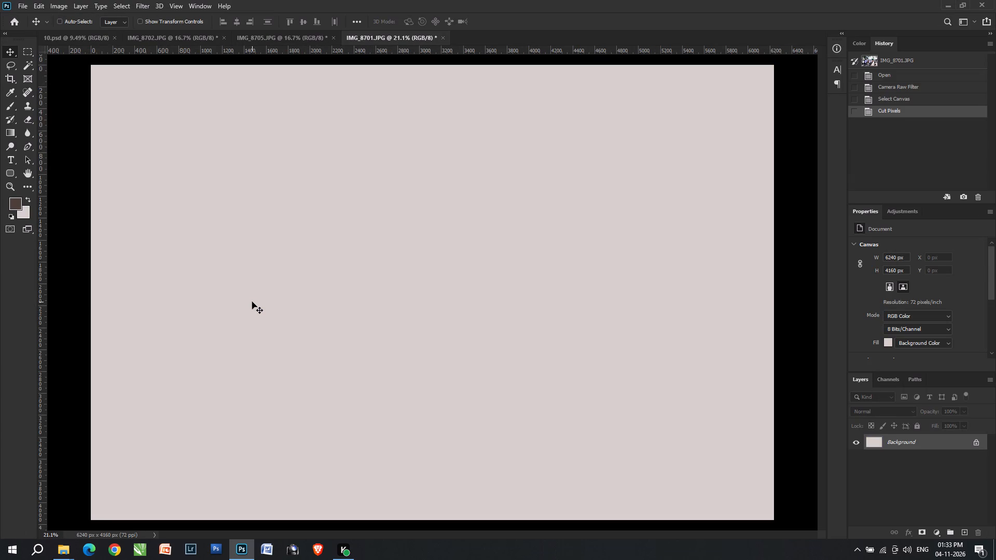
pyautogui.hotkey('ctrl', 'w')
pyautogui.hotkey('ctrl', 'Tab')
pyautogui.hotkey('ctrl', 'Return')
pyautogui.hotkey('ctrl', 'w')
pyautogui.hotkey('ctrl', 'Tab')
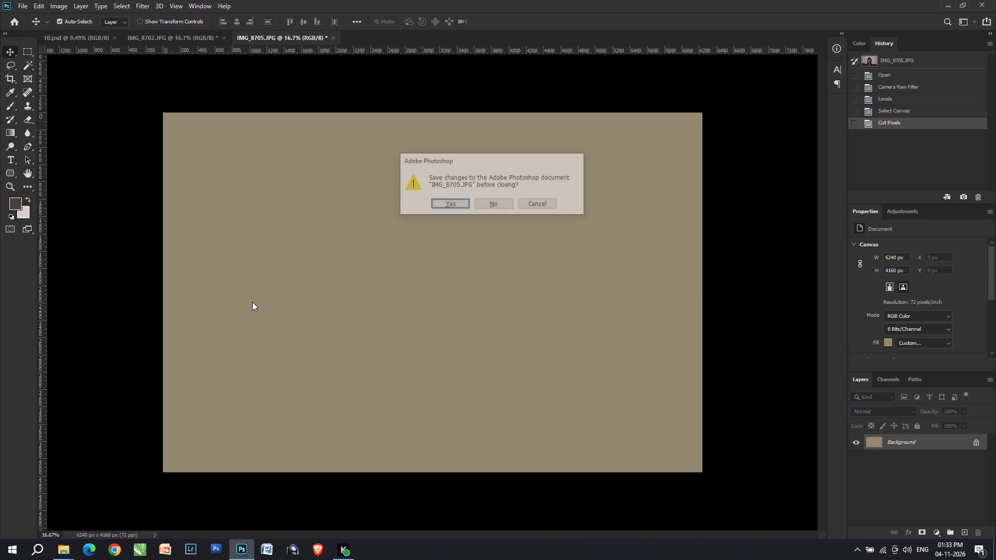
pyautogui.hotkey('ctrl', 'Tab')
pyautogui.hotkey('ctrl', 'Return')
pyautogui.hotkey('ctrl', 'w')
pyautogui.hotkey('ctrl', 'Tab')
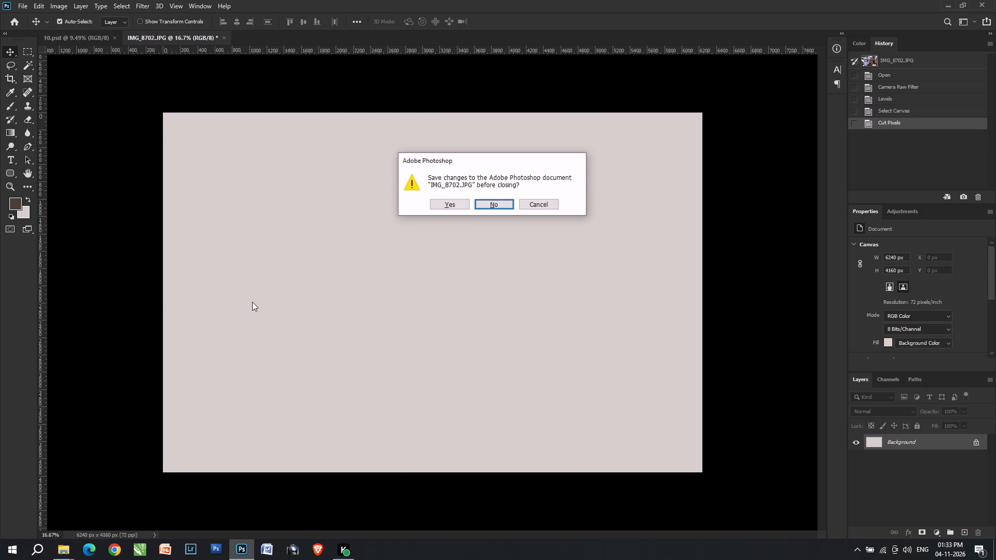
pyautogui.press('Return')
# Switch to File Explorer and open the 02 subfolder of the photo folder.
pyautogui.hotkey('alt', 'Tab')
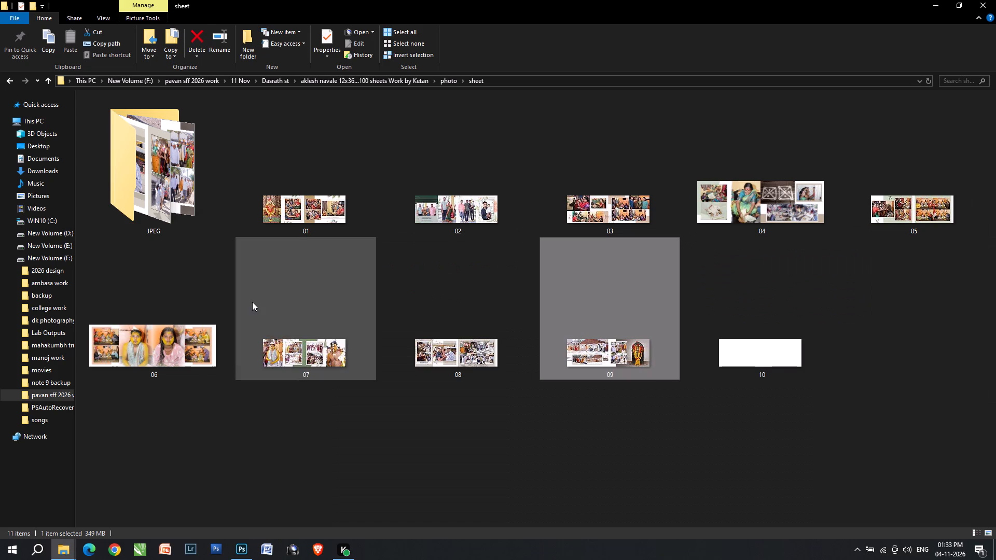
pyautogui.press('BackSpace')
pyautogui.doubleClick(334, 176)
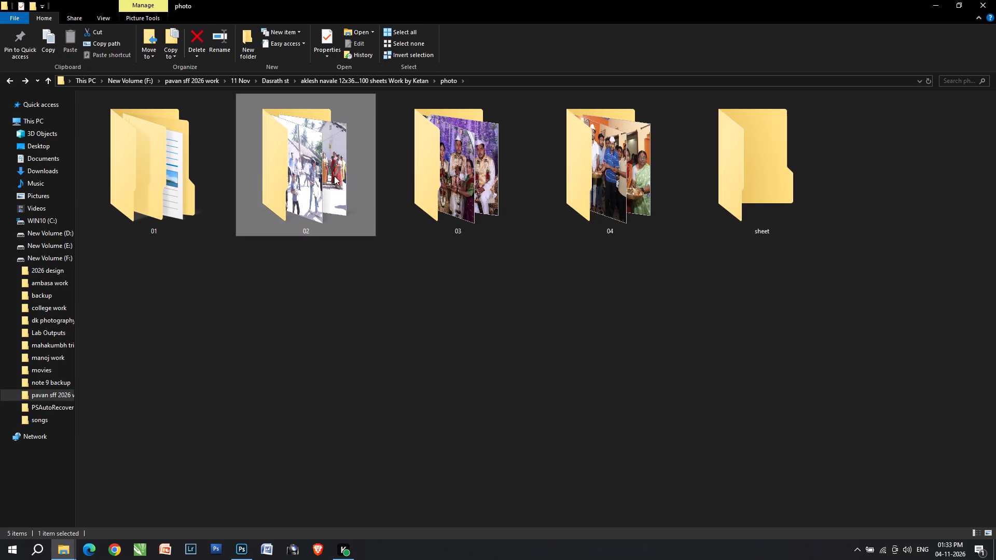
pyautogui.click(334, 178)
# Look over the remaining ceremony photos and try out selections for the next spread, including IMG_8709, IMG_8710 and IMG_8721.
pyautogui.keyDown('shift'); pyautogui.click(673, 201); pyautogui.keyUp('shift')
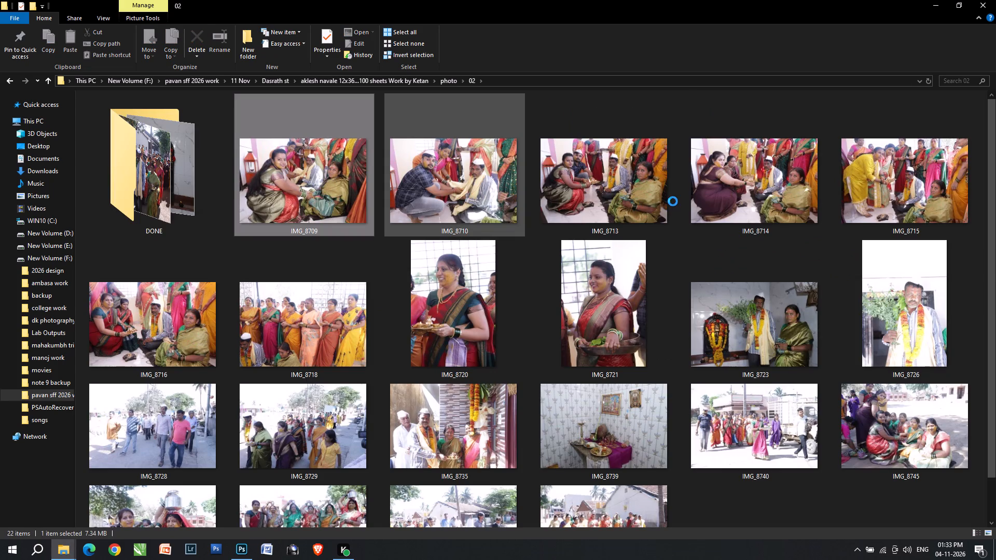
pyautogui.keyDown('shift'); pyautogui.click(703, 193); pyautogui.keyUp('shift')
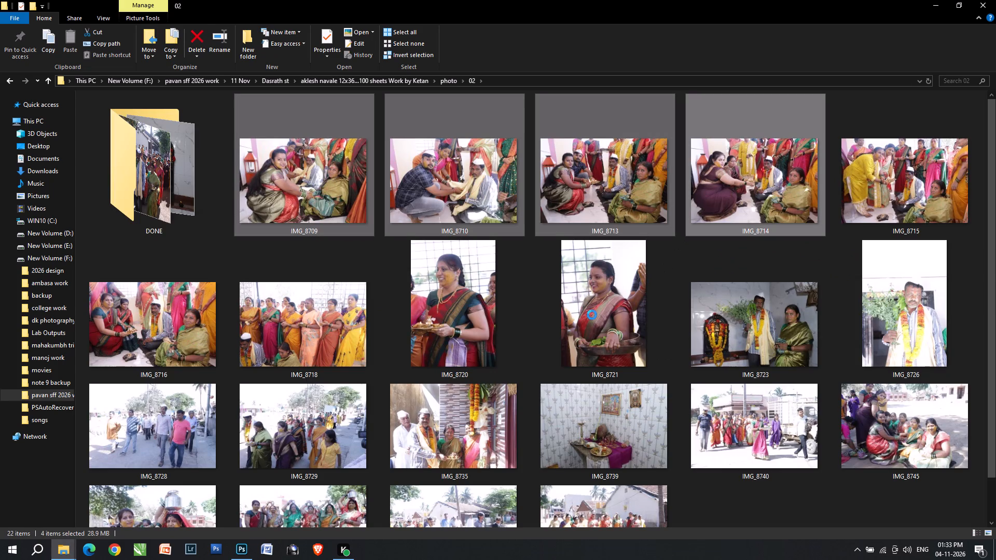
pyautogui.click(583, 319)
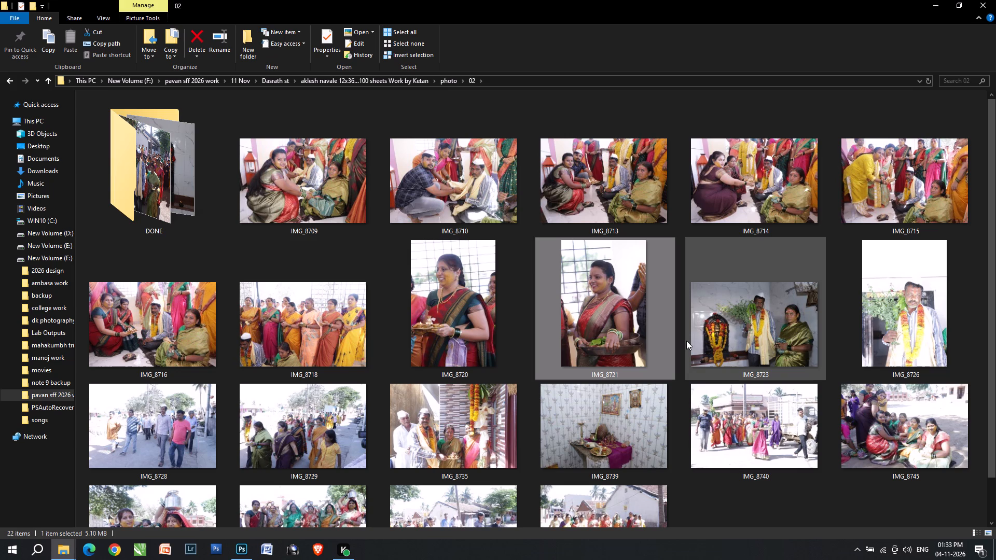
pyautogui.keyDown('shift'); pyautogui.click(727, 334); pyautogui.keyUp('shift')
pyautogui.scroll(-2, 714, 333)
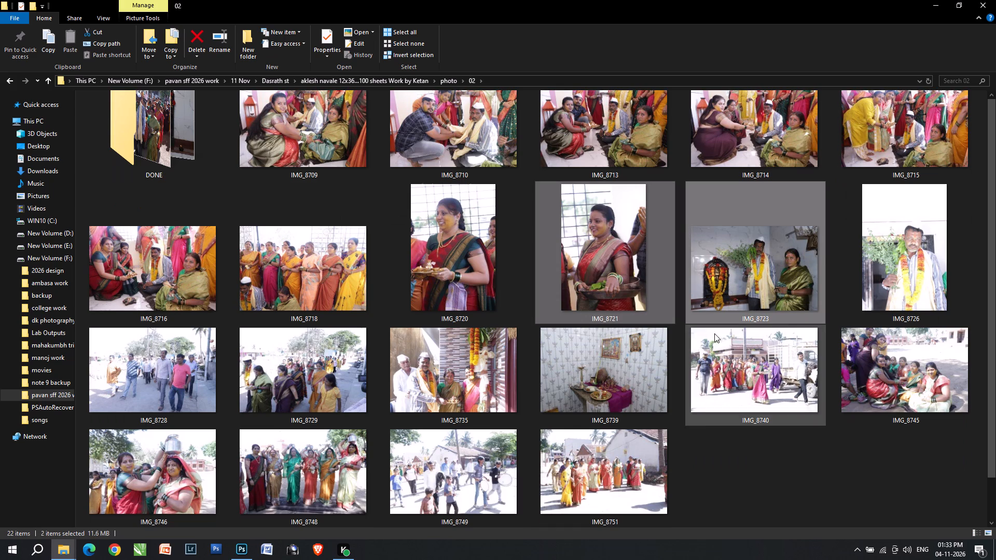
pyautogui.click(599, 452)
pyautogui.keyDown('shift'); pyautogui.click(885, 289); pyautogui.keyUp('shift')
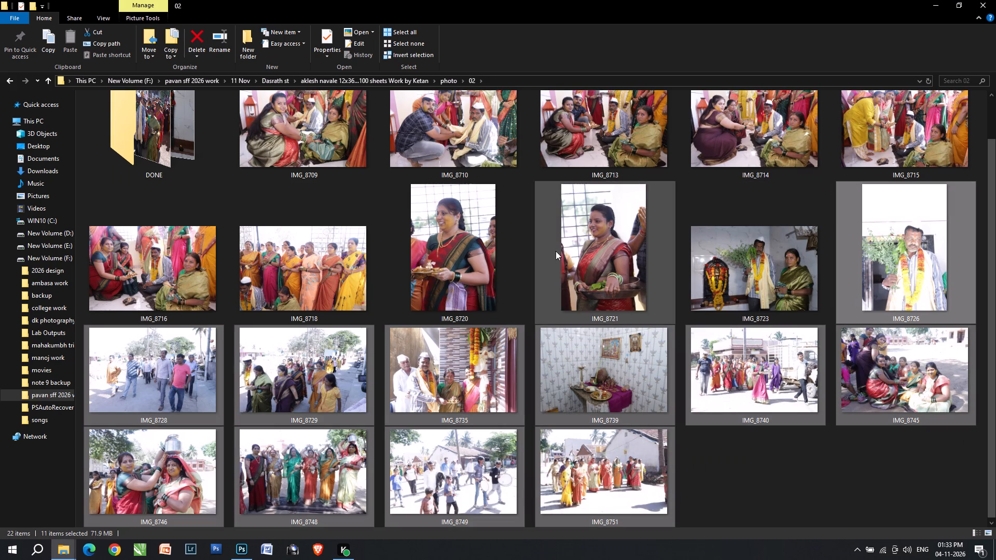
pyautogui.click(791, 283)
pyautogui.keyDown('shift'); pyautogui.click(275, 155); pyautogui.keyUp('shift')
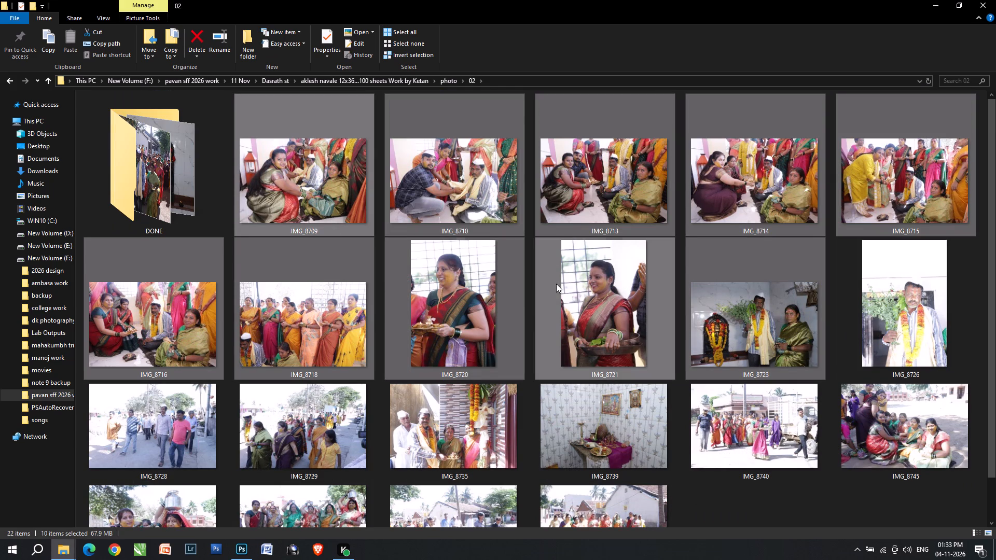
pyautogui.scroll(1, 586, 291)
pyautogui.click(335, 175)
pyautogui.keyDown('ctrl'); pyautogui.click(460, 206); pyautogui.keyUp('ctrl')
pyautogui.keyDown('ctrl'); pyautogui.click(468, 284); pyautogui.keyUp('ctrl')
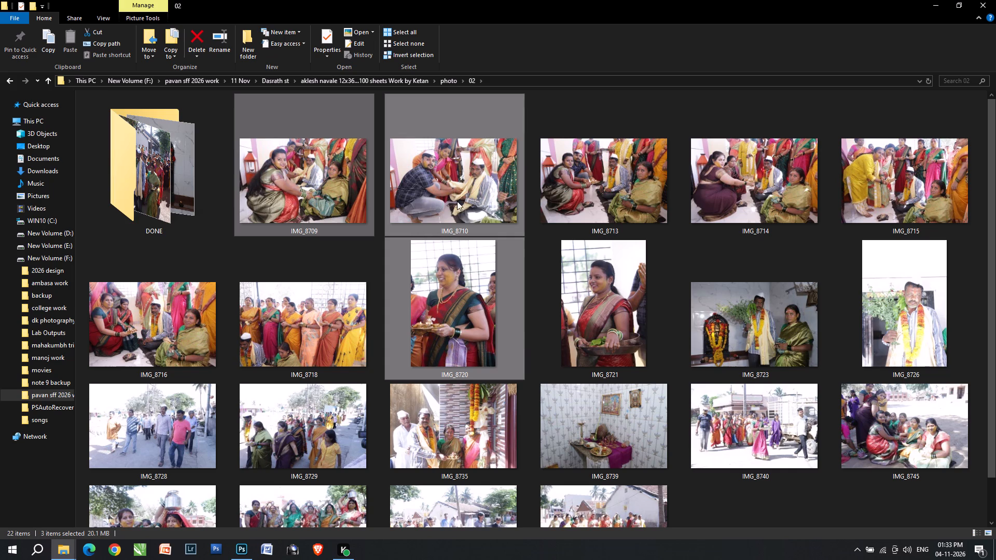
pyautogui.keyDown('ctrl'); pyautogui.click(428, 272); pyautogui.keyUp('ctrl')
pyautogui.keyDown('ctrl'); pyautogui.click(628, 321); pyautogui.keyUp('ctrl')
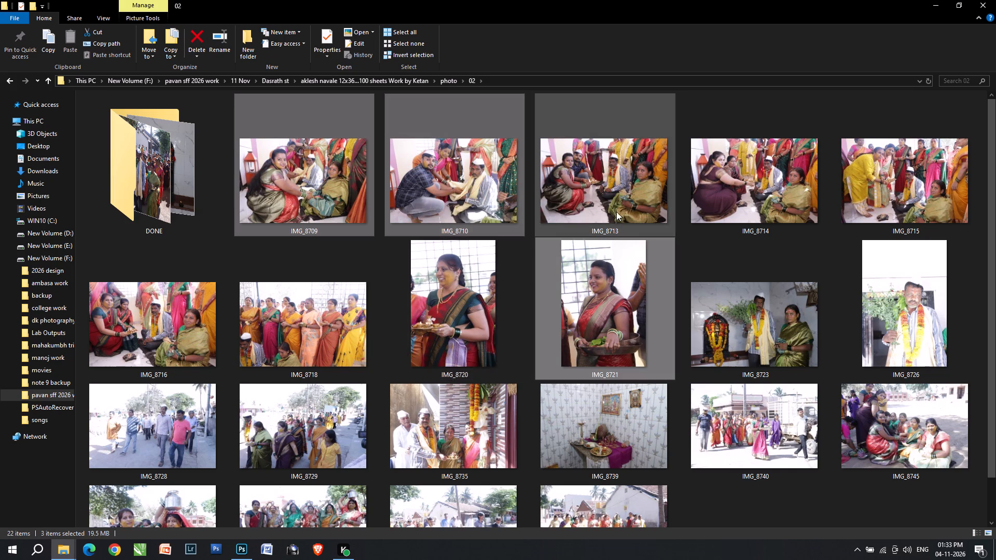
pyautogui.moveTo(450, 177); pyautogui.dragTo(445, 162)
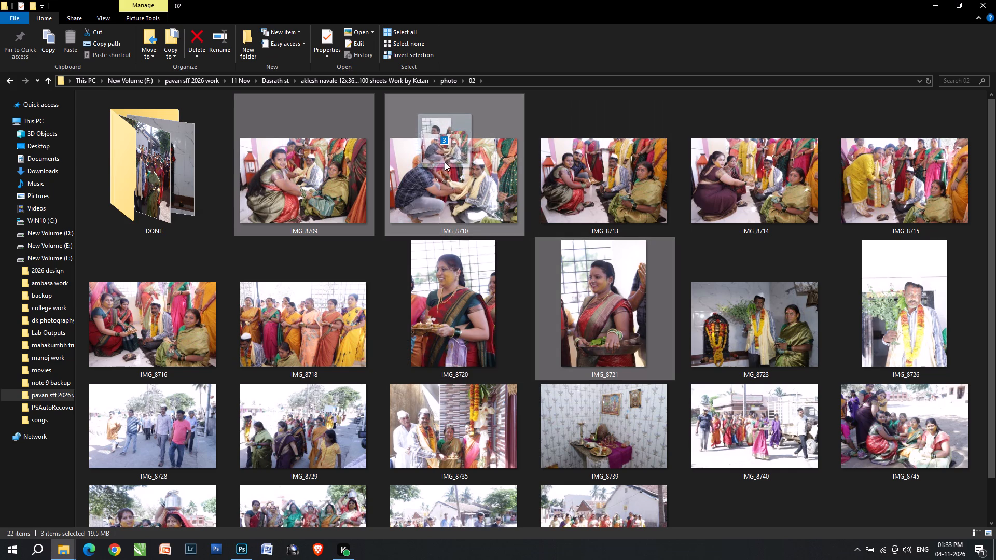
pyautogui.moveTo(445, 162); pyautogui.dragTo(441, 180)
# Examine the portrait photo IMG_8720 up close in the photo viewer, then close it.
pyautogui.doubleClick(501, 290)
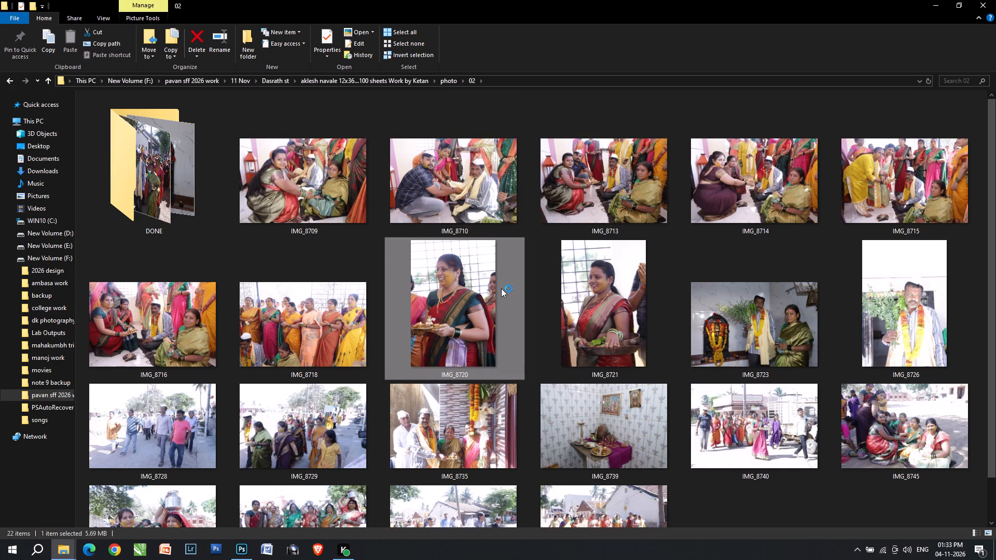
pyautogui.scroll(4, 443, 279)
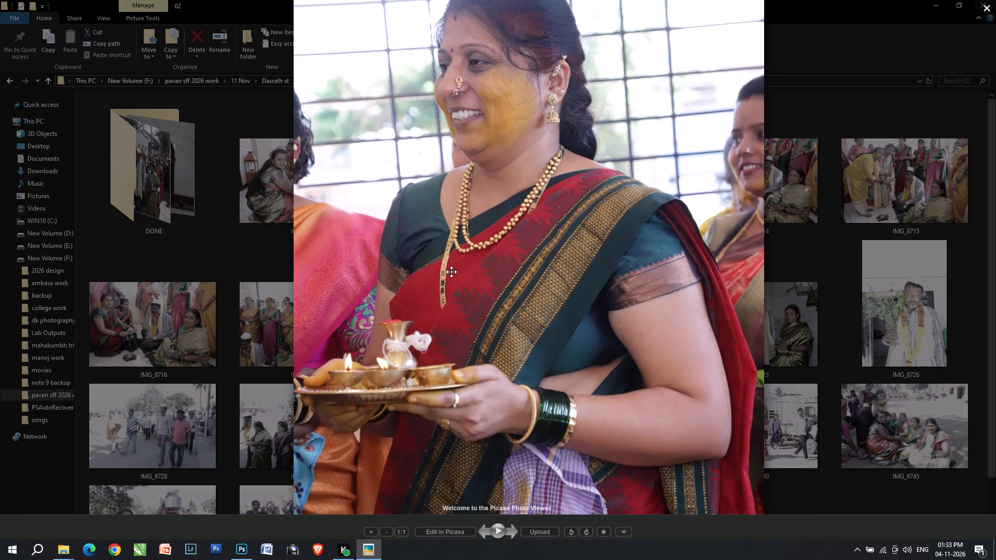
pyautogui.scroll(2, 463, 176)
pyautogui.moveTo(472, 165); pyautogui.dragTo(473, 251)
pyautogui.click(995, 0)
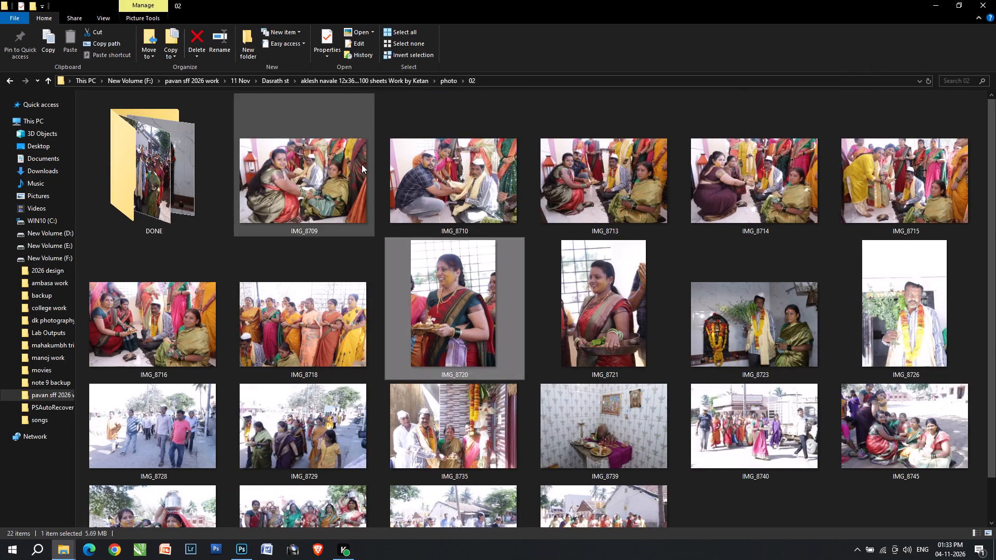
# Examine the ceremony photos from IMG_8709 onward up close in the photo viewer, including IMG_8710 and IMG_8713, then close it.
pyautogui.doubleClick(356, 162)
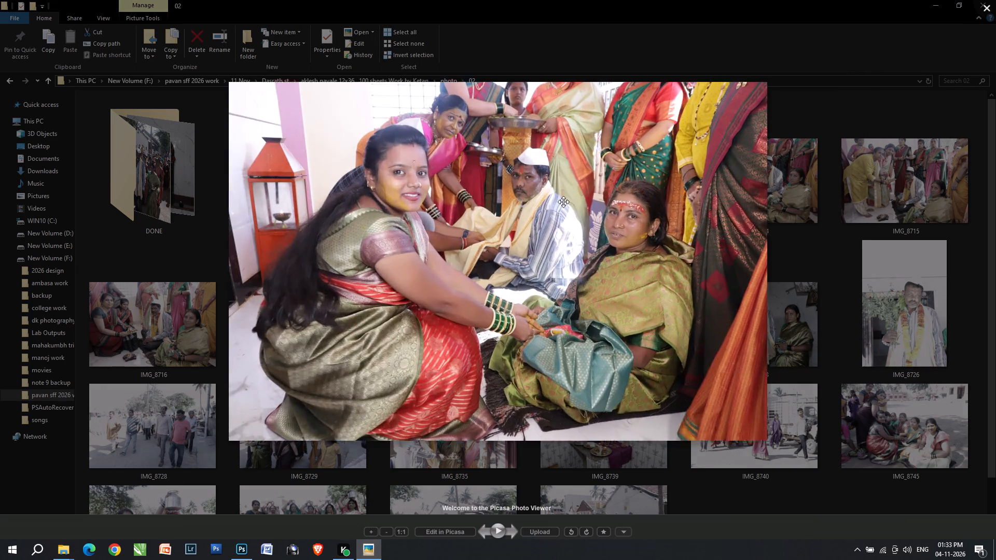
pyautogui.scroll(1, 557, 202)
pyautogui.press('Right')
pyautogui.press('Right')
pyautogui.click(554, 202)
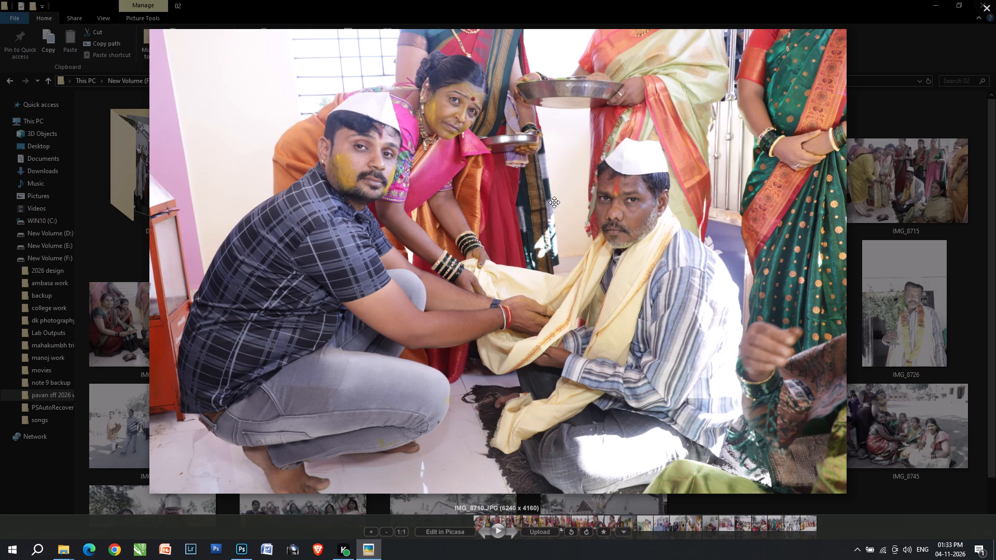
pyautogui.press('Right')
pyautogui.press('Right')
pyautogui.press('Left')
pyautogui.scroll(1, 417, 143)
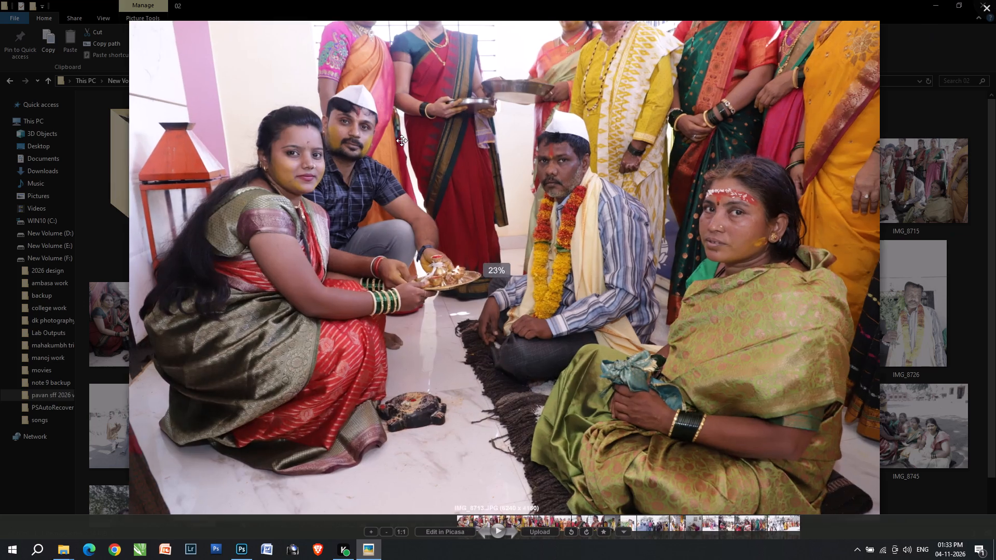
pyautogui.press('Right')
pyautogui.press('Right')
pyautogui.press('Left')
pyautogui.click(995, 0)
# Select photos IMG_8709, IMG_8710 and IMG_8720 and open them in Photoshop as separate documents alongside 10.psd.
pyautogui.click(641, 286)
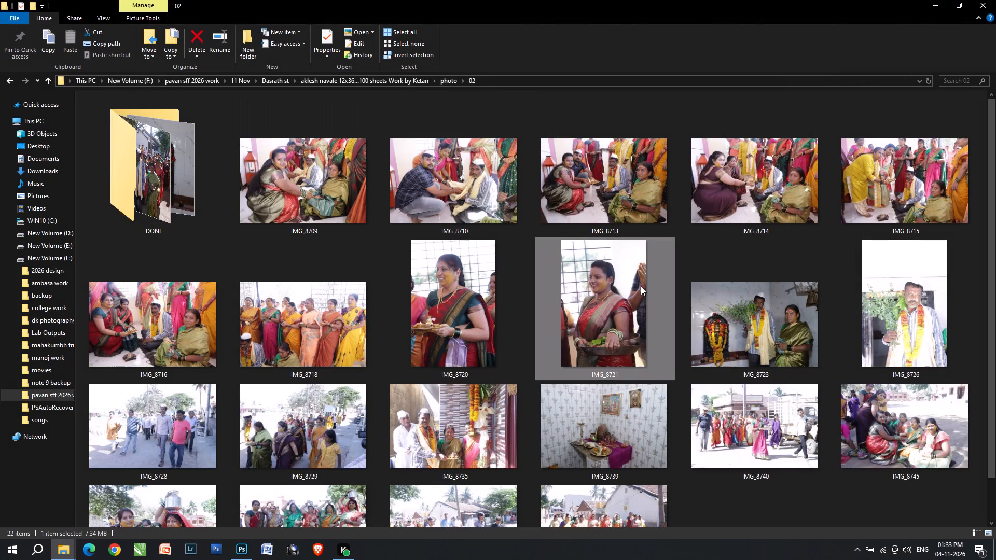
pyautogui.click(278, 161)
pyautogui.keyDown('ctrl'); pyautogui.click(414, 187); pyautogui.keyUp('ctrl')
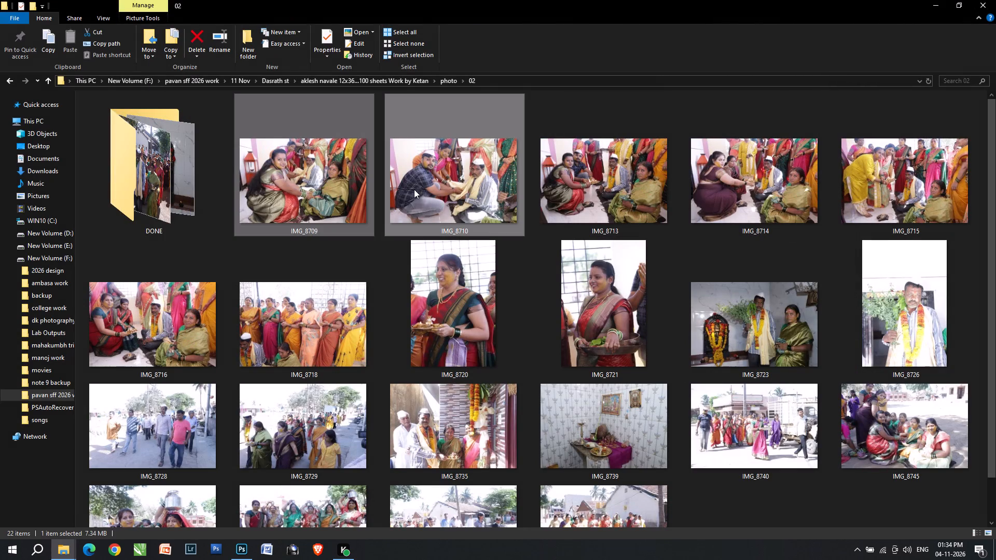
pyautogui.keyDown('ctrl'); pyautogui.click(433, 276); pyautogui.keyUp('ctrl')
pyautogui.moveTo(315, 178); pyautogui.dragTo(445, 41)
pyautogui.hotkey('alt', 'Tab')
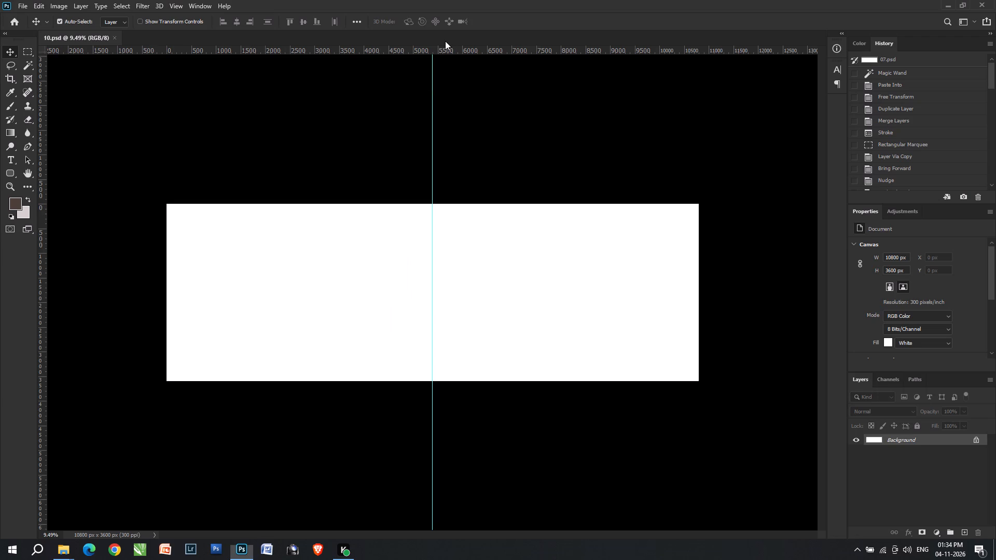
pyautogui.moveTo(445, 41); pyautogui.dragTo(446, 40)
pyautogui.hotkey('alt', 'Tab')
pyautogui.moveTo(312, 177); pyautogui.dragTo(454, 2)
pyautogui.press('Tab')
pyautogui.hotkey('alt', 'Tab')
pyautogui.click(454, 2)
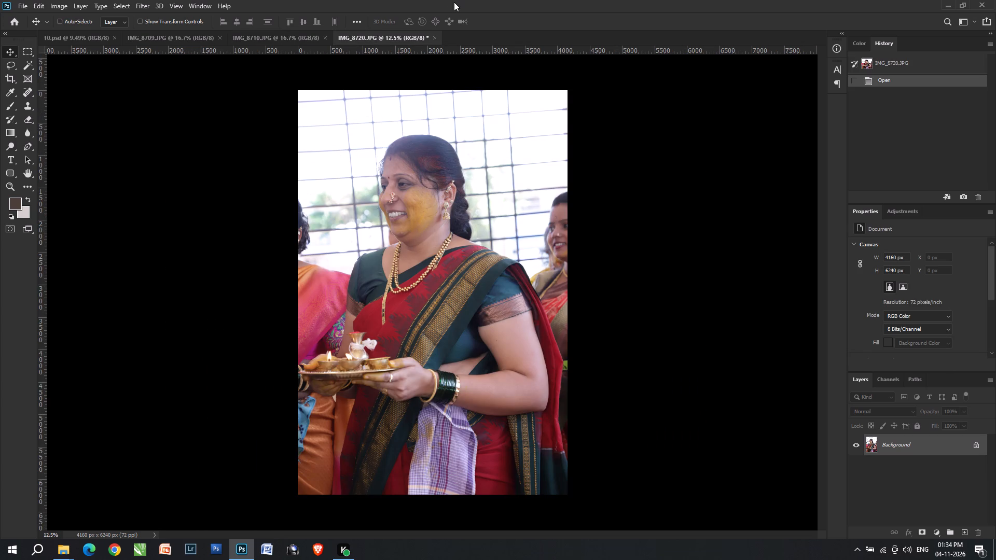
# Open the IMG_8720 photo in the Camera Raw filter and apply the Previous Conversion settings.
pyautogui.hotkey('ctrl', 'shift', 'z')
pyautogui.hotkey('ctrl', 'shift', 'a')
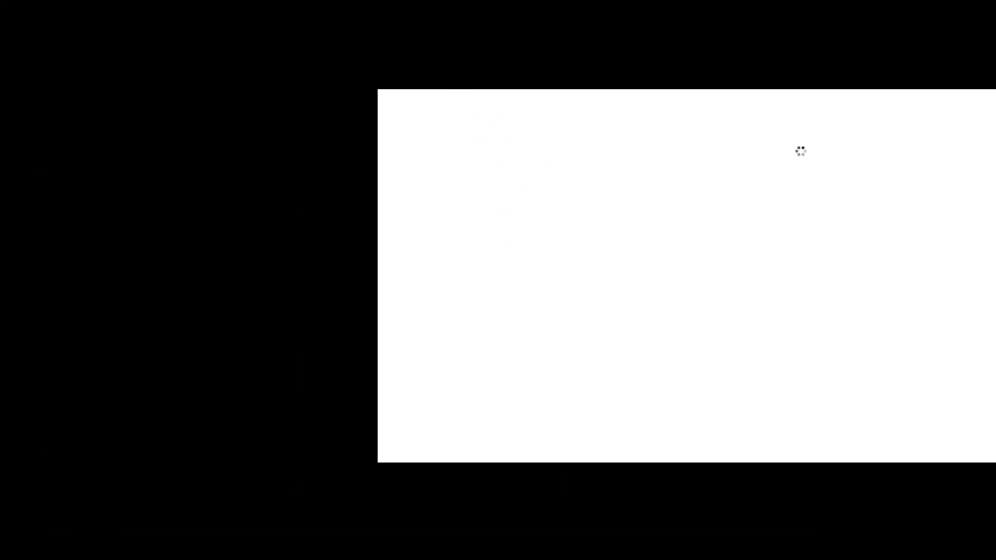
pyautogui.moveTo(399, 486); pyautogui.dragTo(505, 510)
pyautogui.moveTo(415, 406); pyautogui.dragTo(358, 378)
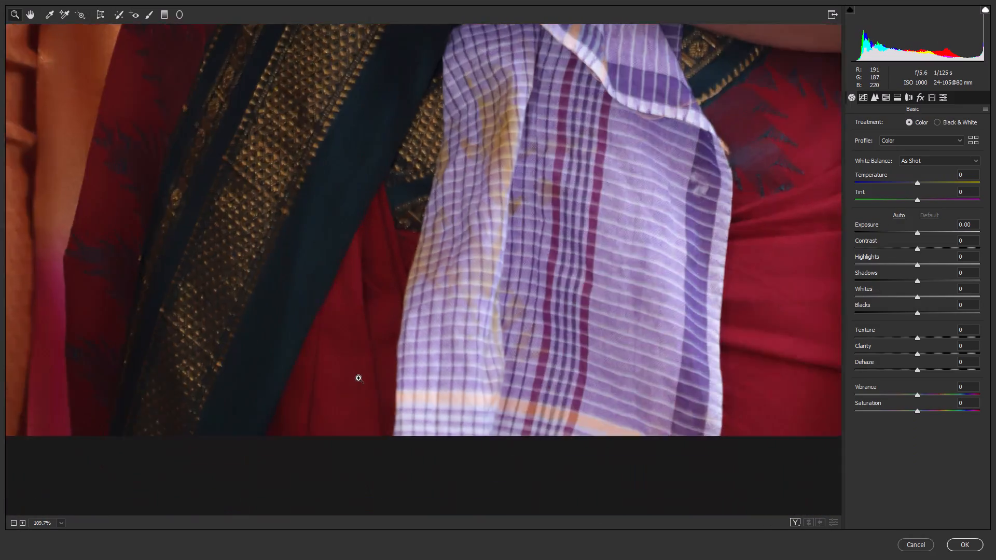
pyautogui.moveTo(358, 378); pyautogui.dragTo(289, 357)
pyautogui.click(984, 104)
pyautogui.click(960, 142)
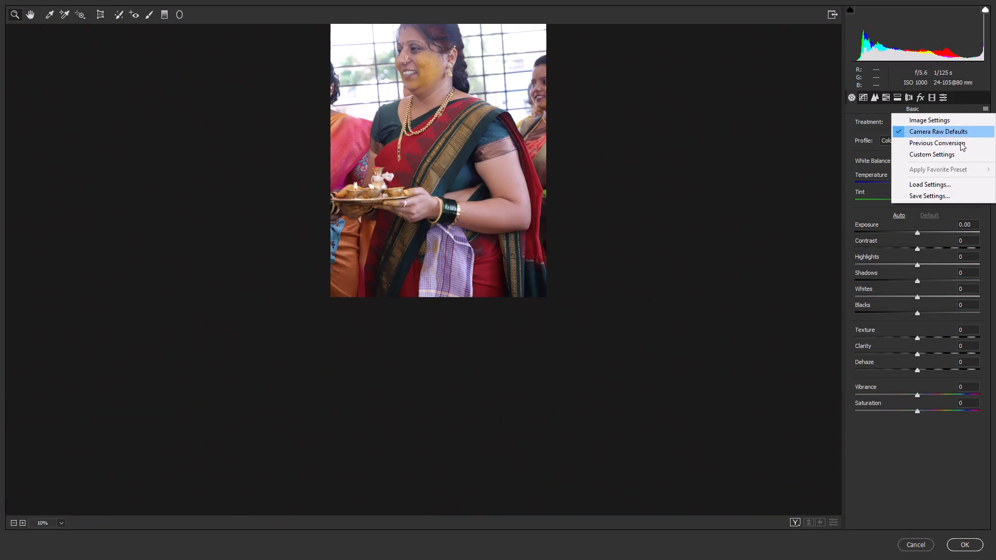
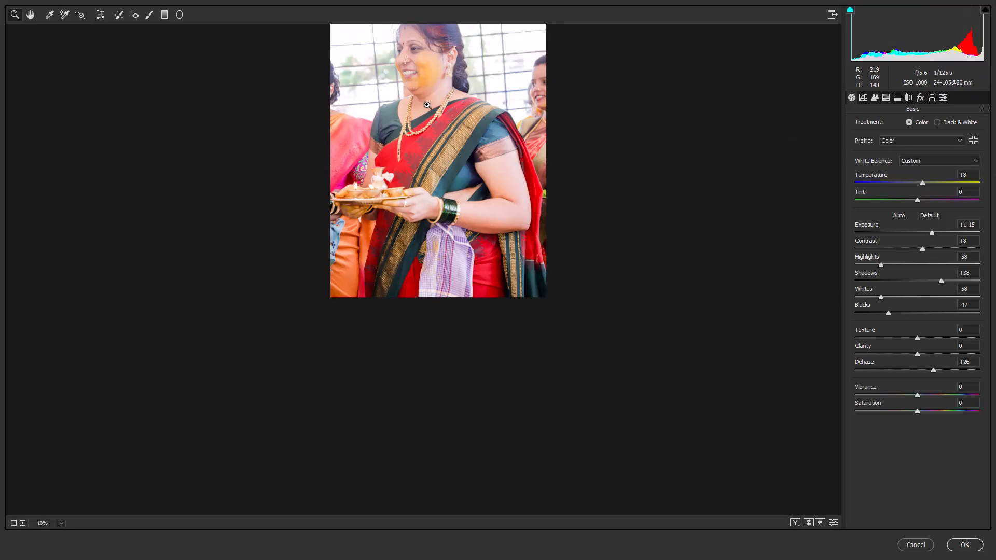
# Reset Exposure and Dehaze to 0 and lower Shadows to +15 on the IMG_8720 portrait.
pyautogui.moveTo(425, 105); pyautogui.dragTo(412, 250)
pyautogui.moveTo(396, 143); pyautogui.dragTo(430, 238)
pyautogui.scroll(-2, 447, 240)
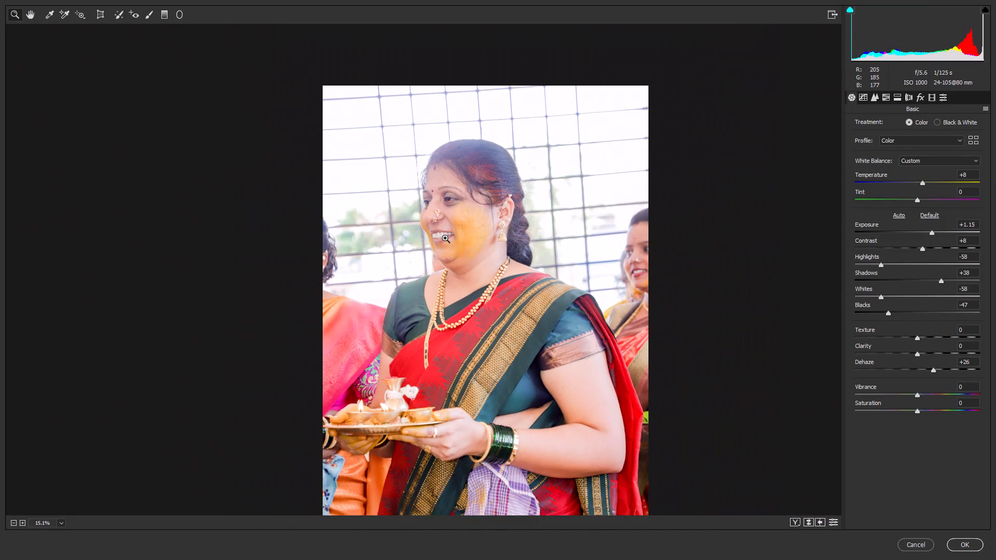
pyautogui.scroll(-1, 445, 238)
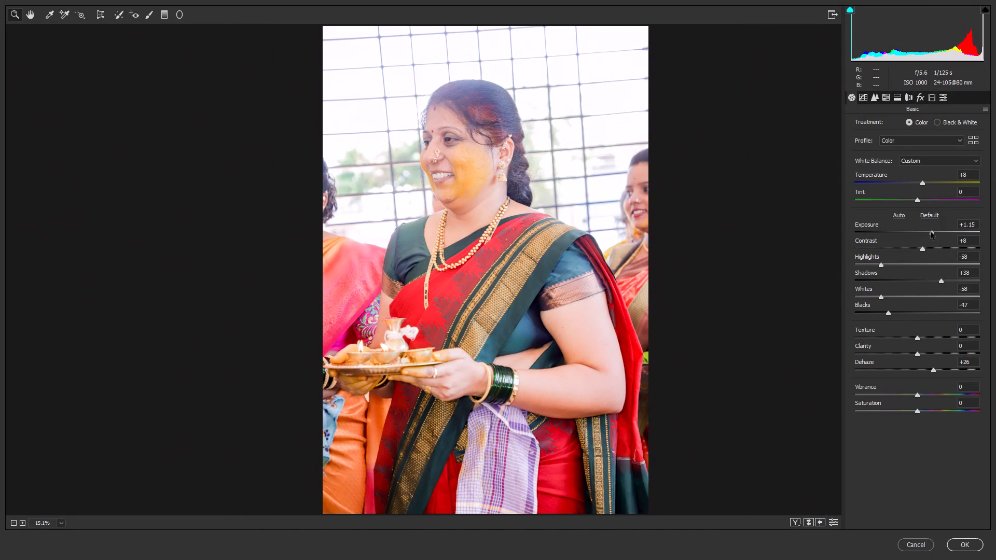
pyautogui.doubleClick(931, 232)
pyautogui.click(920, 285)
pyautogui.click(926, 279)
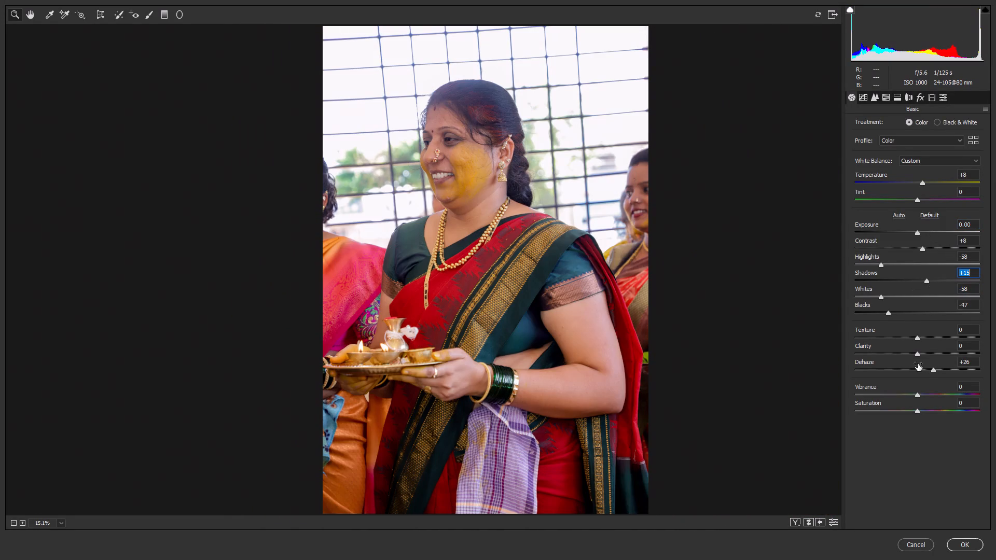
pyautogui.doubleClick(929, 369)
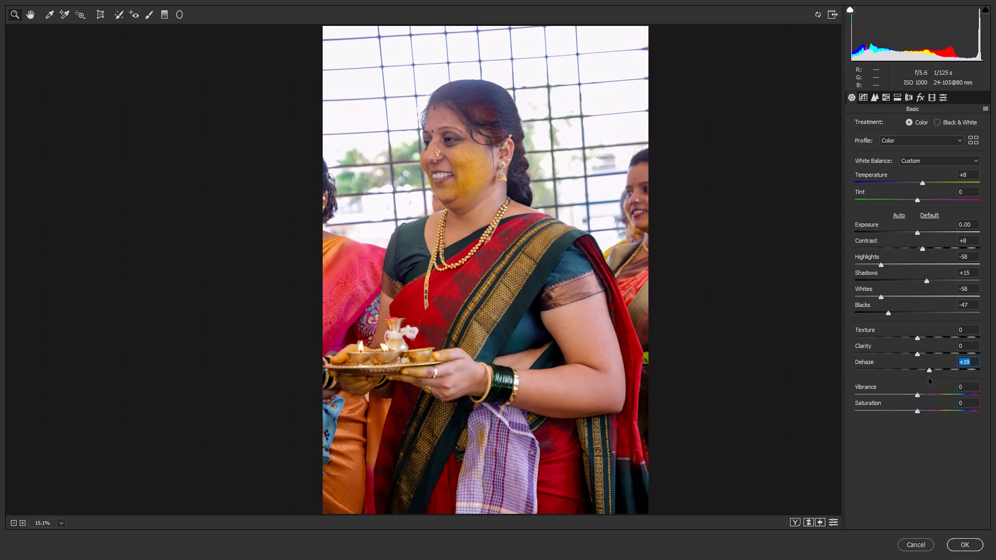
pyautogui.doubleClick(927, 369)
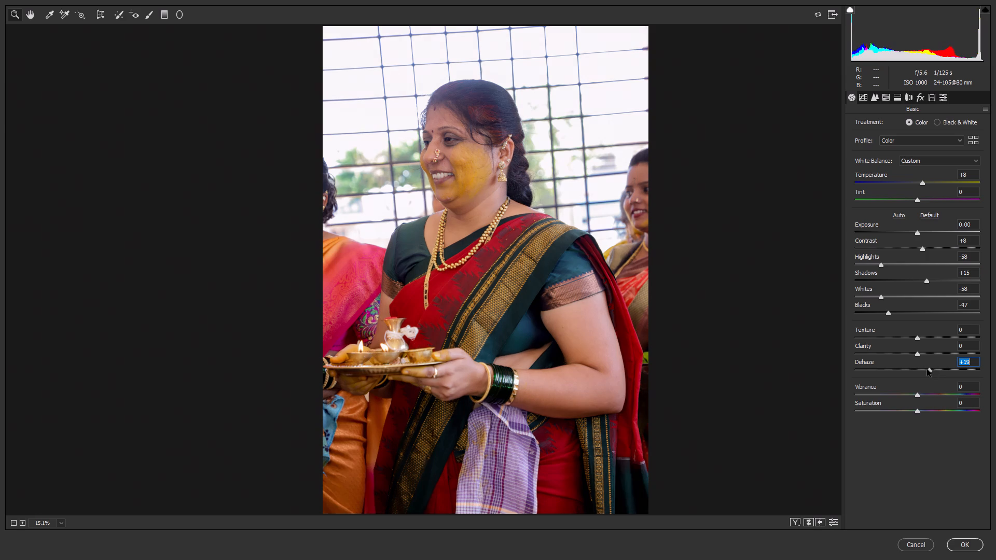
# Rebalance the portrait's brightness with Exposure +0.40, Highlights -52 and Whites -55.
pyautogui.moveTo(898, 298); pyautogui.dragTo(893, 296)
pyautogui.click(895, 261)
pyautogui.click(895, 264)
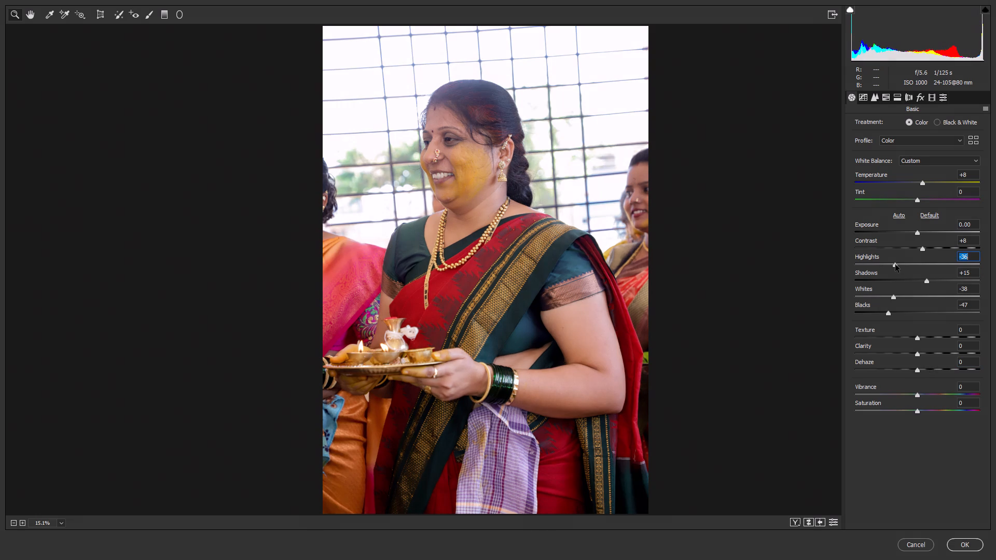
pyautogui.moveTo(918, 234); pyautogui.dragTo(921, 235)
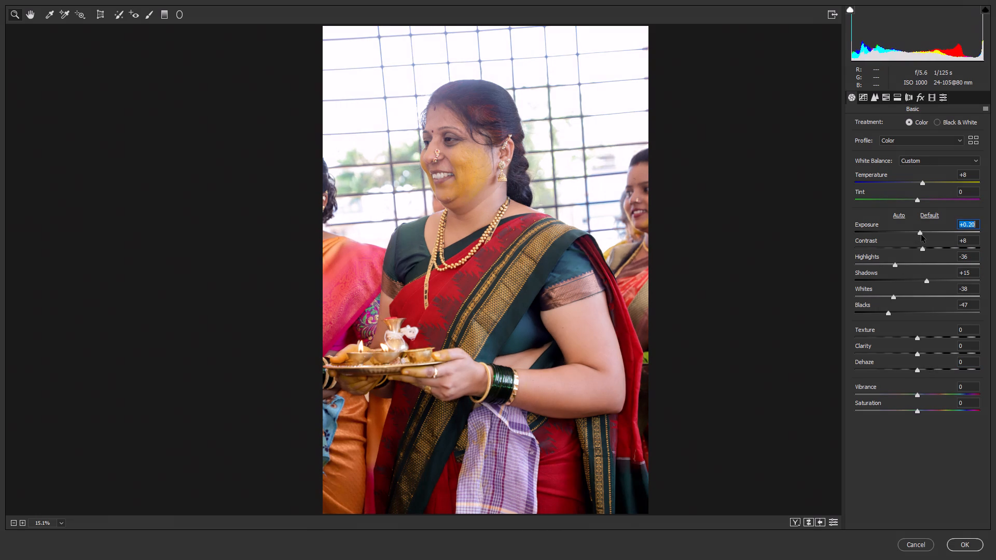
pyautogui.moveTo(921, 235); pyautogui.dragTo(923, 235)
pyautogui.click(879, 300)
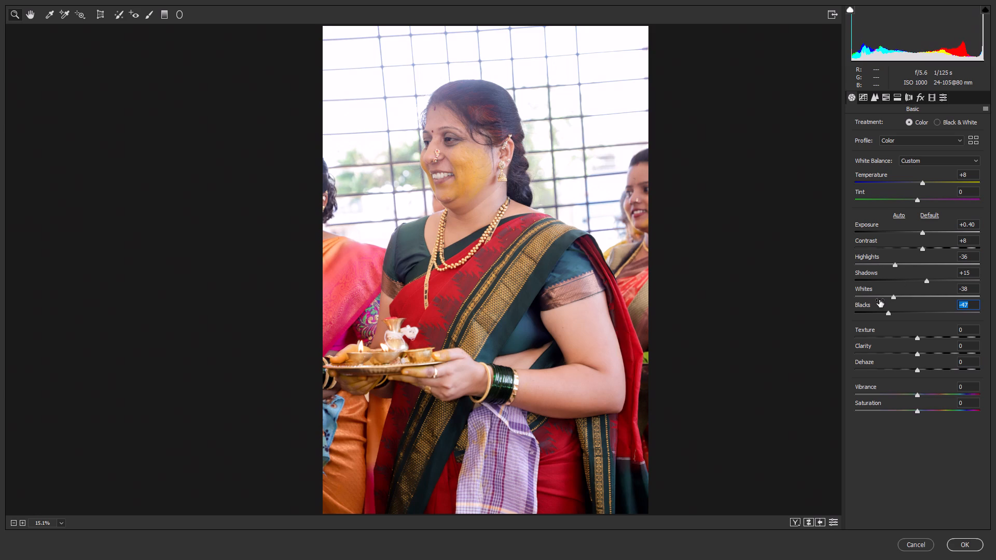
pyautogui.click(883, 296)
pyautogui.click(889, 263)
pyautogui.click(885, 265)
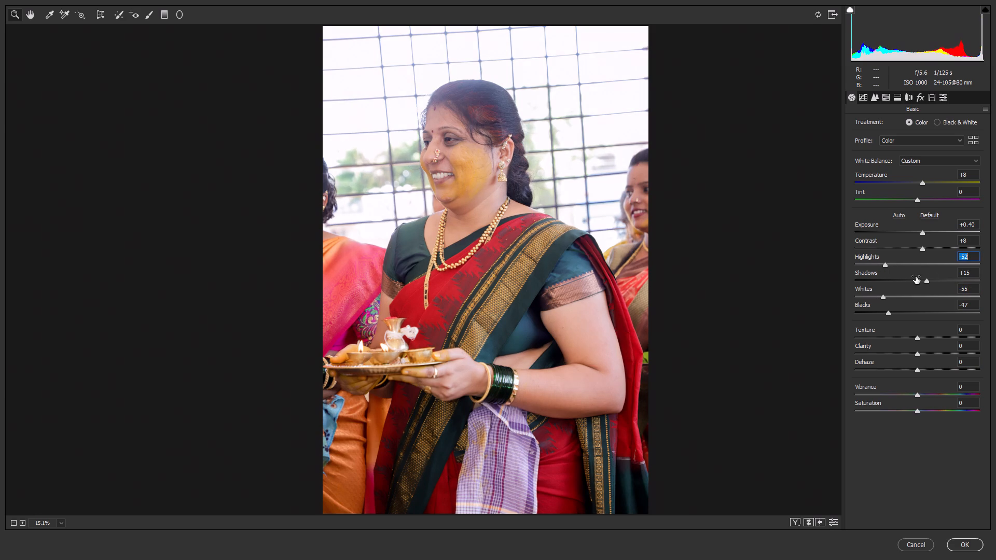
# Check the woman's face up close, set Dehaze to +11 and apply the Camera Raw corrections to the photo.
pyautogui.moveTo(404, 141); pyautogui.dragTo(458, 220)
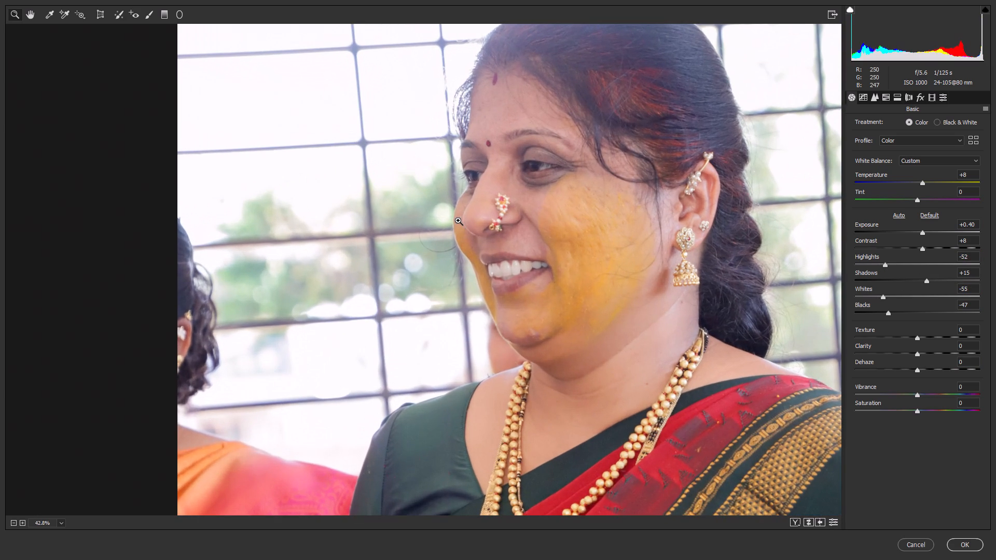
pyautogui.moveTo(669, 316); pyautogui.dragTo(650, 300)
pyautogui.click(926, 372)
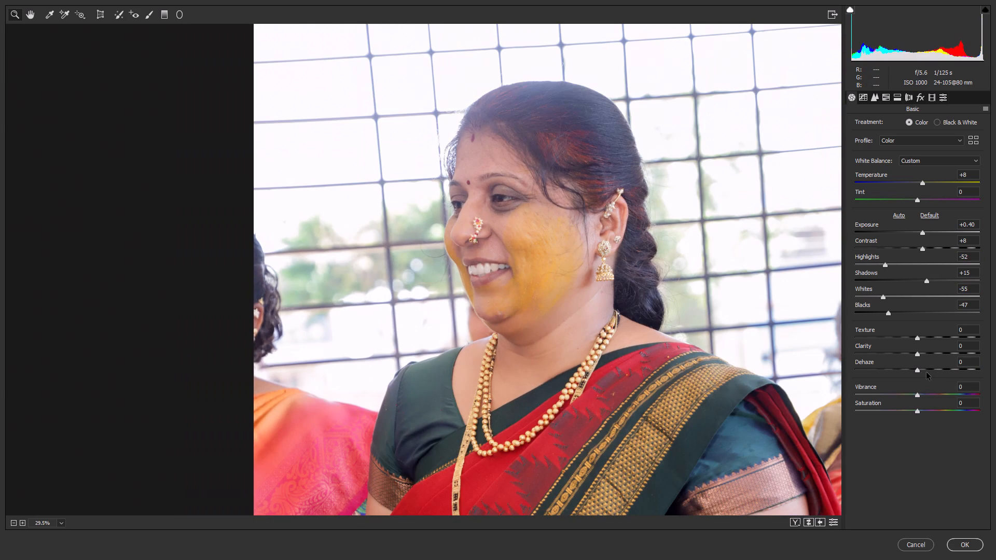
pyautogui.click(972, 542)
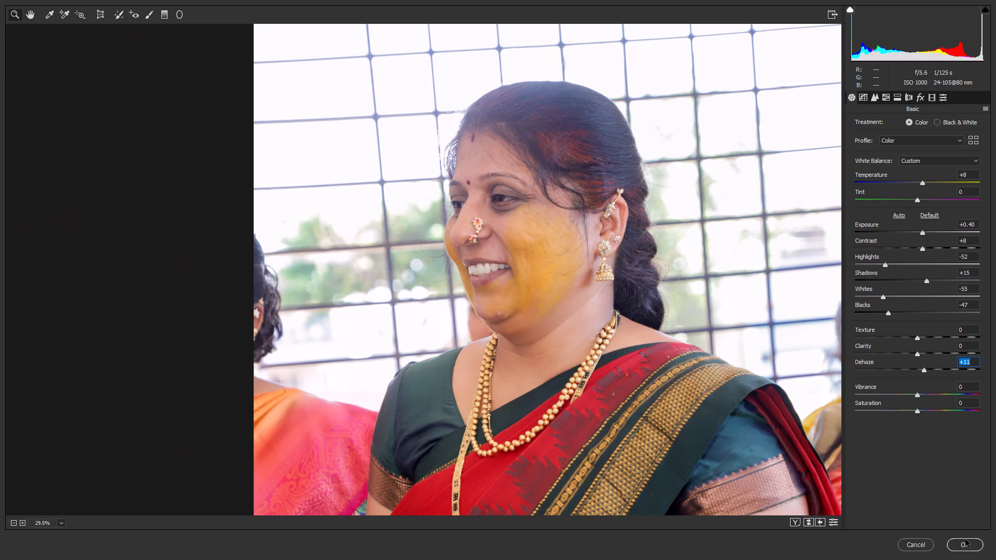
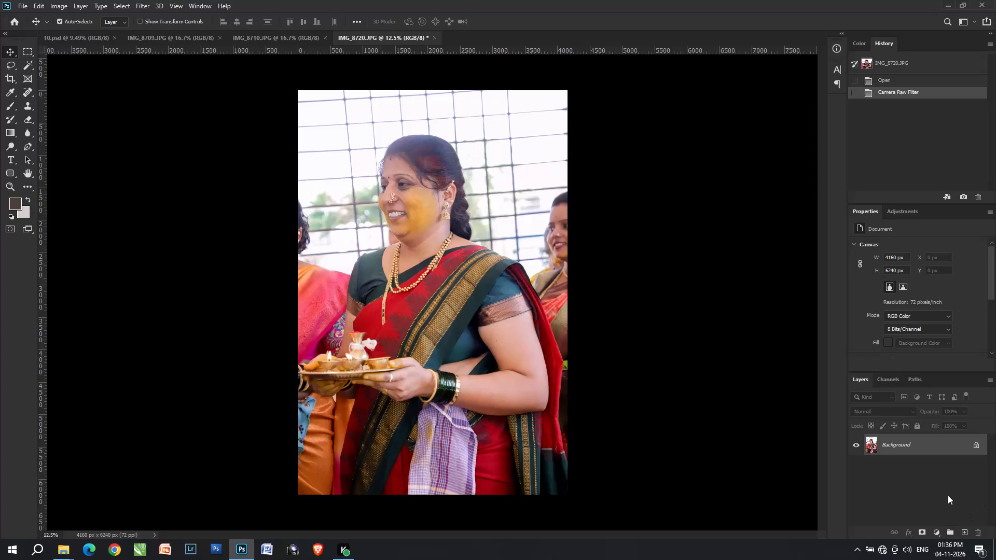
# Compare the IMG_8720 portrait before and after correction, cut the whole image and paste it into 10.psd.
pyautogui.hotkey('ctrl', 'z')
pyautogui.hotkey('ctrl', 'shift', 'z')
pyautogui.hotkey('ctrl', 'a')
pyautogui.hotkey('ctrl', 'x')
pyautogui.click(61, 36)
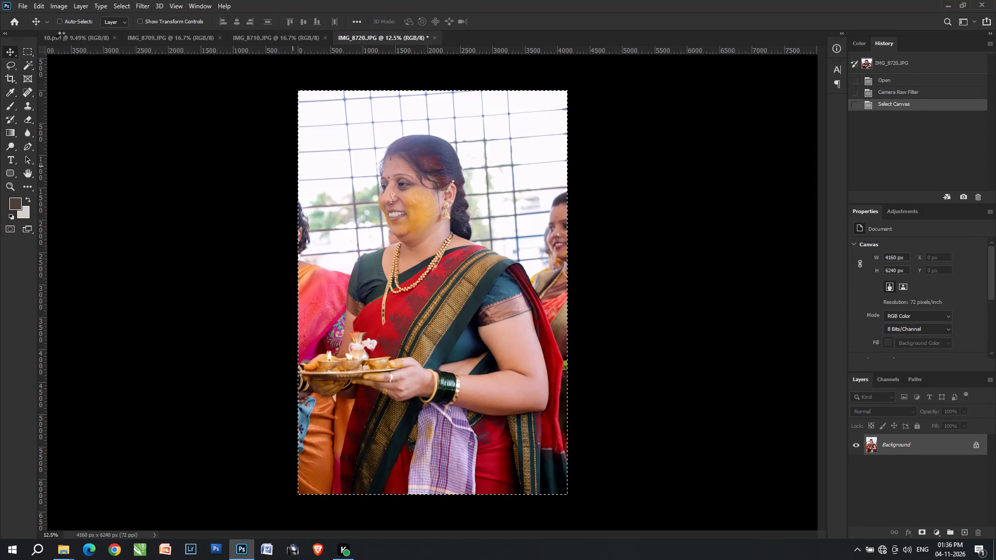
pyautogui.write('vvvv')
pyautogui.hotkey('ctrl', 'v')
# Scale the pasted portrait to about 62% with its right edge on the centre guide, covering the spread's full height.
pyautogui.hotkey('ctrl', 't')
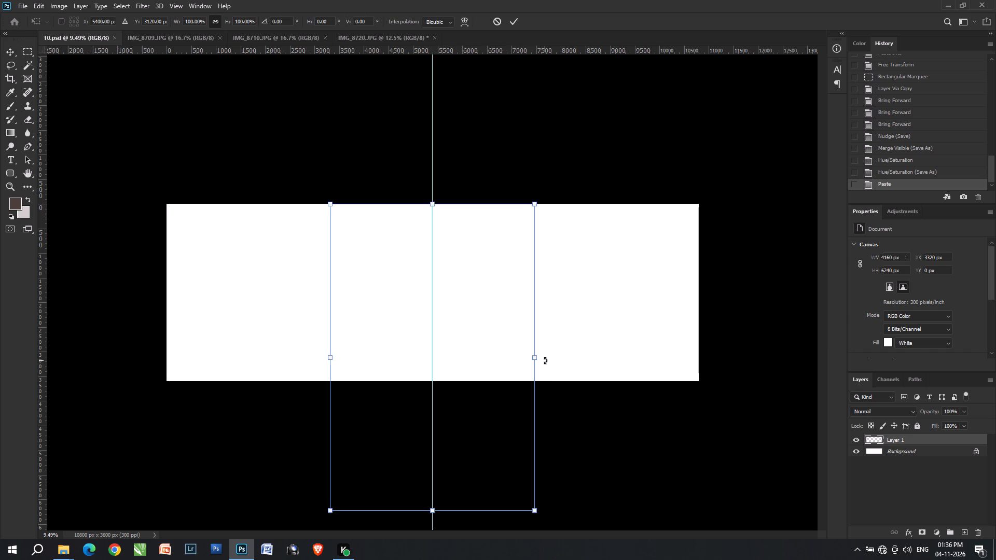
pyautogui.moveTo(535, 356); pyautogui.dragTo(435, 337)
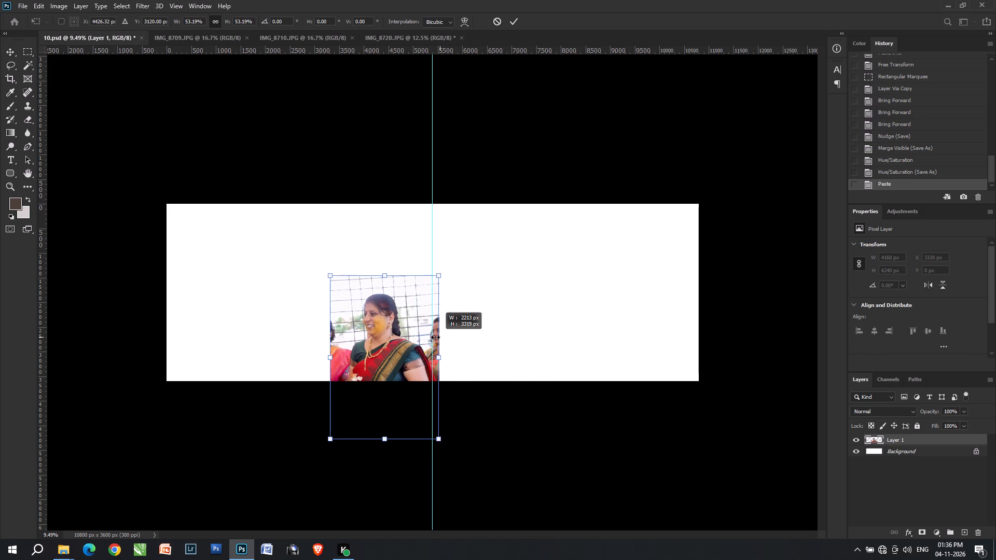
pyautogui.moveTo(435, 337); pyautogui.dragTo(433, 337)
pyautogui.keyDown('shift'); pyautogui.moveTo(414, 357); pyautogui.dragTo(414, 283); pyautogui.keyUp('shift')
pyautogui.moveTo(327, 355); pyautogui.dragTo(299, 370)
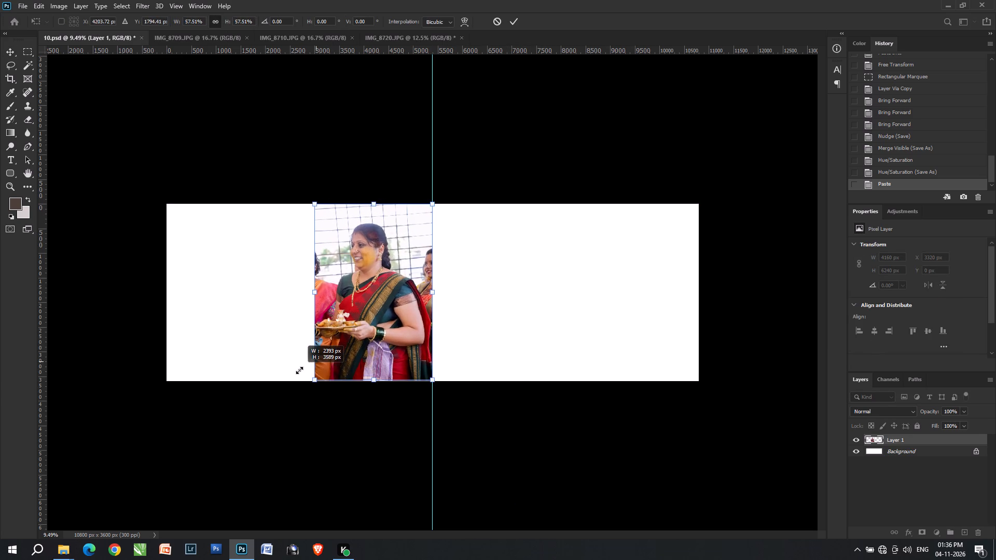
pyautogui.moveTo(299, 370); pyautogui.dragTo(300, 375)
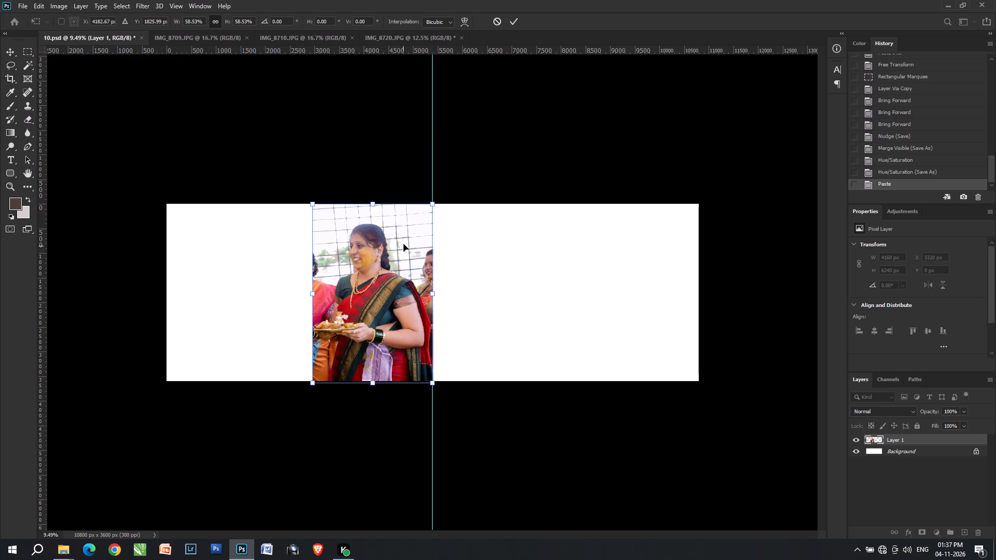
pyautogui.click(309, 204)
pyautogui.moveTo(311, 201); pyautogui.dragTo(305, 195)
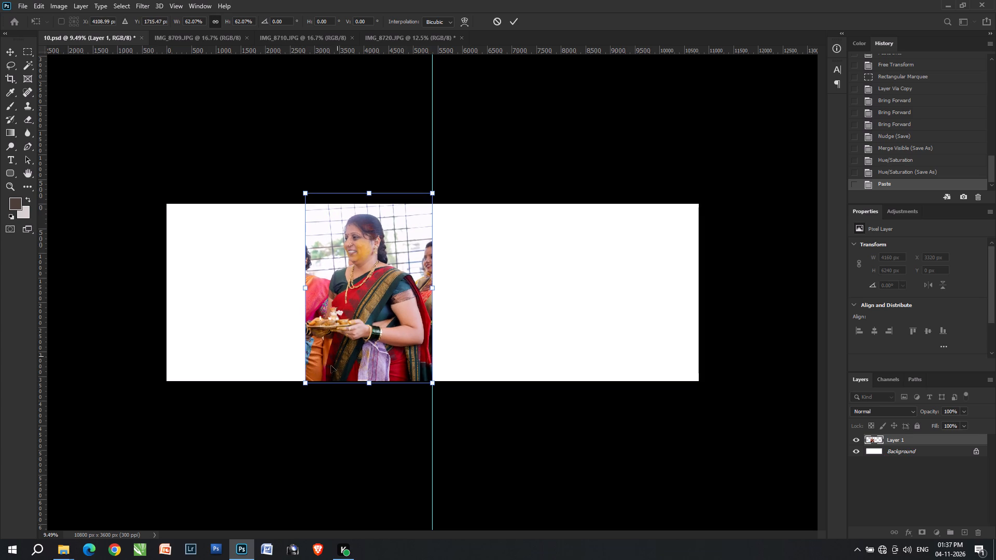
pyautogui.doubleClick(330, 352)
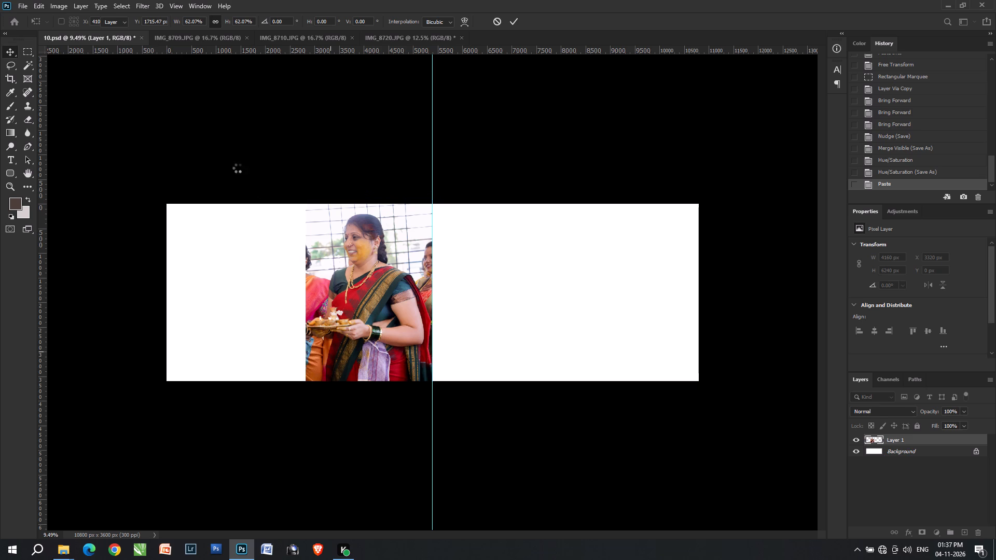
# Open the IMG_8709 group photo in the Camera Raw Filter and apply the previous portrait's correction settings.
pyautogui.click(181, 42)
pyautogui.hotkey('ctrl', 'shift', 'a')
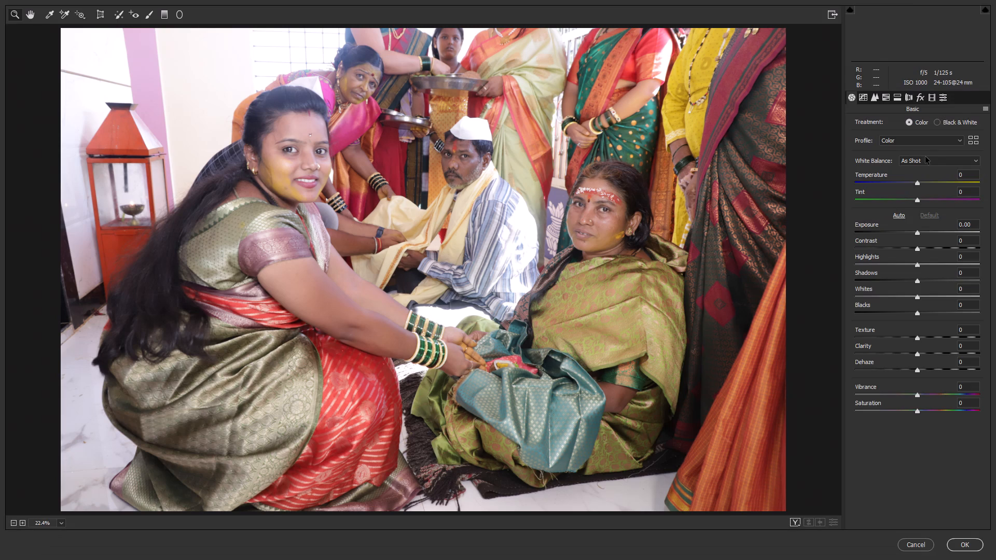
pyautogui.click(980, 111)
pyautogui.click(985, 110)
pyautogui.click(965, 143)
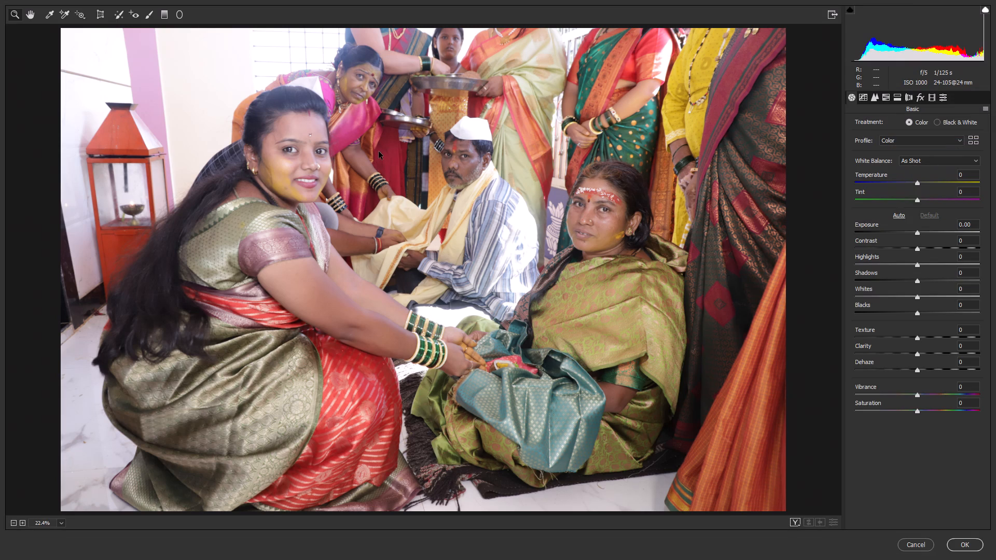
# Set Exposure to +0.30 and Whites to -63, lower Highlights further, apply the corrections and compare IMG_8709 before and after.
pyautogui.moveTo(380, 157); pyautogui.dragTo(409, 195)
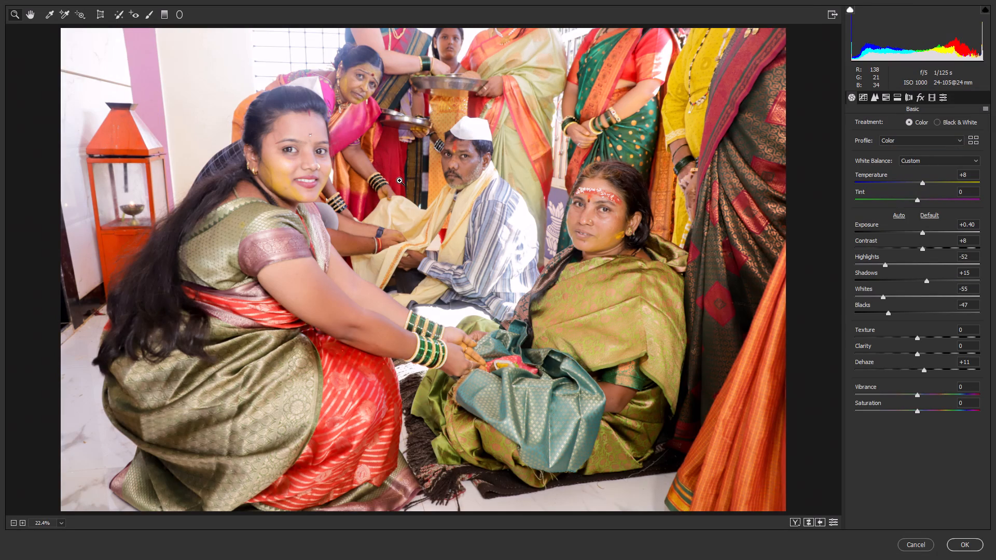
pyautogui.click(924, 233)
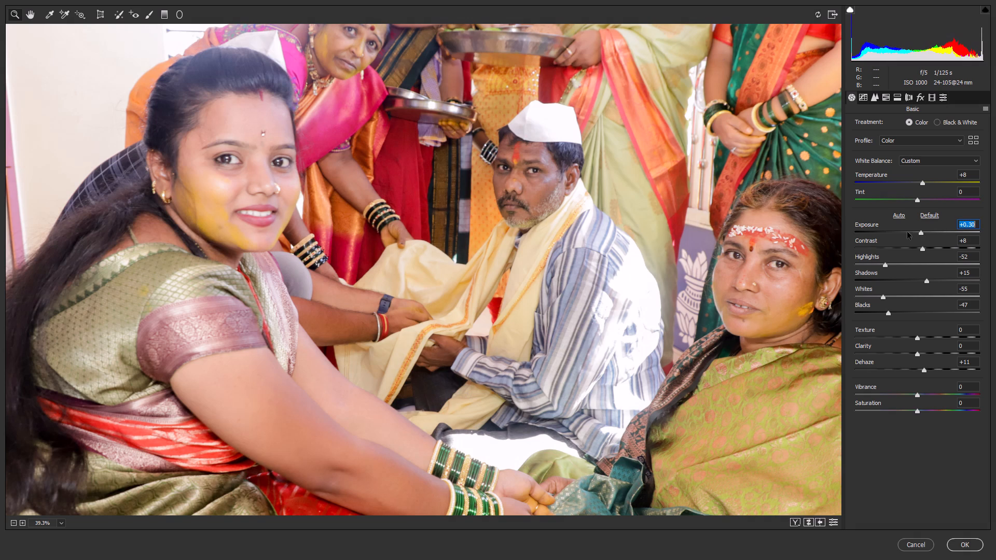
pyautogui.moveTo(402, 296); pyautogui.dragTo(386, 276)
pyautogui.moveTo(367, 250); pyautogui.dragTo(355, 243)
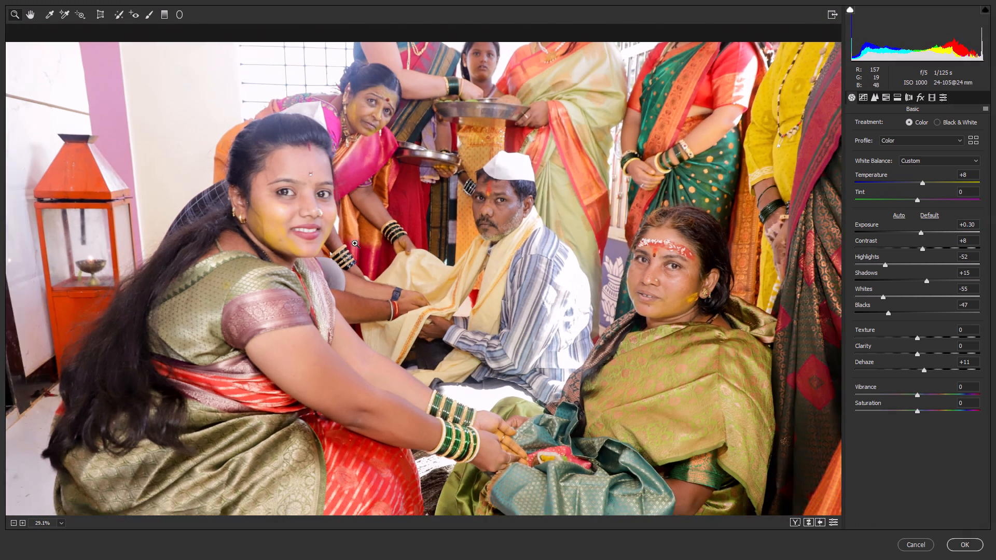
pyautogui.moveTo(355, 243); pyautogui.dragTo(350, 240)
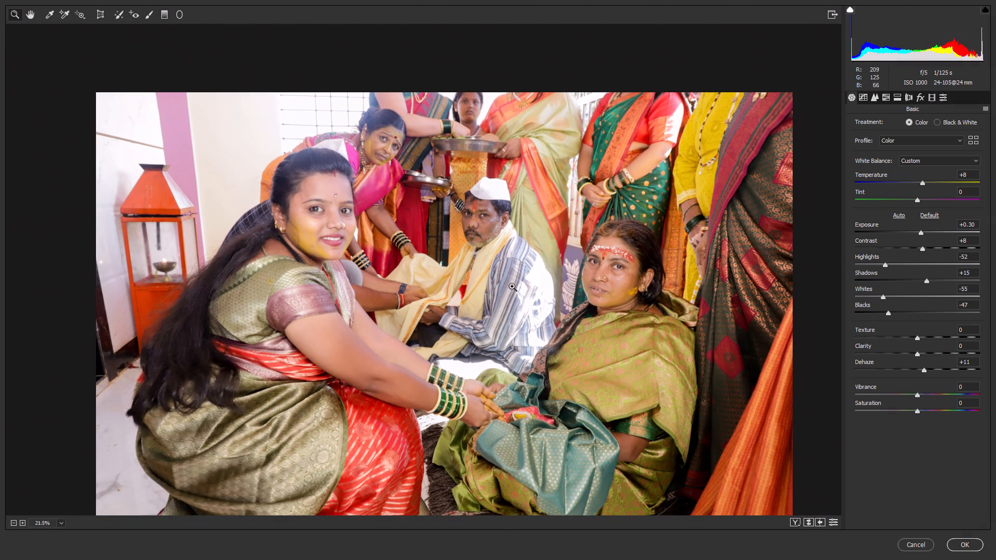
pyautogui.moveTo(454, 257); pyautogui.dragTo(449, 260)
pyautogui.click(878, 296)
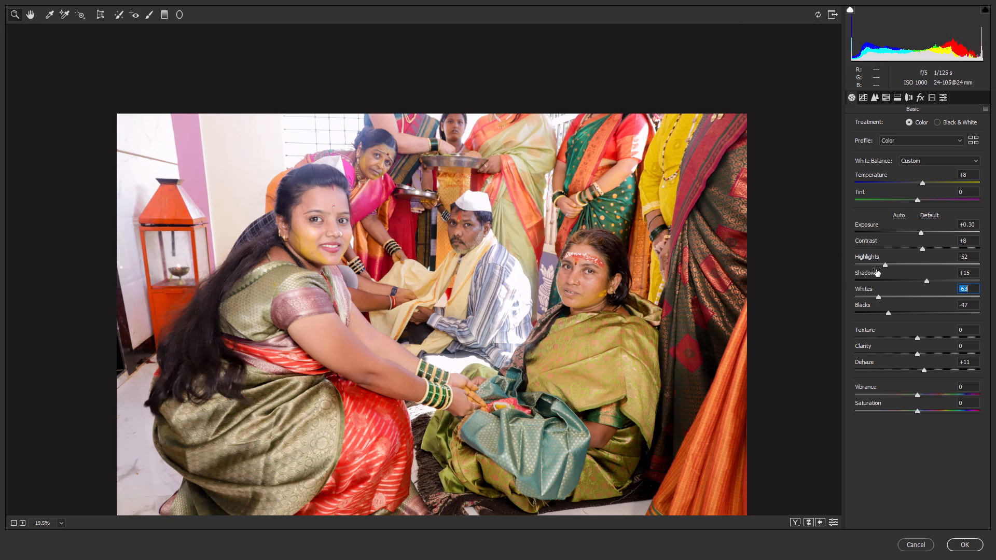
pyautogui.click(876, 269)
pyautogui.click(877, 265)
pyautogui.click(956, 545)
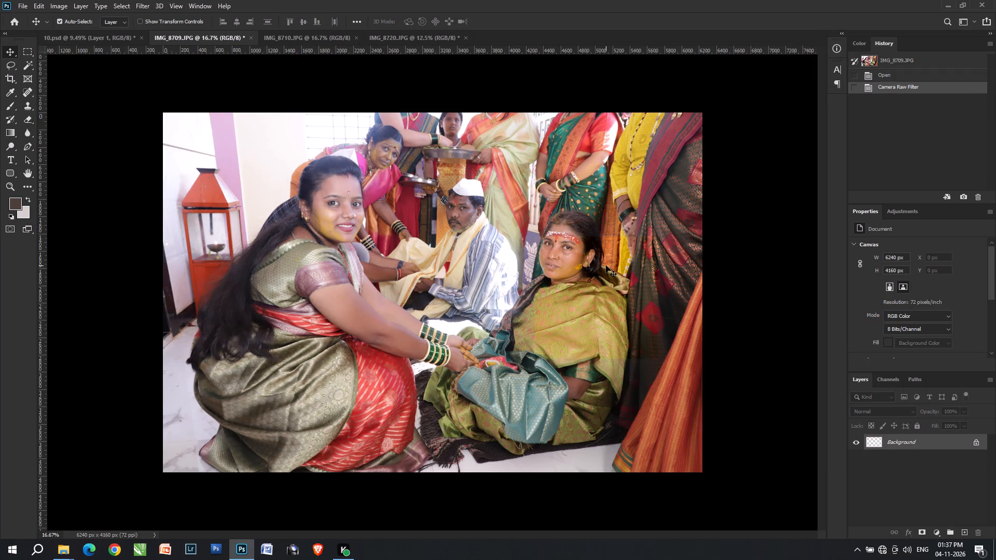
pyautogui.hotkey('ctrl', 'z')
pyautogui.hotkey('ctrl', 'shift', 'z')
pyautogui.hotkey('ctrl', 'z')
pyautogui.hotkey('ctrl', 'shift', 'z')
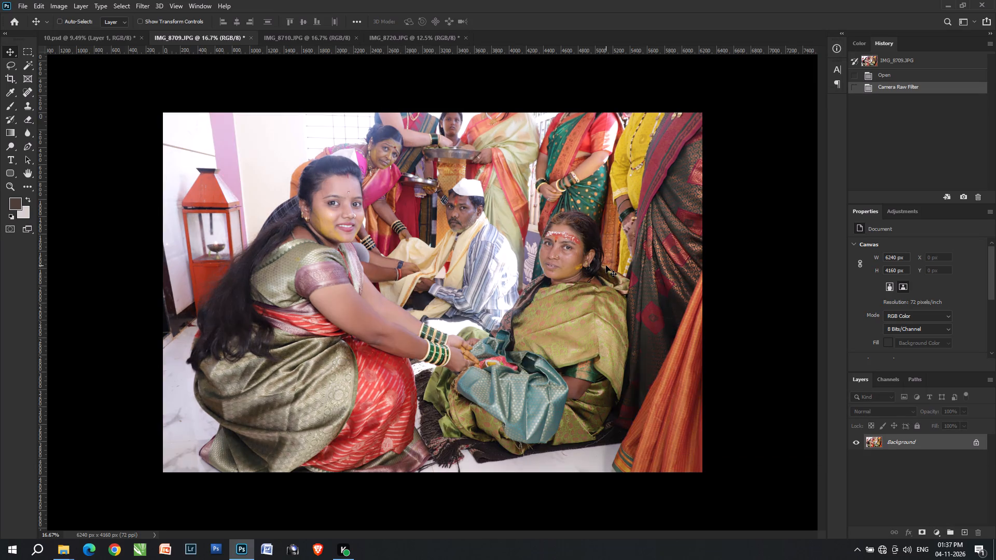
# Select a rectangle around the seated man and woman, feather it and slightly brighten its midtones with Levels.
pyautogui.press('m')
pyautogui.moveTo(424, 177); pyautogui.dragTo(609, 408)
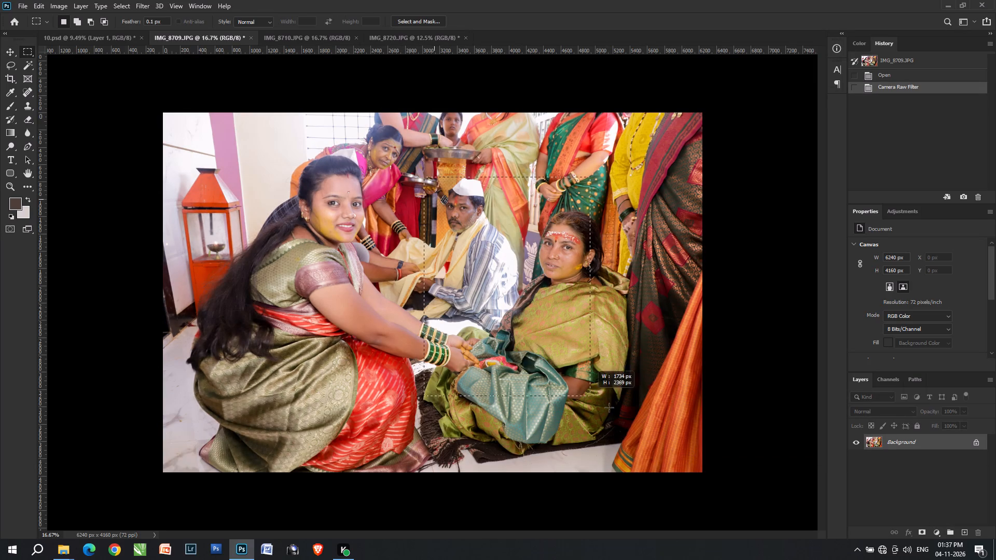
pyautogui.moveTo(609, 408); pyautogui.dragTo(656, 442)
pyautogui.hotkey('ctrl', 'alt', 'd')
pyautogui.press('Return')
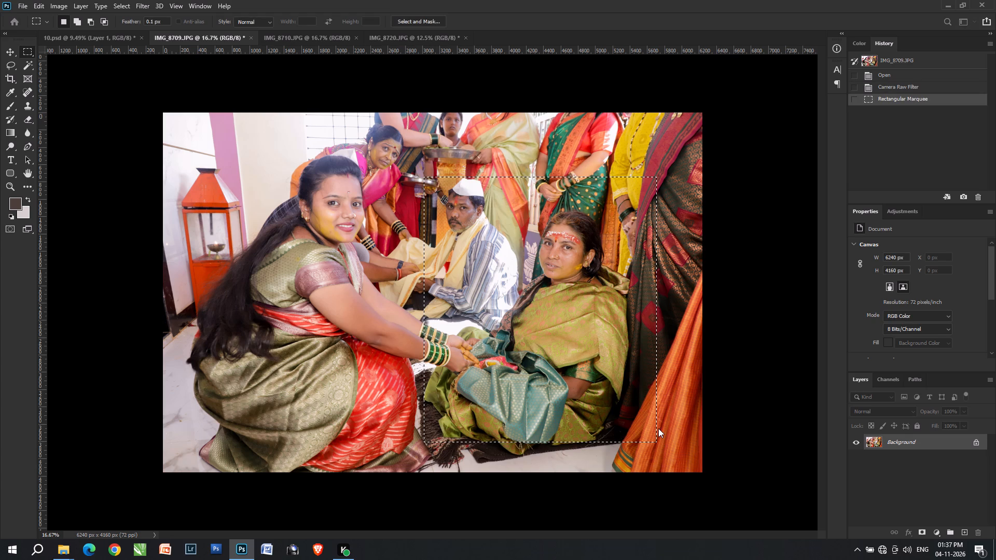
pyautogui.hotkey('ctrl', 'l')
pyautogui.click(729, 321)
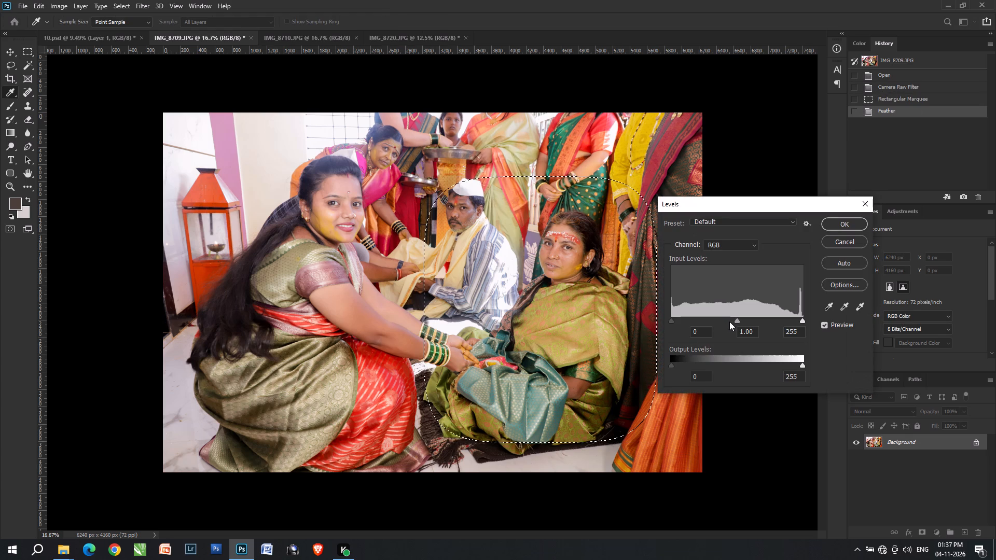
pyautogui.press('Return')
# Cut the whole IMG_8709 photo and paste it into 10.psd as a new layer.
pyautogui.hotkey('ctrl', 'a')
pyautogui.hotkey('ctrl', 'x')
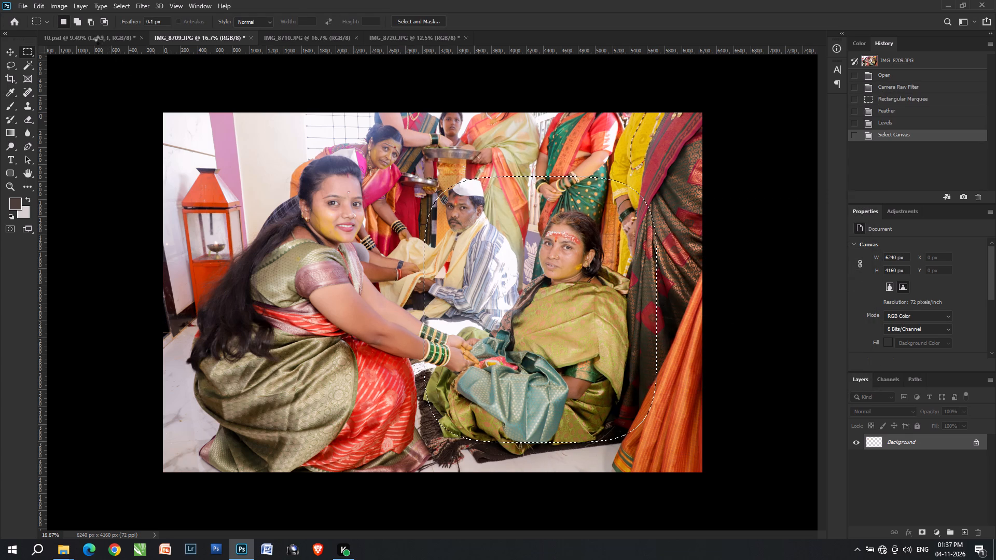
pyautogui.click(100, 40)
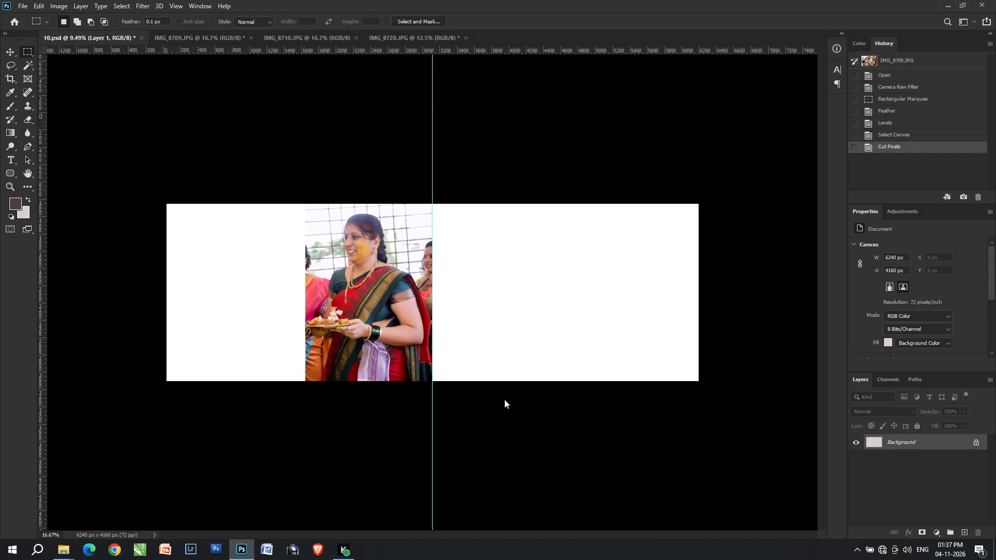
pyautogui.scroll(6, 292, 289)
pyautogui.press('v')
pyautogui.press('space')
pyautogui.press('space')
pyautogui.press('space')
pyautogui.press('space')
pyautogui.press('space')
pyautogui.press('space')
pyautogui.press('space')
pyautogui.press('space')
pyautogui.press('space')
pyautogui.press('space')
pyautogui.moveTo(235, 310); pyautogui.dragTo(432, 322)
pyautogui.hotkey('ctrl', 'v')
# Scale the group photo to about 26% and place it in the upper blank area left of the portrait.
pyautogui.hotkey('ctrl', 't')
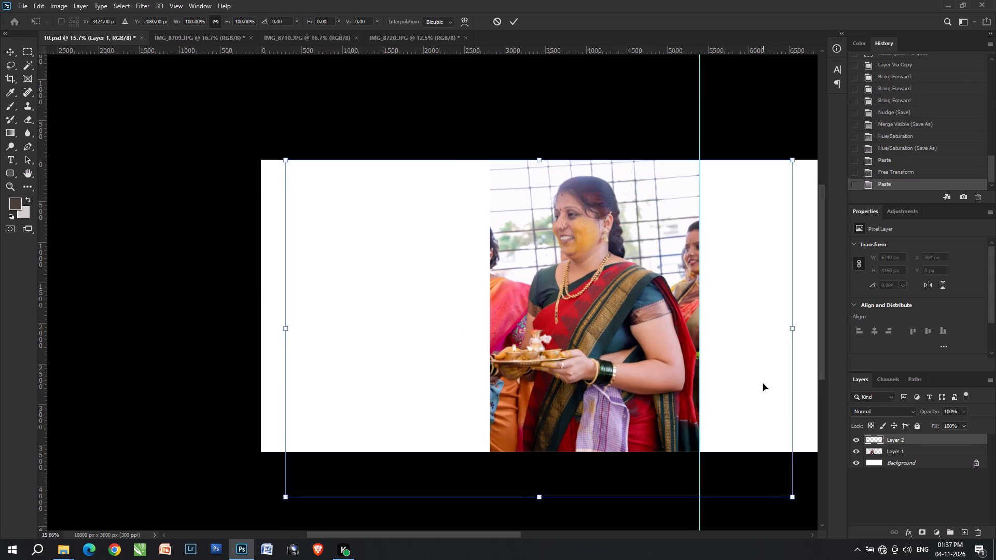
pyautogui.moveTo(793, 326); pyautogui.dragTo(420, 323)
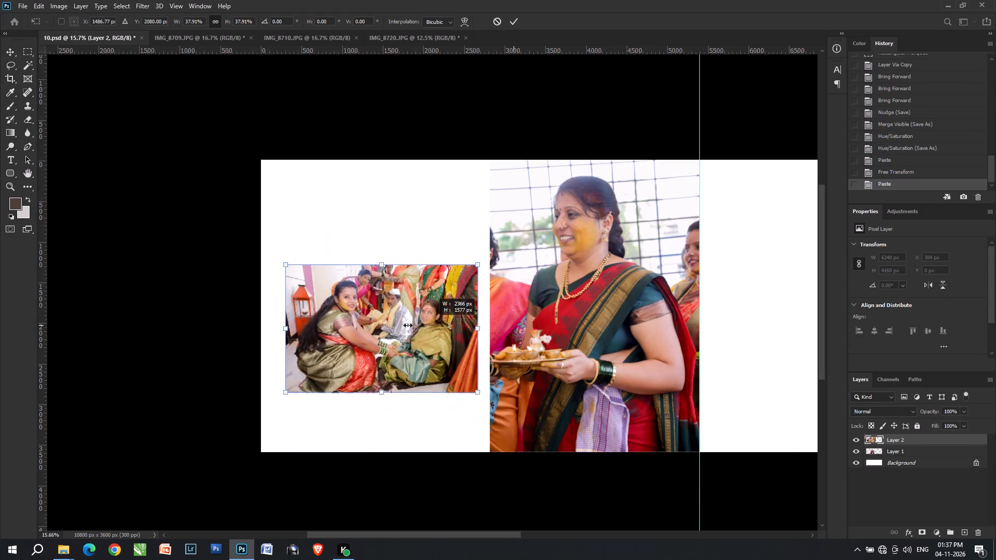
pyautogui.moveTo(365, 330); pyautogui.dragTo(386, 253)
pyautogui.hotkey('shift', 'Return')
pyautogui.press('Return')
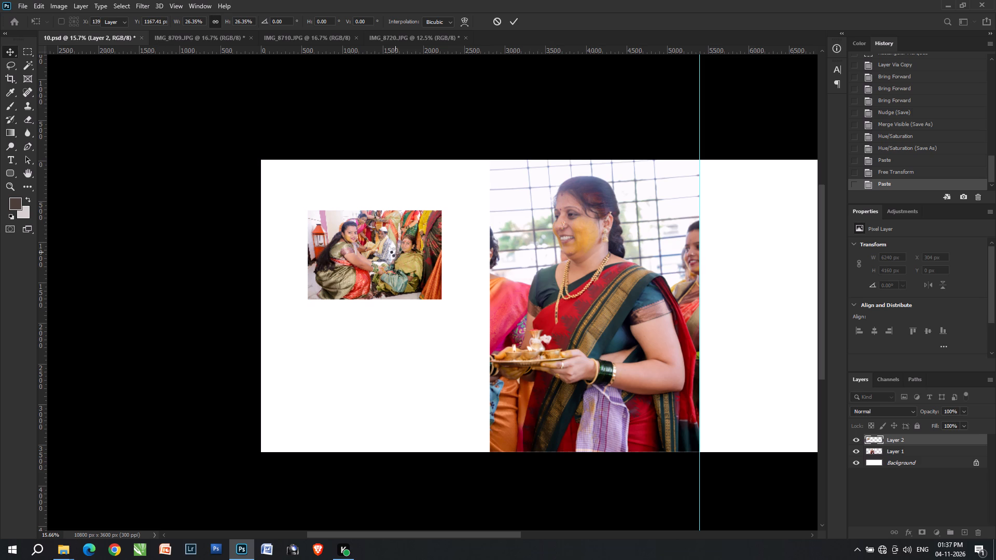
pyautogui.hotkey('ctrl', 'shift', 'BackSpace')
pyautogui.write('vv')
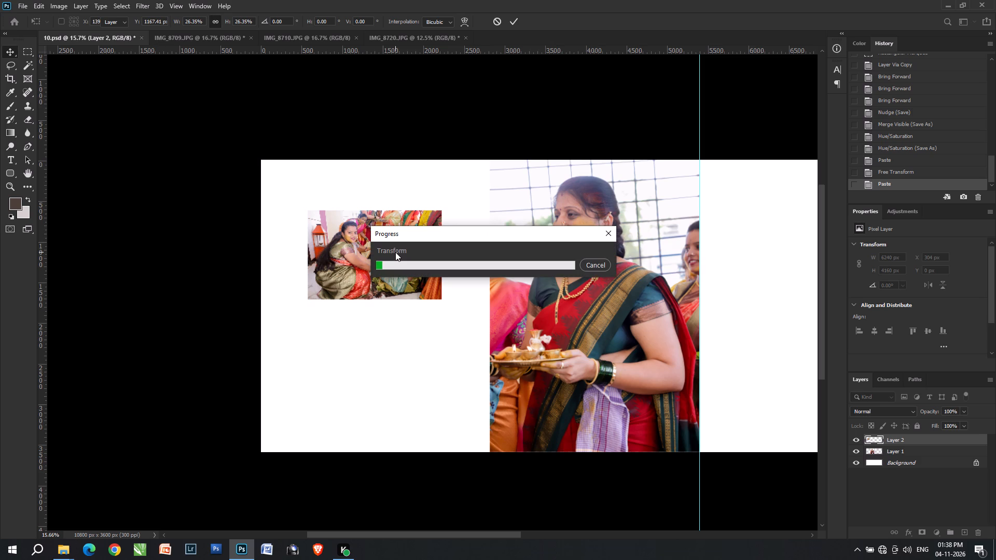
pyautogui.click(395, 251)
pyautogui.rightClick(395, 251)
pyautogui.click(395, 251)
pyautogui.rightClick(396, 249)
pyautogui.click(396, 249)
pyautogui.press('v')
pyautogui.press('v')
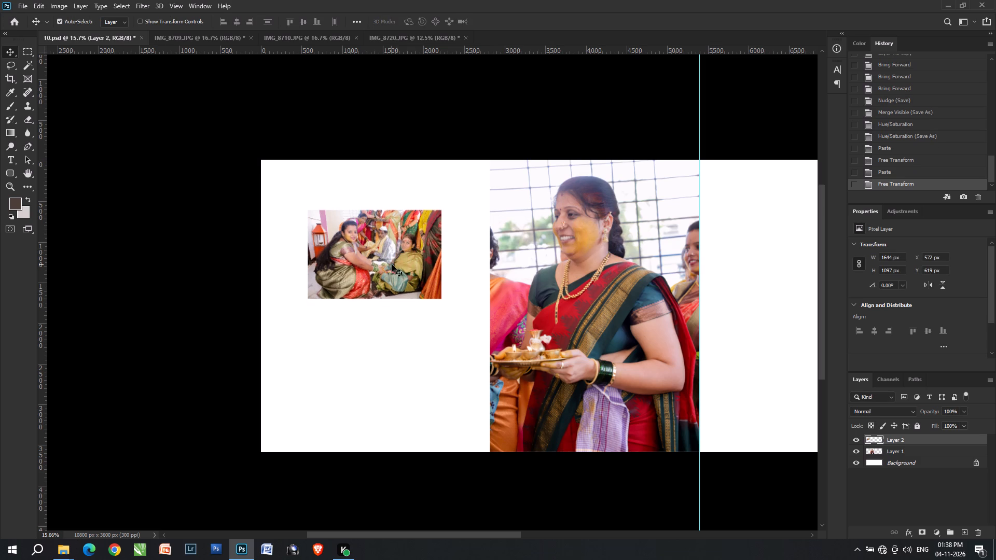
# Duplicate the small group photo straight below itself and fill the copy with the background colour.
pyautogui.click(395, 263)
pyautogui.keyDown('alt'); pyautogui.keyDown('shift'); pyautogui.moveTo(399, 260); pyautogui.dragTo(385, 364); pyautogui.keyUp('shift'); pyautogui.keyUp('alt')
pyautogui.keyDown('alt'); pyautogui.keyDown('shift'); pyautogui.moveTo(385, 364); pyautogui.dragTo(385, 354); pyautogui.keyUp('shift'); pyautogui.keyUp('alt')
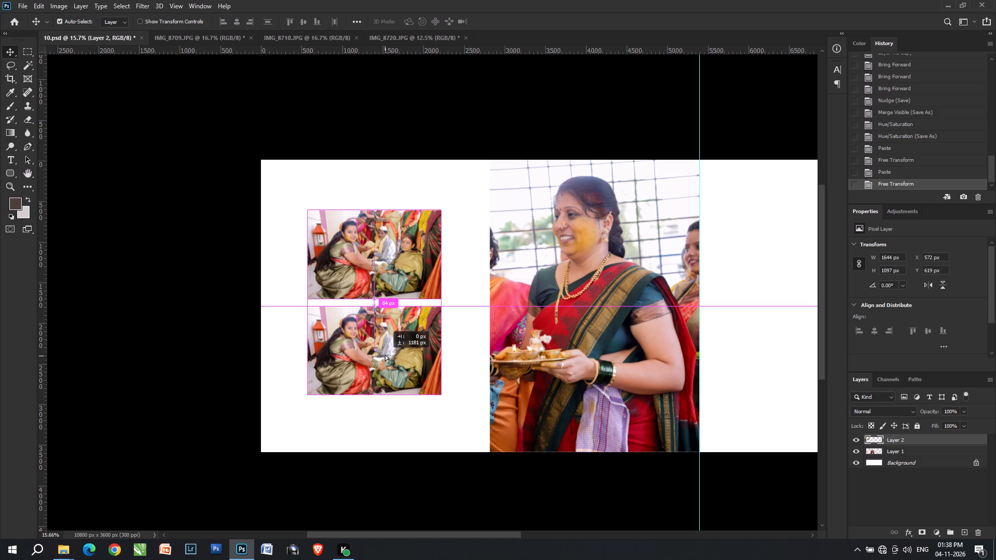
pyautogui.keyDown('alt'); pyautogui.keyDown('shift'); pyautogui.moveTo(385, 354); pyautogui.dragTo(383, 354); pyautogui.keyUp('shift'); pyautogui.keyUp('alt')
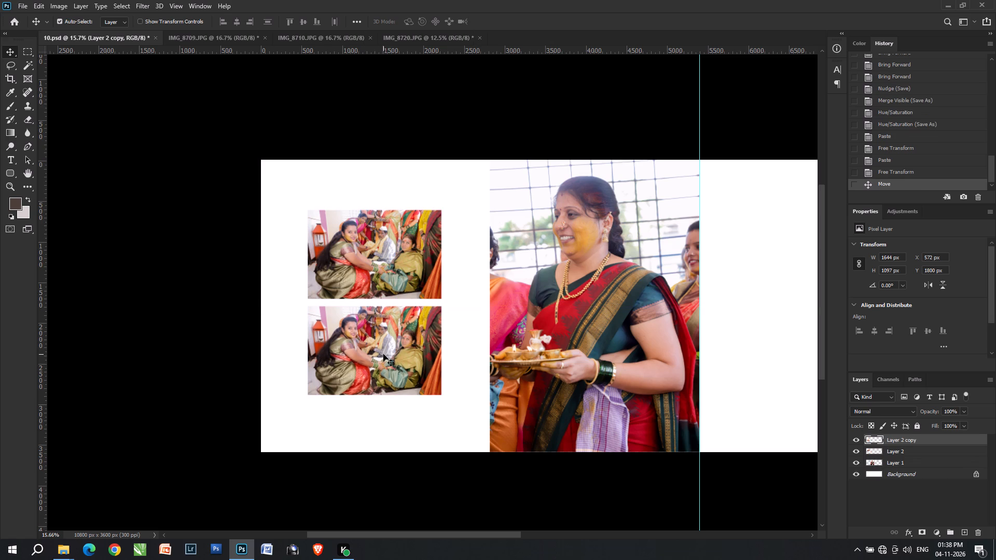
pyautogui.hotkey('ctrl', 'shift', 'BackSpace')
# Nudge the filled placeholder up 70 px to narrow the gap beneath the group photo.
pyautogui.hotkey('shift', 'Up')
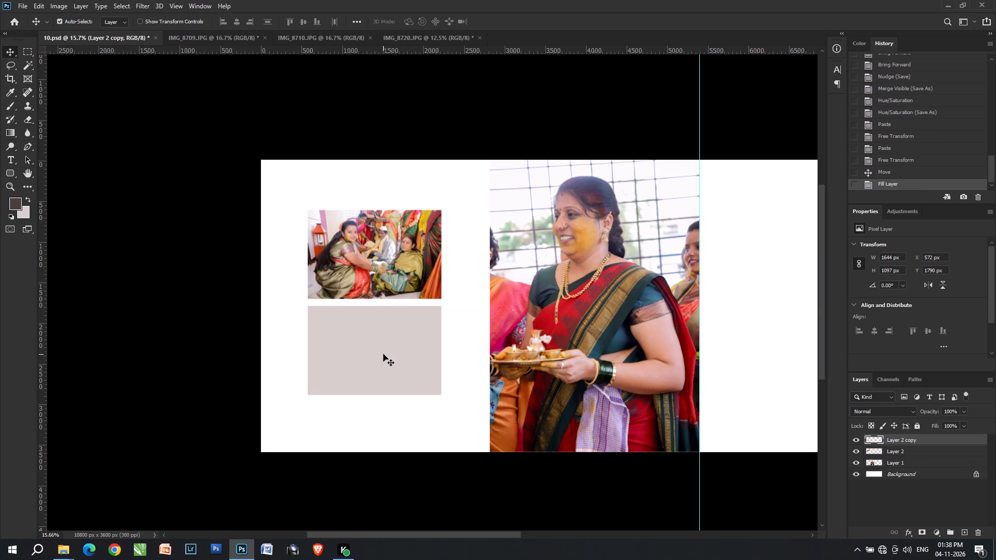
pyautogui.hotkey('shift', 'Up')
pyautogui.hotkey('shift', 'Up')
pyautogui.hotkey('shift', 'Up')
pyautogui.hotkey('shift', 'Up')
pyautogui.hotkey('shift', 'Up')
pyautogui.hotkey('shift', 'Up')
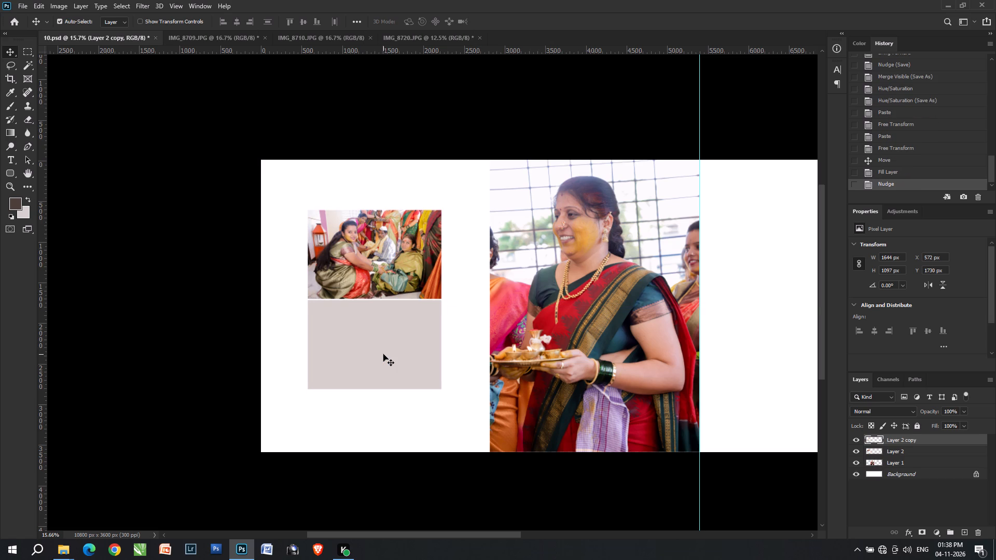
# Select the small group photo's layer above the placeholder and fill it with the background colour.
pyautogui.click(295, 270)
pyautogui.click(334, 268)
pyautogui.hotkey('ctrl', 'shift', 'BackSpace')
pyautogui.hotkey('ctrl', 'shift', 'BackSpace')
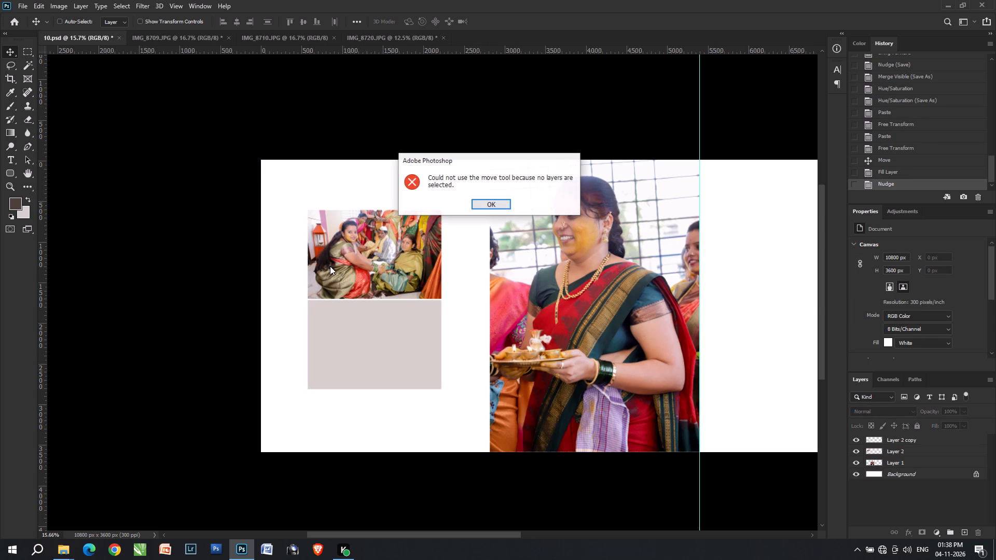
pyautogui.press('Return')
pyautogui.press('Right')
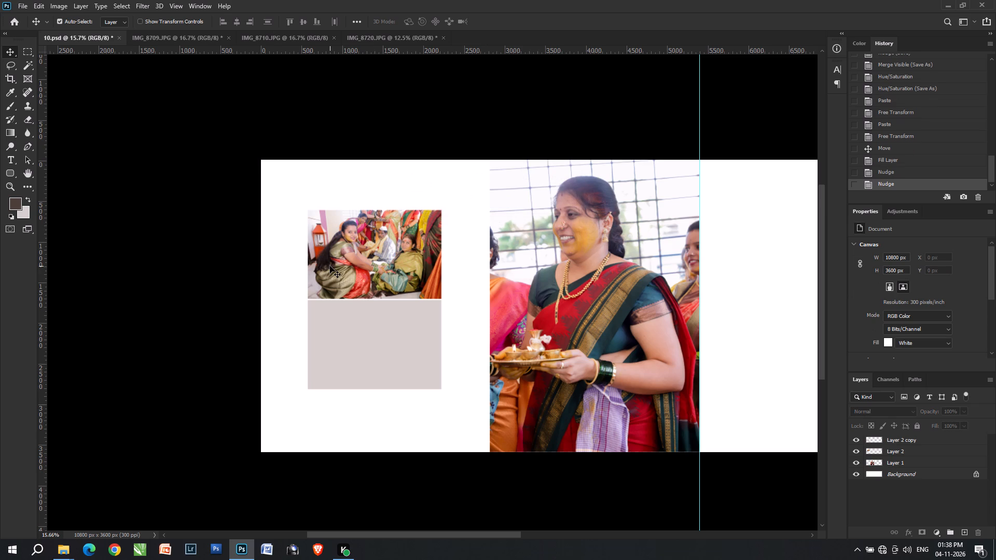
pyautogui.click(330, 266)
pyautogui.rightClick(330, 266)
pyautogui.click(353, 272)
pyautogui.click(361, 277)
pyautogui.hotkey('ctrl', 'z')
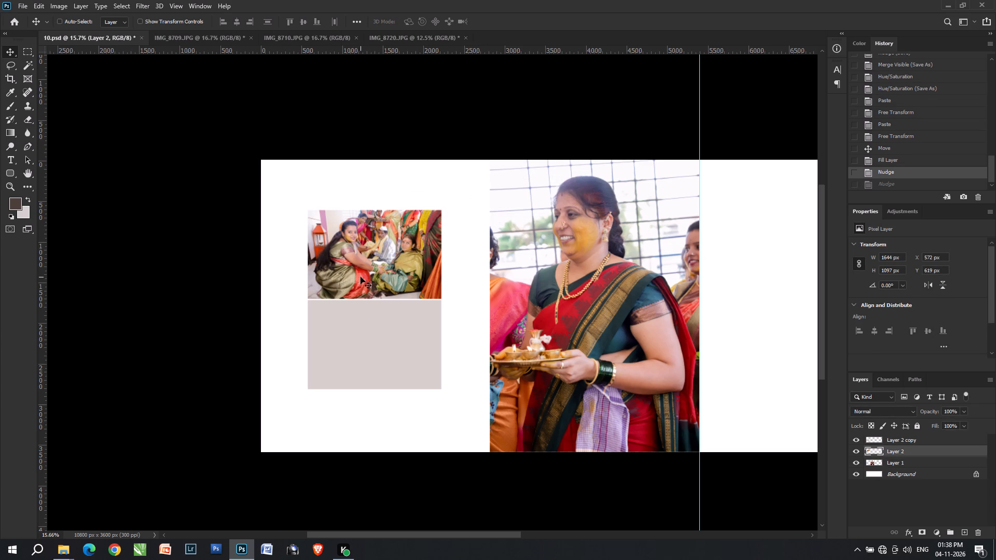
pyautogui.hotkey('ctrl', 'z')
pyautogui.hotkey('ctrl', 'shift', 'z')
pyautogui.click(361, 277)
pyautogui.hotkey('ctrl', 'shift', 'BackSpace')
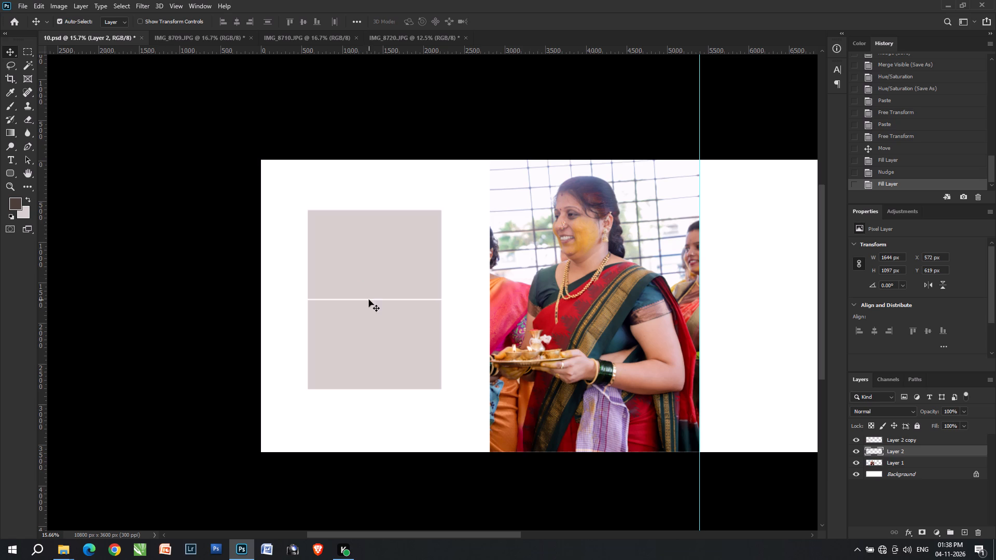
# Nudge the upper placeholder up 5 px to widen the gap between the two placeholders.
pyautogui.scroll(4, 364, 327)
pyautogui.press('Up')
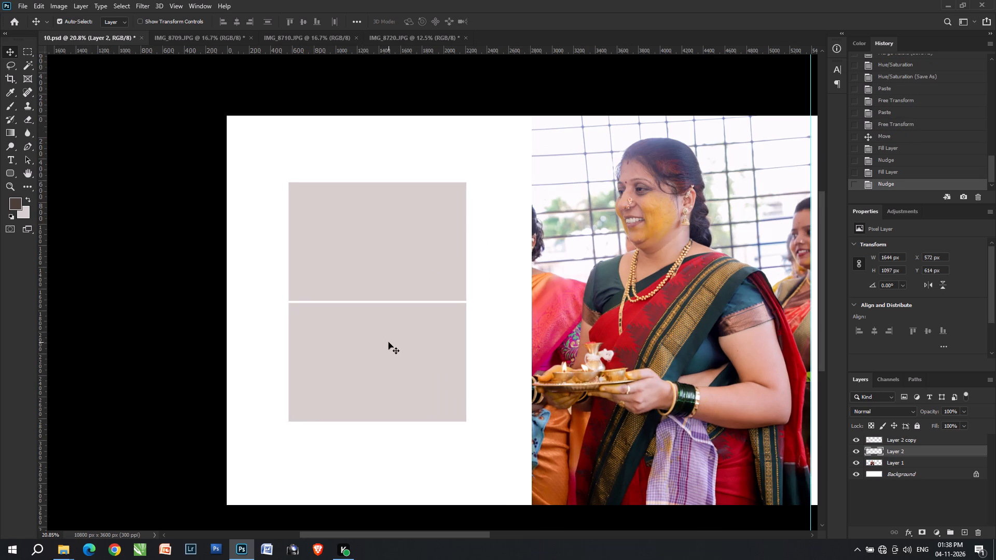
# Select both placeholders together and scale them proportionally to about 124% in the blank area beside the portrait.
pyautogui.keyDown('shift'); pyautogui.click(389, 342); pyautogui.keyUp('shift')
pyautogui.hotkey('ctrl', 'y')
pyautogui.hotkey('ctrl', 't')
pyautogui.moveTo(370, 422); pyautogui.dragTo(372, 471)
pyautogui.press('space')
pyautogui.press('space')
pyautogui.press('space')
pyautogui.press('space')
pyautogui.moveTo(397, 408); pyautogui.dragTo(397, 342)
pyautogui.keyDown('shift'); pyautogui.moveTo(401, 335); pyautogui.dragTo(402, 317); pyautogui.keyUp('shift')
pyautogui.press('space')
pyautogui.press('space')
pyautogui.press('space')
pyautogui.press('space')
pyautogui.press('space')
pyautogui.press('space')
pyautogui.press('space')
pyautogui.press('space')
pyautogui.press('space')
pyautogui.moveTo(404, 301); pyautogui.dragTo(404, 336)
pyautogui.moveTo(483, 134); pyautogui.dragTo(493, 128)
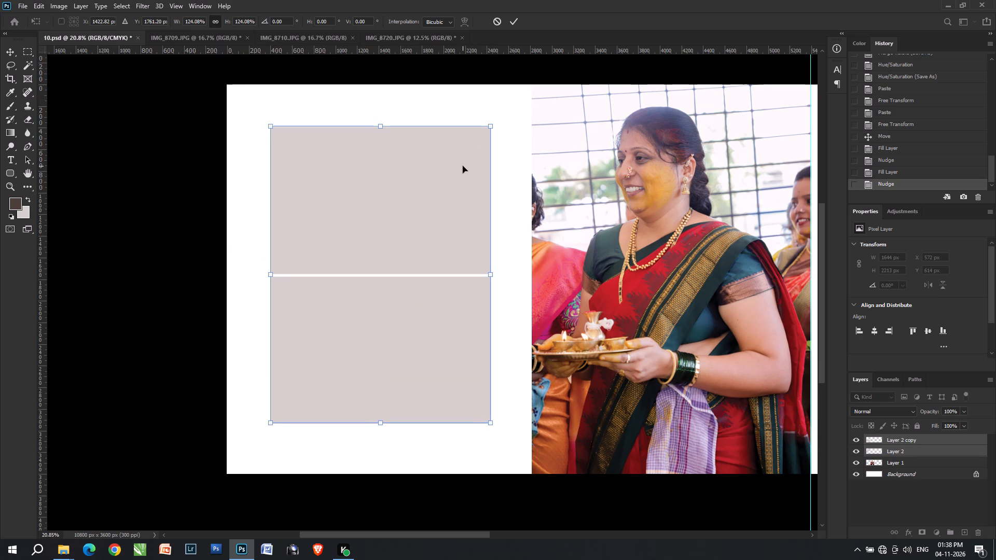
pyautogui.doubleClick(463, 166)
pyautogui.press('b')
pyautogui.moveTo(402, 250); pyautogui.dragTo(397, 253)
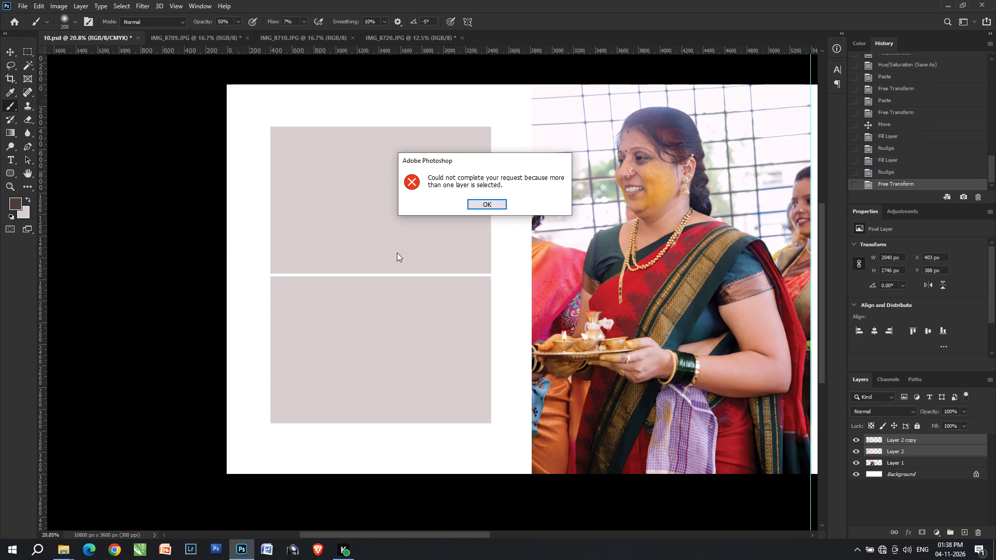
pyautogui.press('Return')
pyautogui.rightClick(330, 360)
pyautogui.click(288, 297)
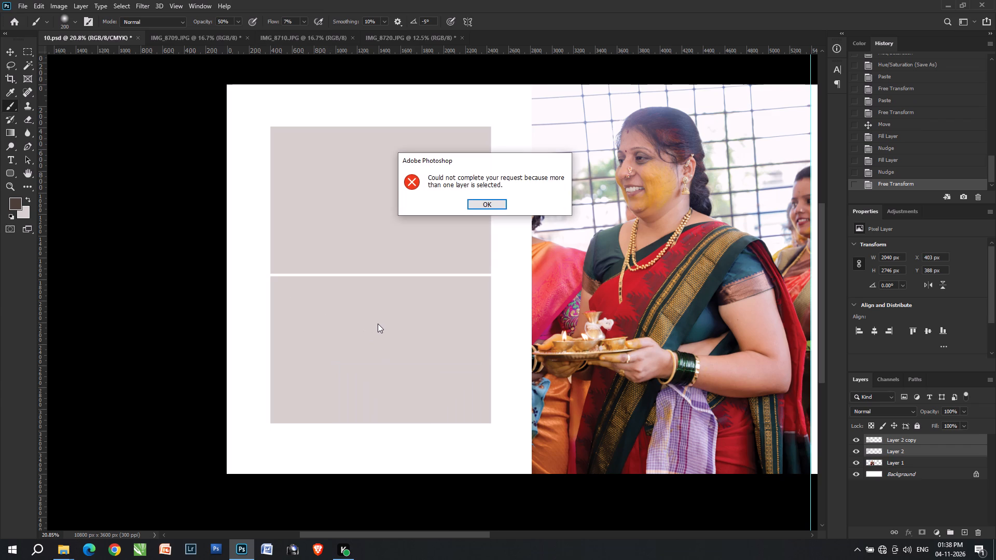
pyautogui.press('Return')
# Select the lower placeholder alone and nudge it down about 3 px to widen the gap.
pyautogui.press('v')
pyautogui.rightClick(380, 322)
pyautogui.click(384, 330)
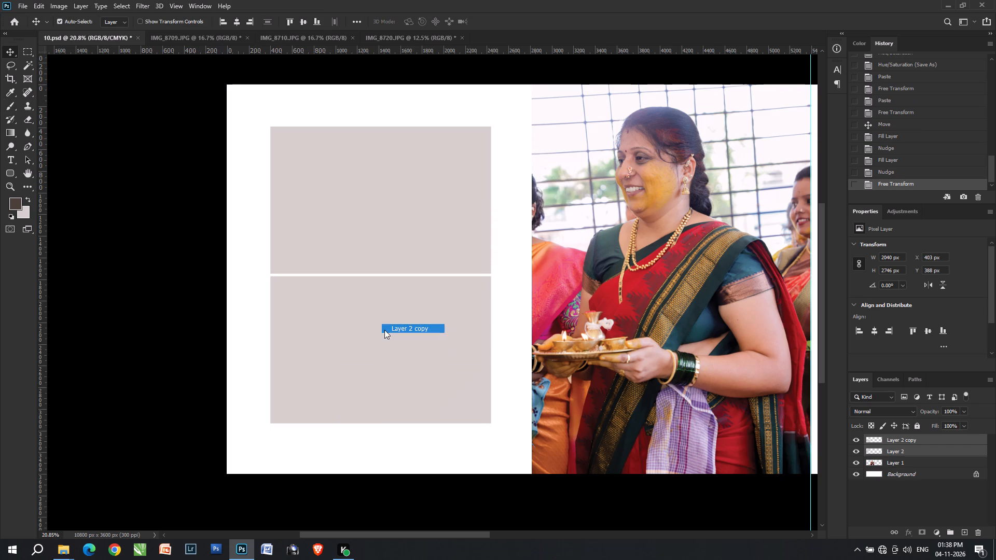
pyautogui.press('Down')
pyautogui.press('Down')
pyautogui.press('Up')
# Select both placeholders and move them straight down about 38 px, keeping their horizontal position.
pyautogui.keyDown('shift'); pyautogui.click(422, 247); pyautogui.keyUp('shift')
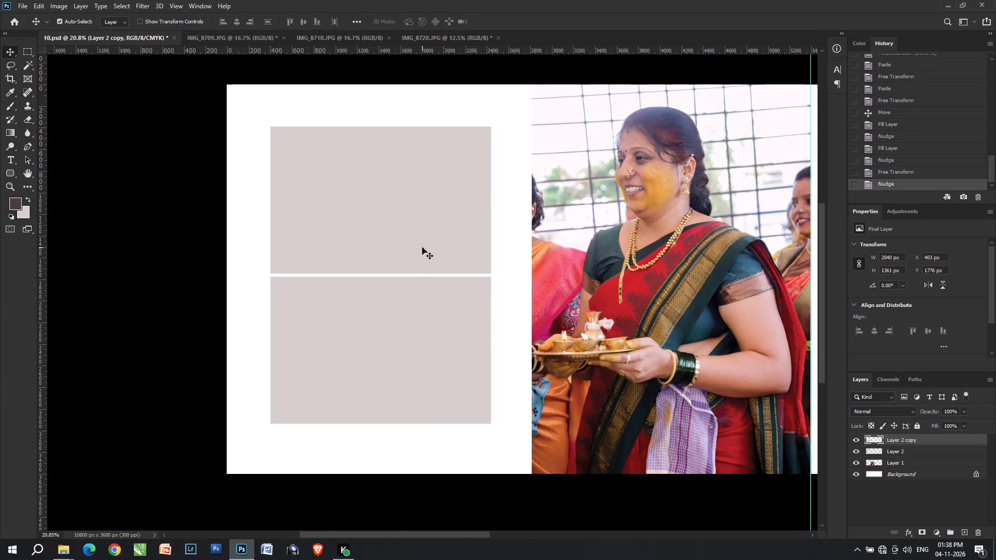
pyautogui.moveTo(423, 312); pyautogui.dragTo(421, 324)
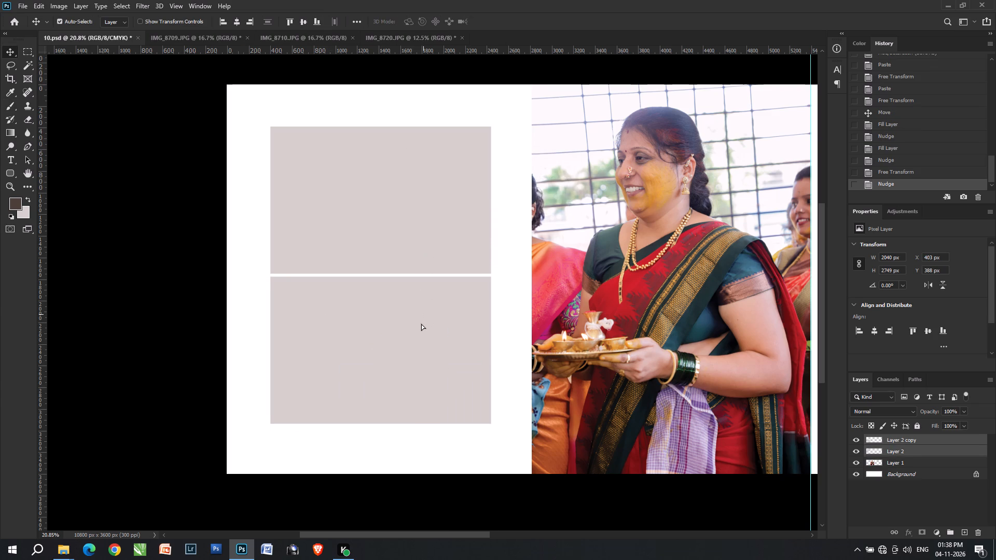
pyautogui.moveTo(421, 324); pyautogui.dragTo(431, 318)
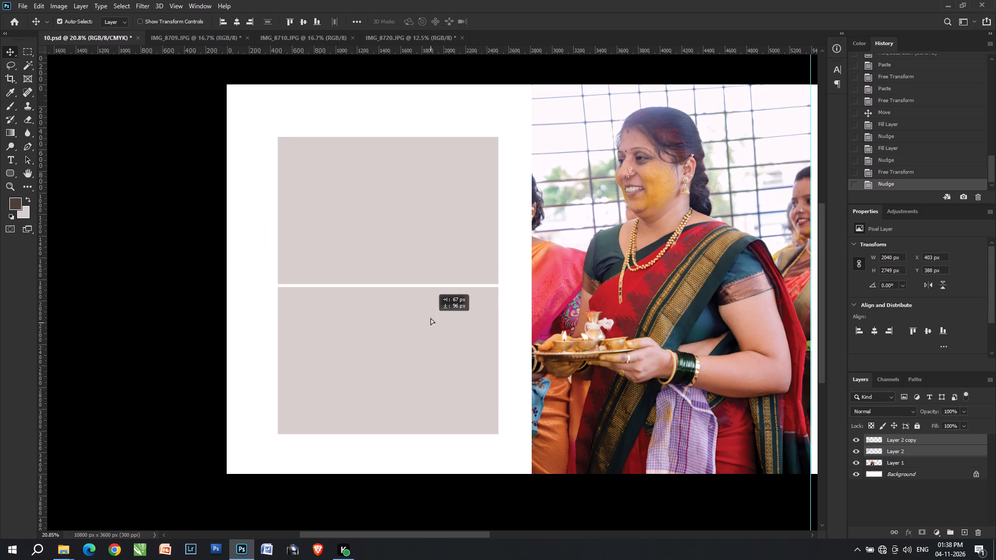
pyautogui.moveTo(431, 318); pyautogui.dragTo(426, 319)
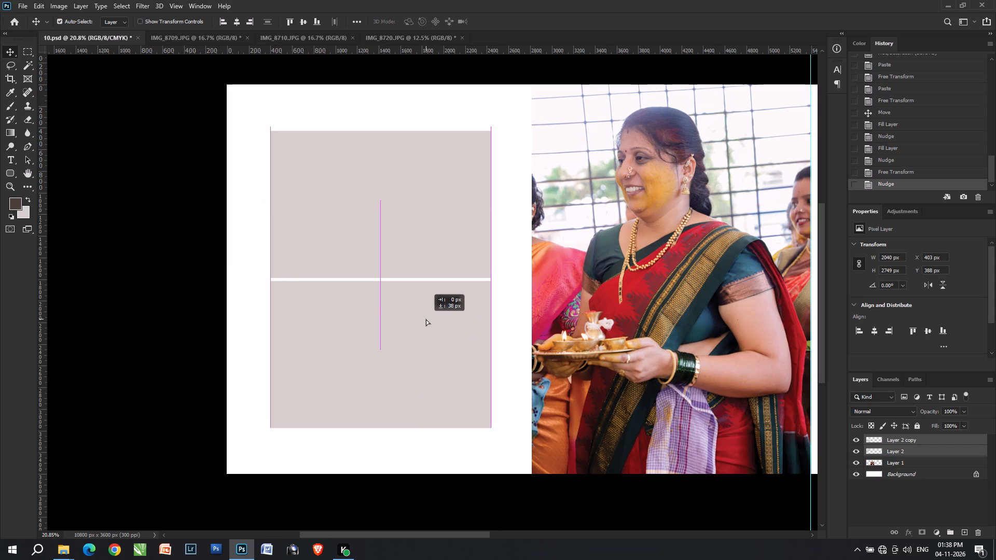
pyautogui.moveTo(426, 319); pyautogui.dragTo(424, 319)
# Scale both placeholders to about 102%, extending them toward the page's outer edge.
pyautogui.hotkey('ctrl', 't')
pyautogui.click(273, 281)
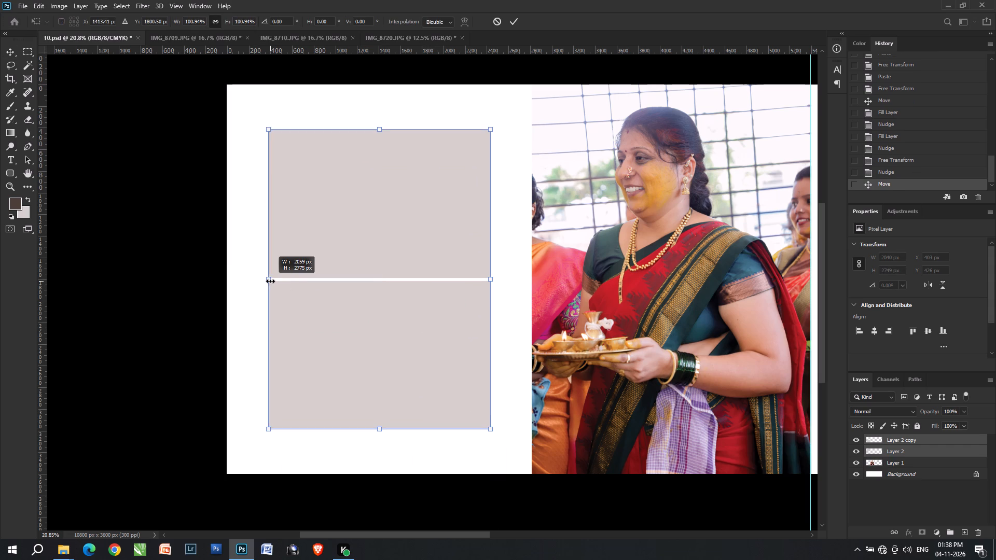
pyautogui.doubleClick(336, 262)
# Select the upper placeholder's area with the Magic Wand and paste the copied group photo into it.
pyautogui.rightClick(337, 241)
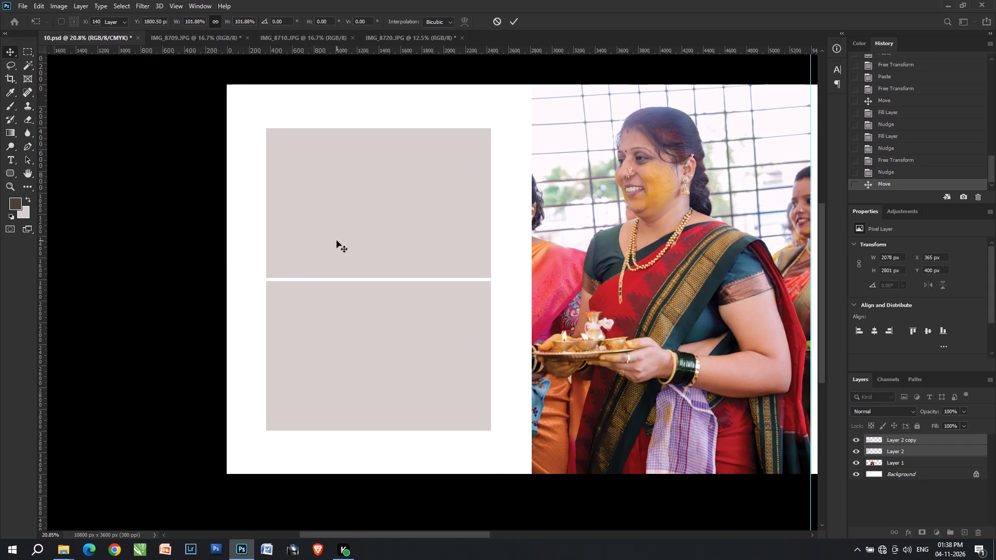
pyautogui.click(346, 244)
pyautogui.press('w')
pyautogui.click(347, 245)
pyautogui.hotkey('ctrl', 'alt', 'shift', 'v')
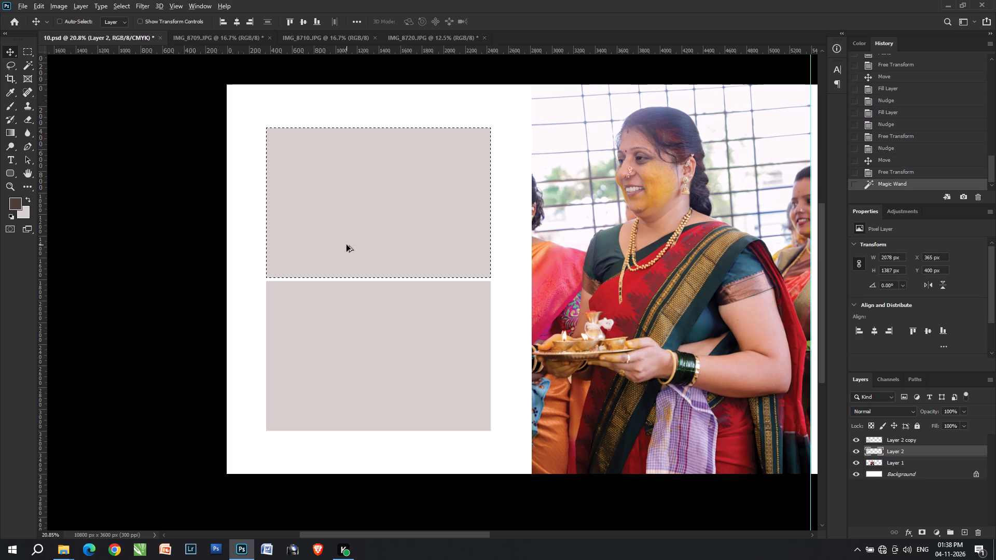
# Scale the pasted group photo to about 34% and position it so it fills the upper frame.
pyautogui.hotkey('ctrl', 't')
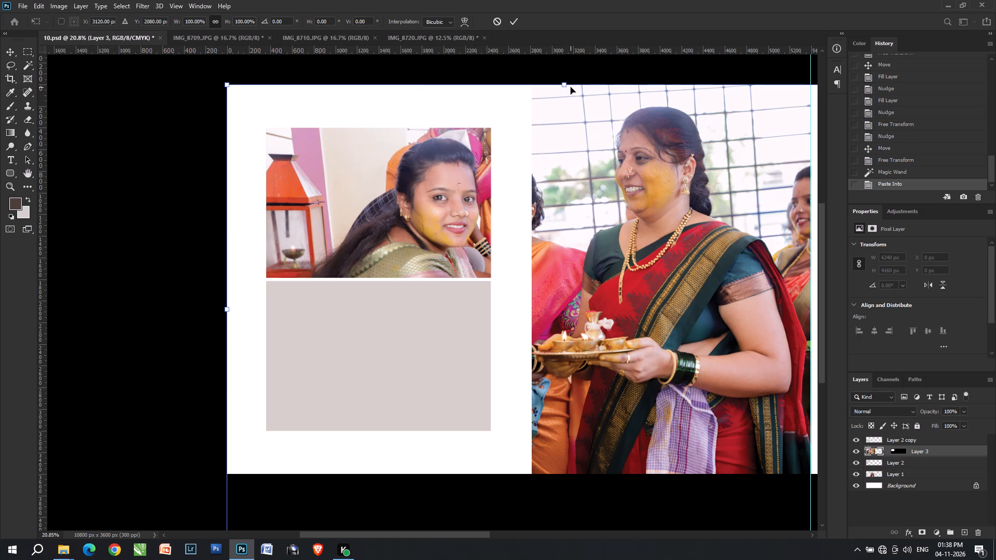
pyautogui.moveTo(571, 87); pyautogui.dragTo(402, 86)
pyautogui.moveTo(396, 85); pyautogui.dragTo(404, 191)
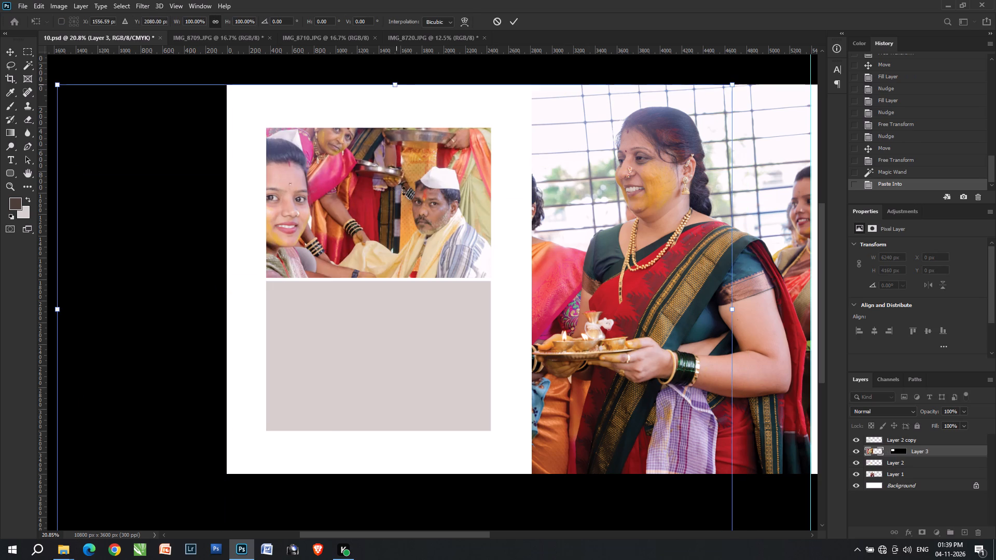
pyautogui.moveTo(404, 191); pyautogui.dragTo(428, 376)
pyautogui.moveTo(423, 411); pyautogui.dragTo(403, 183)
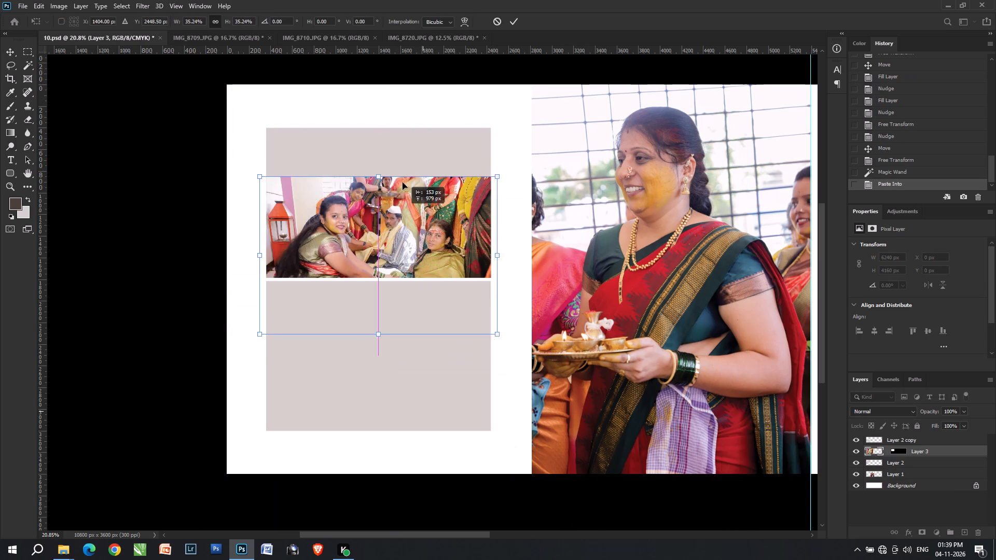
pyautogui.moveTo(403, 183); pyautogui.dragTo(396, 157)
pyautogui.moveTo(462, 188); pyautogui.dragTo(464, 188)
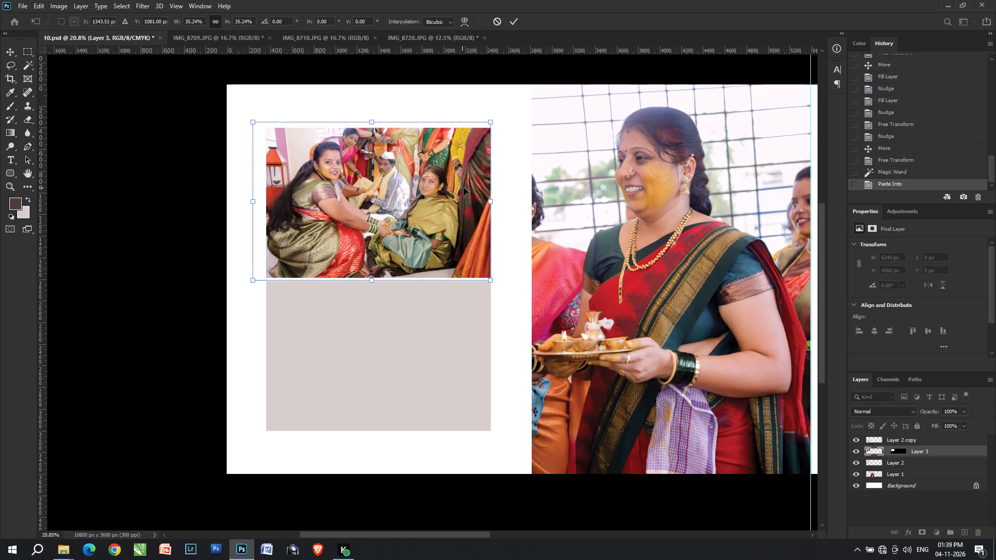
pyautogui.moveTo(464, 188); pyautogui.dragTo(468, 188)
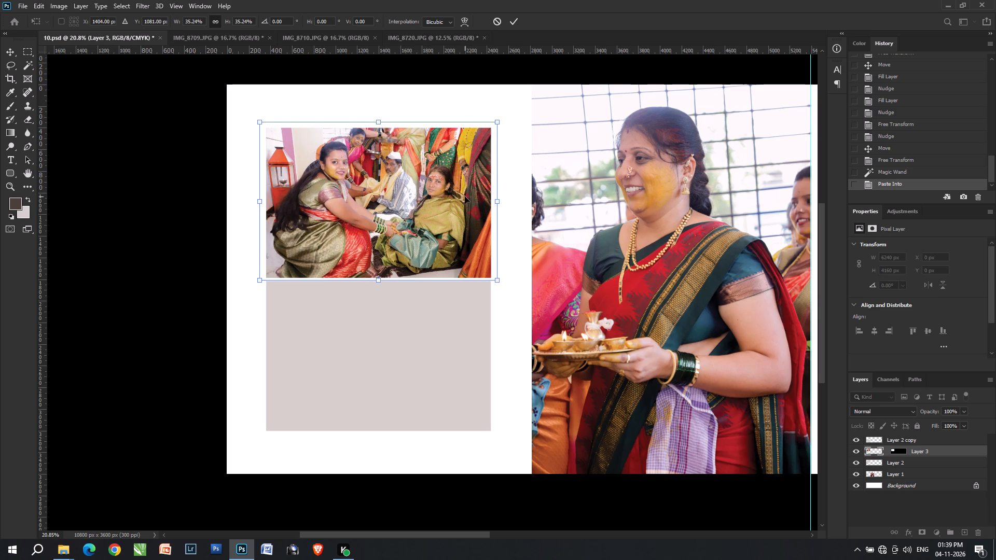
pyautogui.moveTo(495, 124); pyautogui.dragTo(500, 124)
pyautogui.click(460, 167)
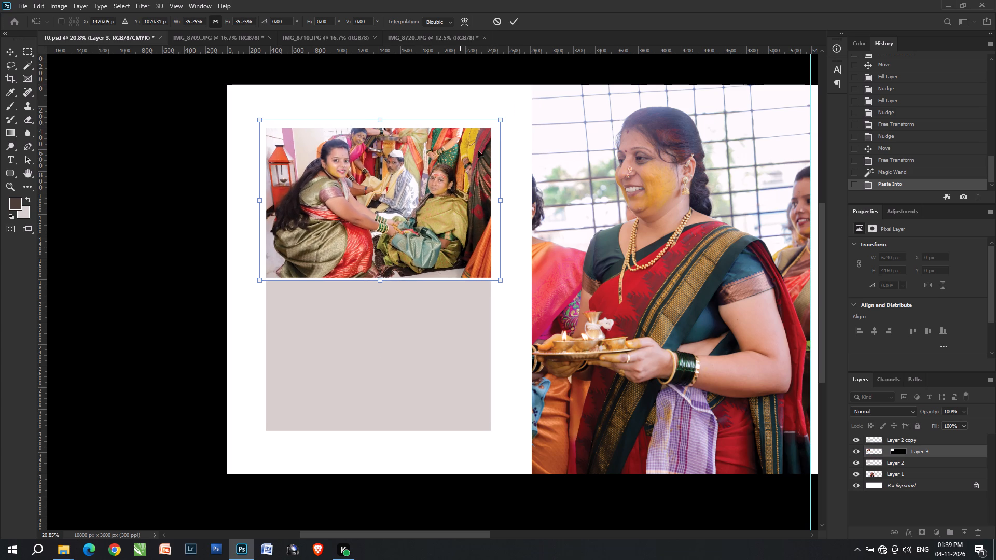
pyautogui.keyDown('alt'); pyautogui.scroll(11, 327, 130); pyautogui.keyUp('alt')
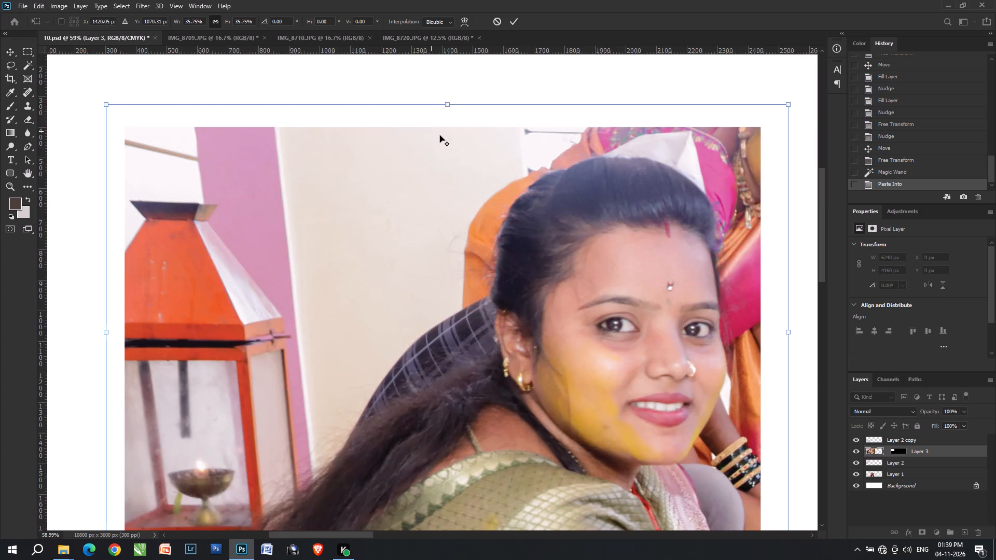
pyautogui.keyDown('alt'); pyautogui.scroll(-4, 460, 221); pyautogui.keyUp('alt')
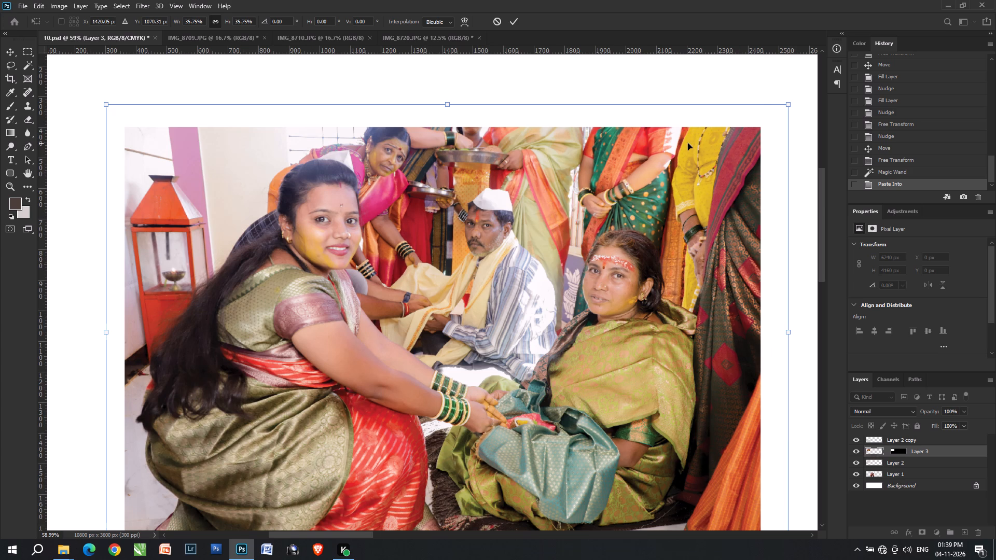
pyautogui.click(762, 103)
pyautogui.moveTo(789, 105); pyautogui.dragTo(758, 137)
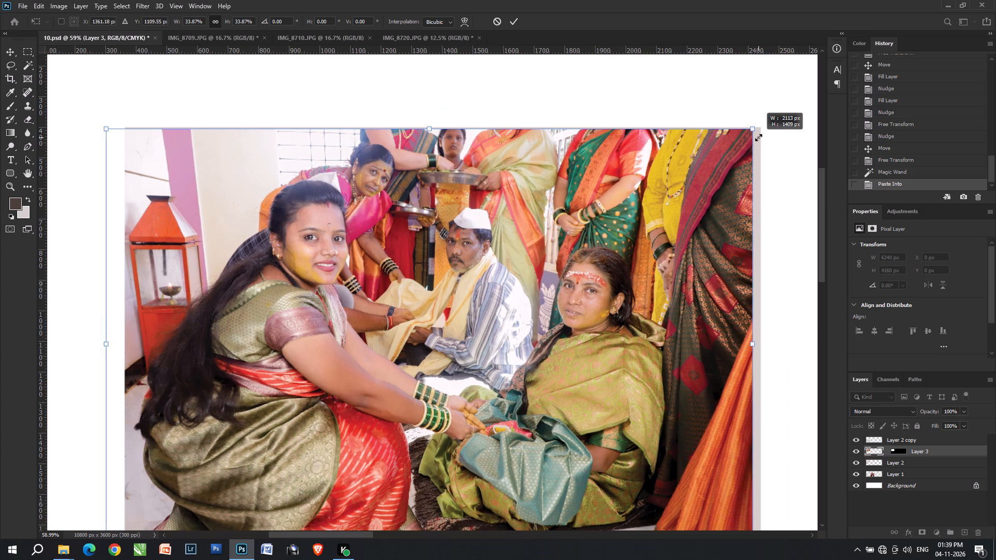
pyautogui.moveTo(758, 137); pyautogui.dragTo(768, 136)
pyautogui.press('Return')
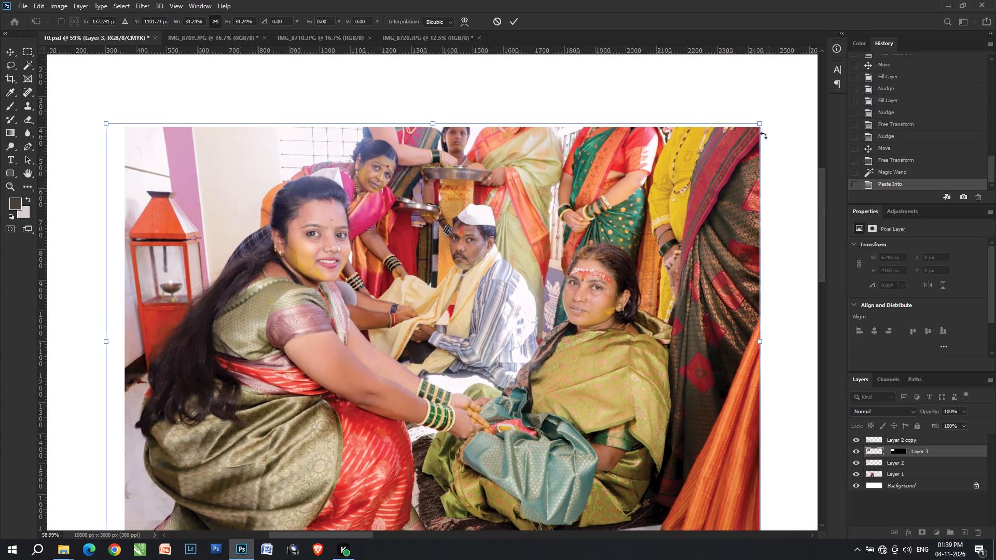
# Select the lower placeholder's layer and pick its area with the Magic Wand.
pyautogui.keyDown('alt'); pyautogui.scroll(-10, 654, 207); pyautogui.keyUp('alt')
pyautogui.keyDown('alt'); pyautogui.scroll(-11, 628, 232); pyautogui.keyUp('alt')
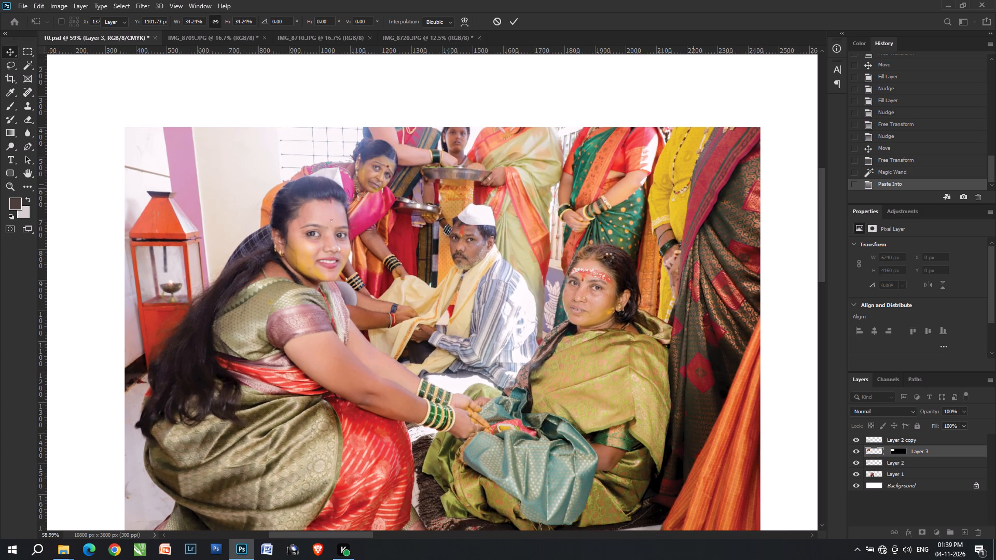
pyautogui.press('v')
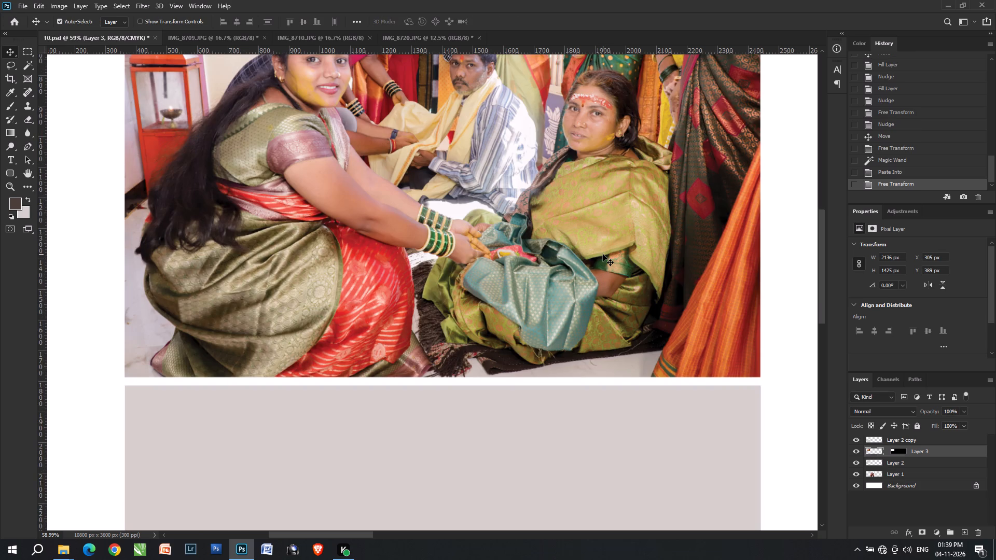
pyautogui.press('v')
pyautogui.press('v')
pyautogui.rightClick(325, 452)
pyautogui.click(347, 460)
pyautogui.press('w')
pyautogui.click(347, 460)
# Switch to IMG_8710 and reapply the last Camera Raw filter, comparing the photo before and after.
pyautogui.hotkey('ctrl', 'Tab')
pyautogui.hotkey('ctrl', 'Tab')
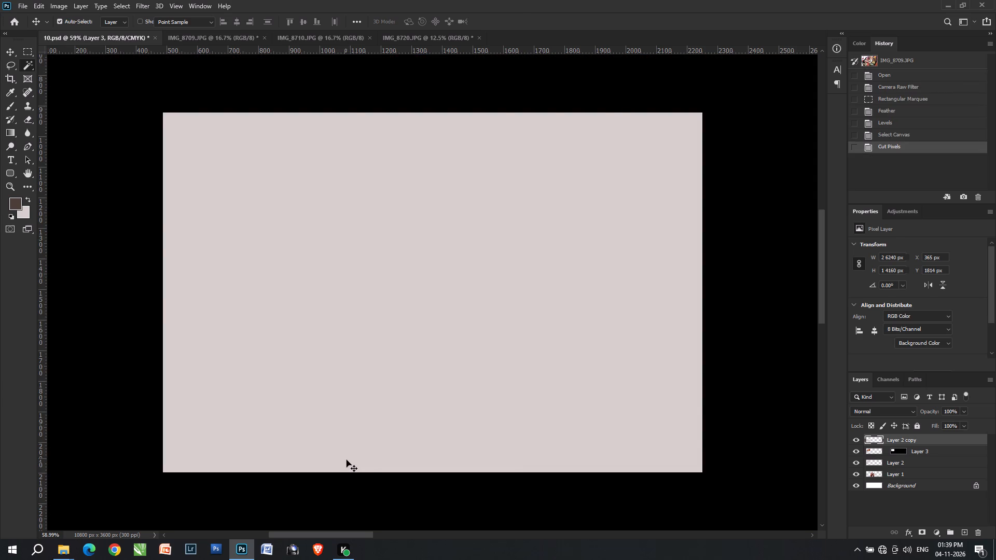
pyautogui.hotkey('ctrl', 'alt', 'f')
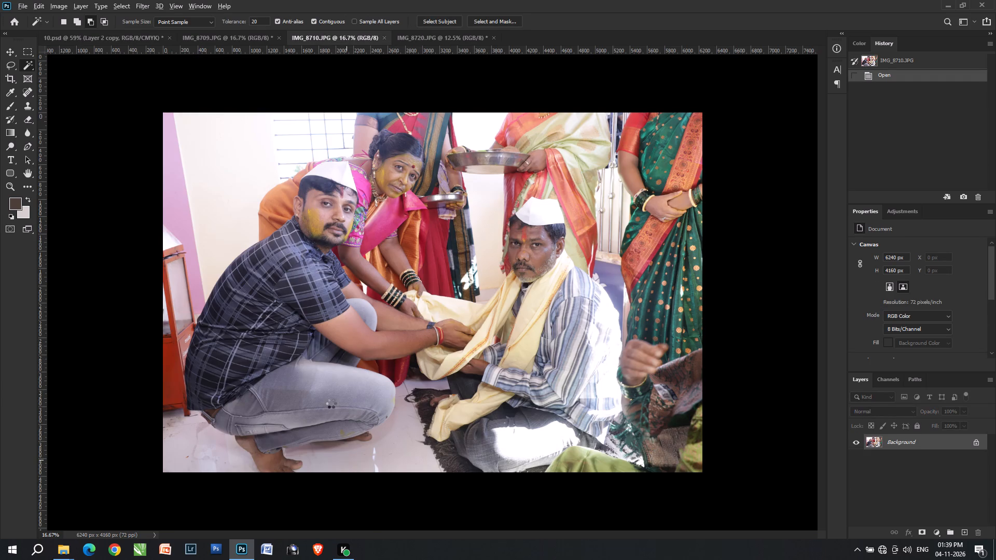
pyautogui.hotkey('ctrl', 'z')
pyautogui.hotkey('ctrl', 'shift', 'z')
# Cut the whole IMG_8710 photo and paste it into the selected lower placeholder area in 10.psd.
pyautogui.hotkey('ctrl', 'a')
pyautogui.hotkey('ctrl', 'x')
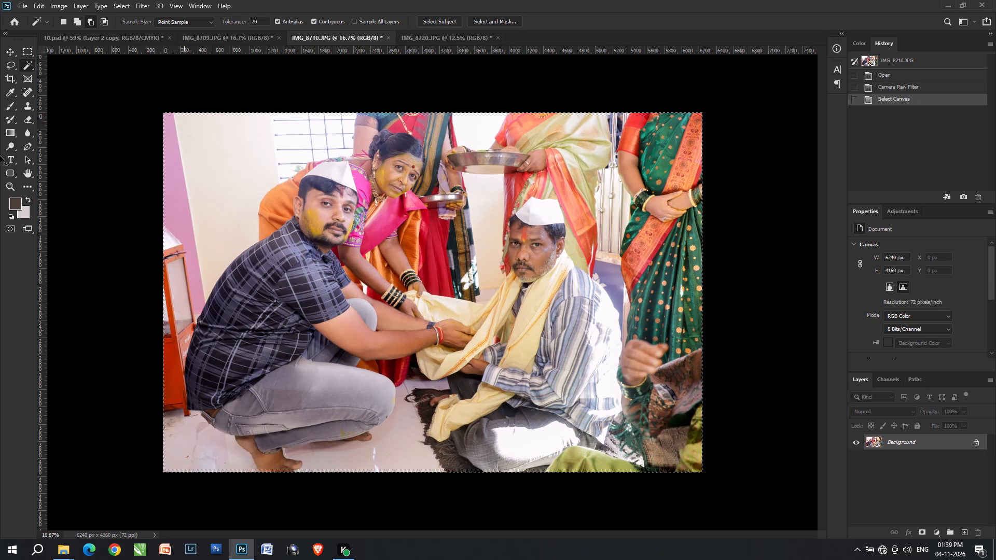
pyautogui.click(72, 41)
pyautogui.hotkey('ctrl', 'alt', 'shift', 'v')
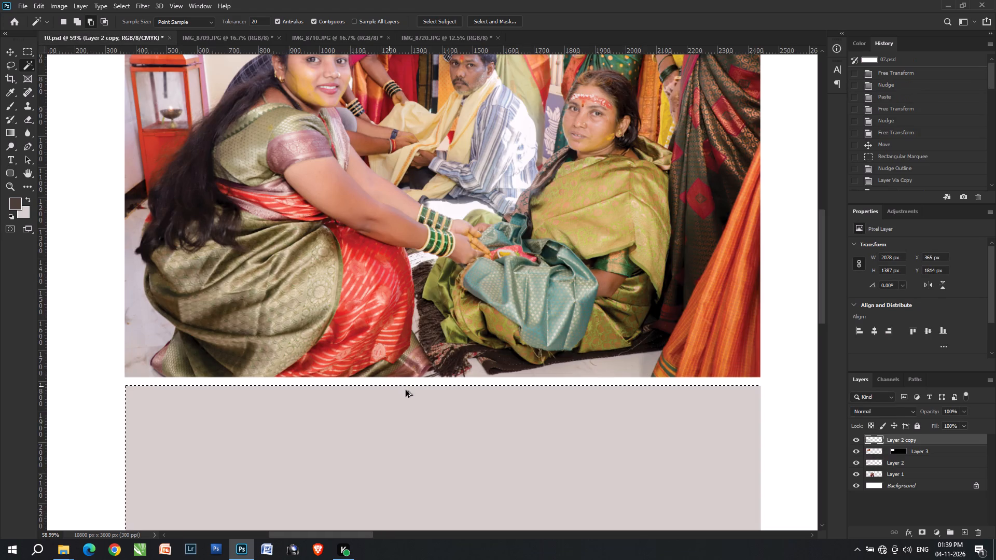
# Scale the pasted IMG_8710 photo to about 34.7% and position it so it fills the lower frame.
pyautogui.keyDown('alt'); pyautogui.scroll(-13, 431, 379); pyautogui.keyUp('alt')
pyautogui.hotkey('ctrl', 'y')
pyautogui.hotkey('ctrl', 't')
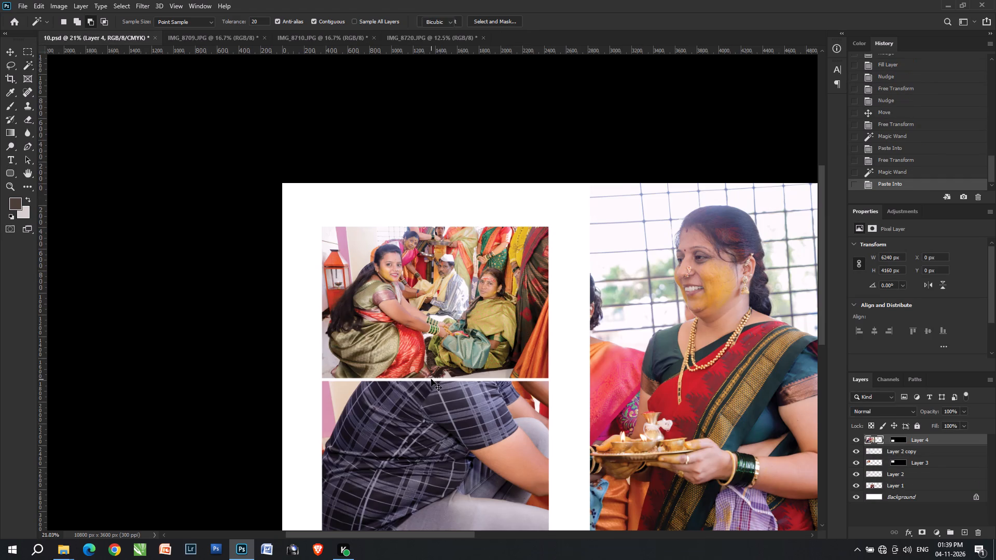
pyautogui.hotkey('ctrl', 'shift', 't')
pyautogui.press('space')
pyautogui.press('space')
pyautogui.press('space')
pyautogui.press('space')
pyautogui.press('space')
pyautogui.press('space')
pyautogui.moveTo(456, 328); pyautogui.dragTo(465, 231)
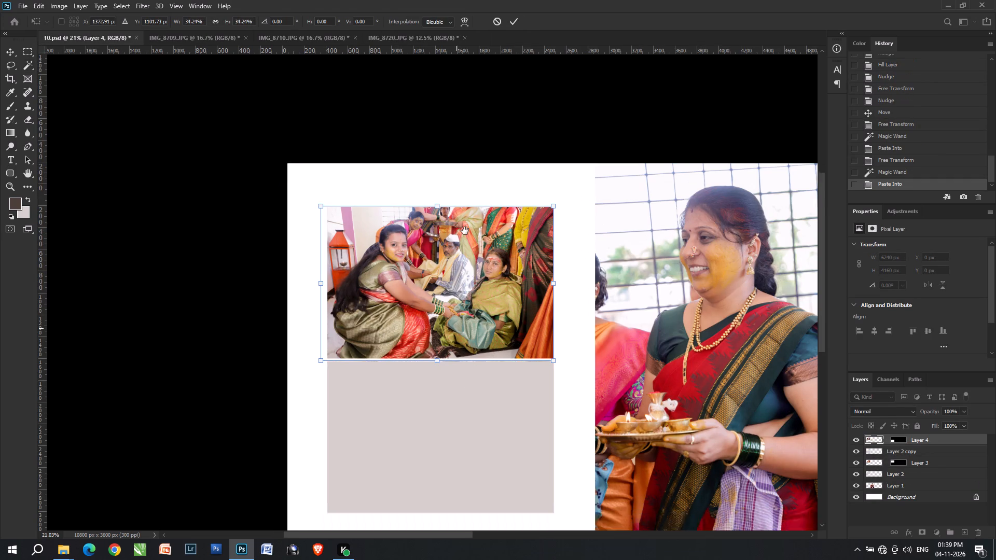
pyautogui.moveTo(465, 231); pyautogui.dragTo(463, 215)
pyautogui.keyDown('shift'); pyautogui.moveTo(462, 202); pyautogui.dragTo(446, 356); pyautogui.keyUp('shift')
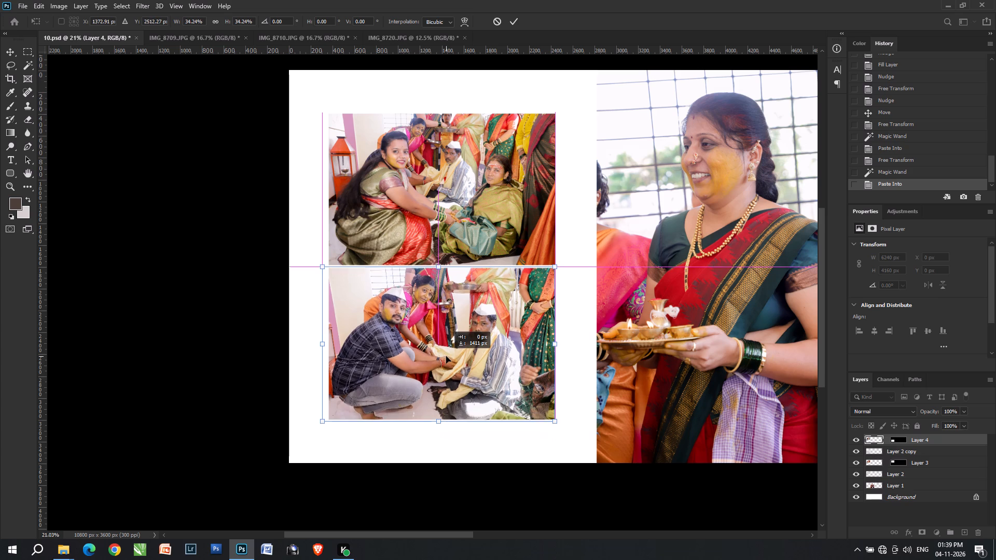
pyautogui.keyDown('shift'); pyautogui.moveTo(446, 356); pyautogui.dragTo(447, 354); pyautogui.keyUp('shift')
pyautogui.moveTo(556, 268); pyautogui.dragTo(560, 269)
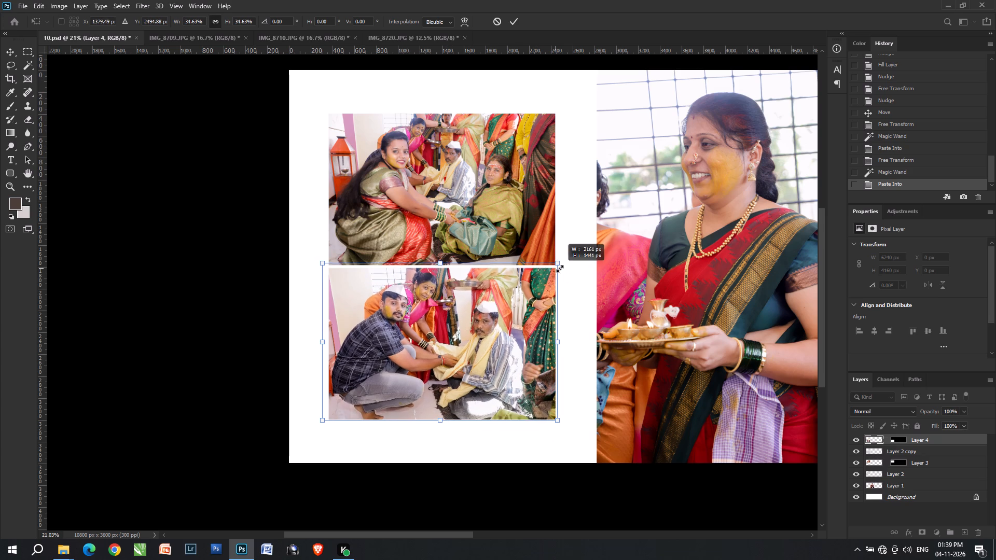
pyautogui.moveTo(560, 269); pyautogui.dragTo(561, 269)
pyautogui.press('Down')
pyautogui.press('Down')
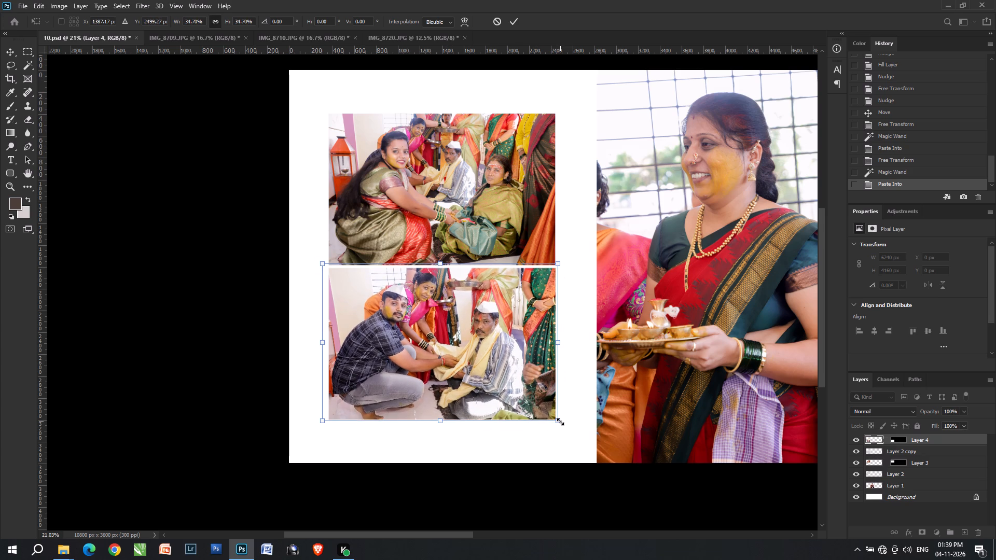
pyautogui.press('Down')
pyautogui.press('Down')
pyautogui.press('Return')
pyautogui.write('fvv')
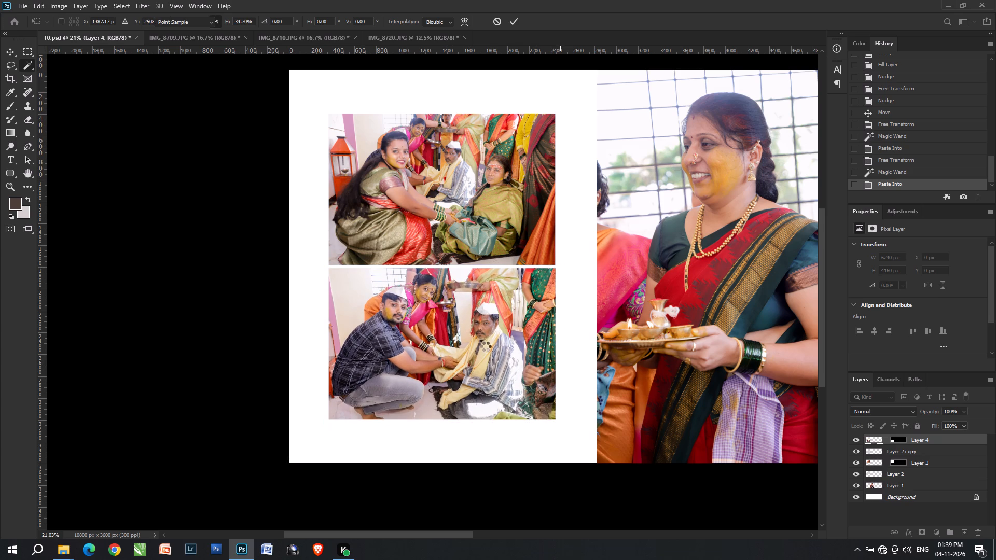
# Adjust the lower photo's Levels with midtones at 1.1 and the shadow input at 6.
pyautogui.hotkey('ctrl', 'l')
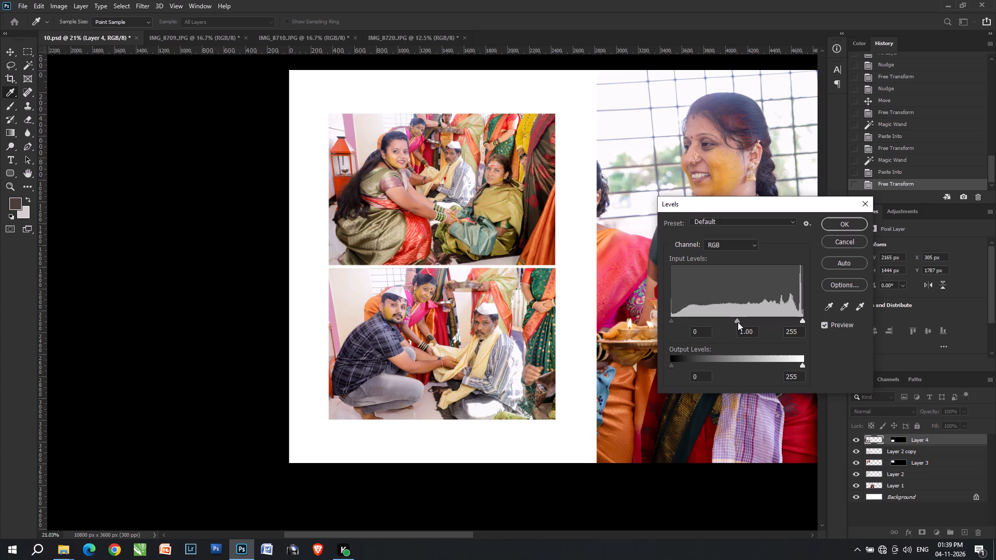
pyautogui.click(736, 321)
pyautogui.scroll(7, 735, 317)
pyautogui.click(670, 319)
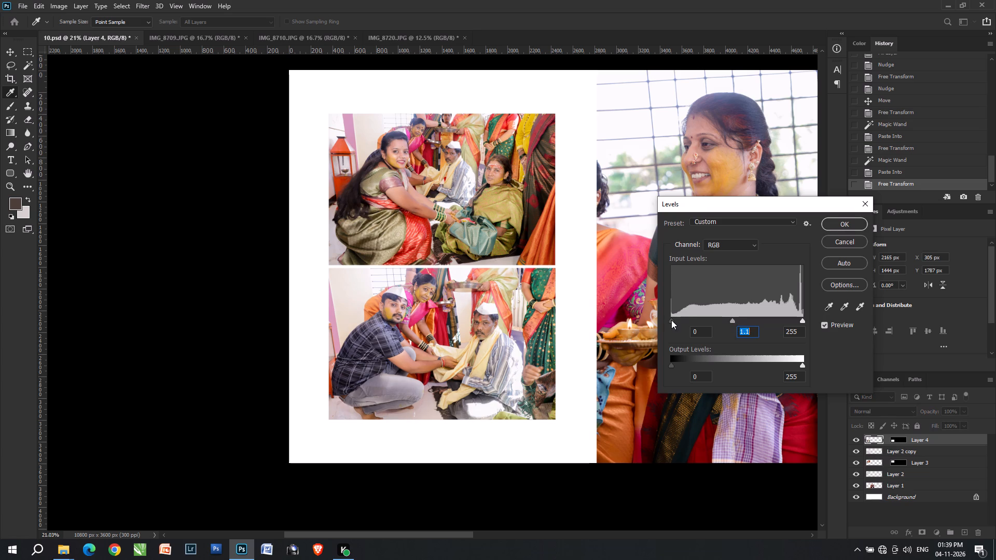
pyautogui.click(674, 317)
pyautogui.scroll(2, 675, 320)
pyautogui.scroll(-1, 675, 320)
pyautogui.press('Return')
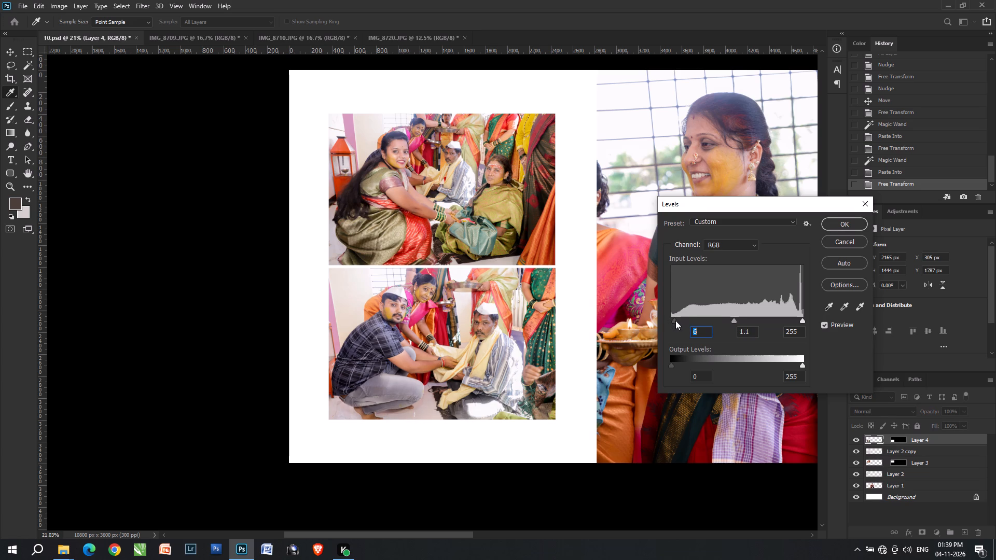
# Enlarge the large portrait to about 2744 × 4115 px and shift it so its edge meets the centre guide.
pyautogui.keyDown('alt'); pyautogui.scroll(-12, 459, 341); pyautogui.keyUp('alt')
pyautogui.press('v')
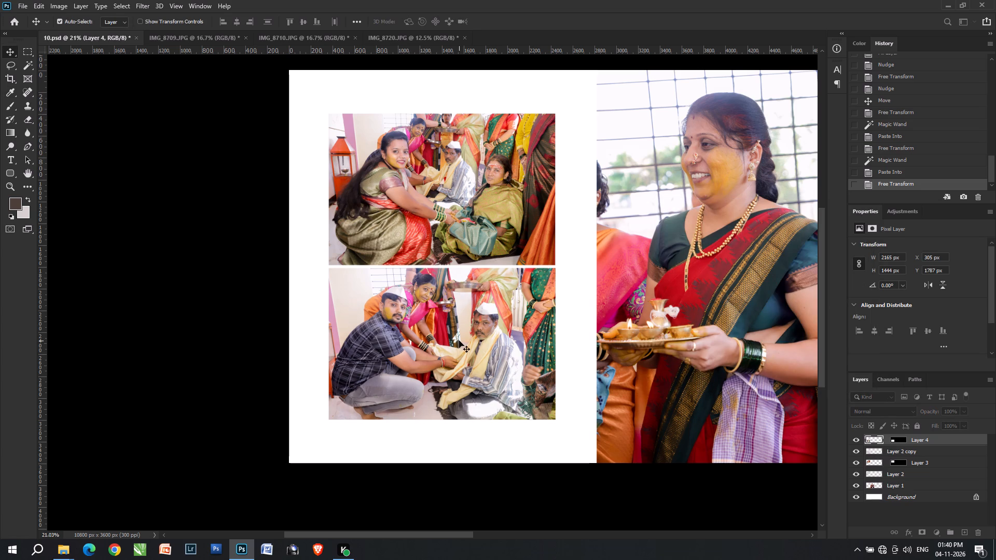
pyautogui.keyDown('alt'); pyautogui.scroll(-7, 431, 334); pyautogui.keyUp('alt')
pyautogui.click(565, 349)
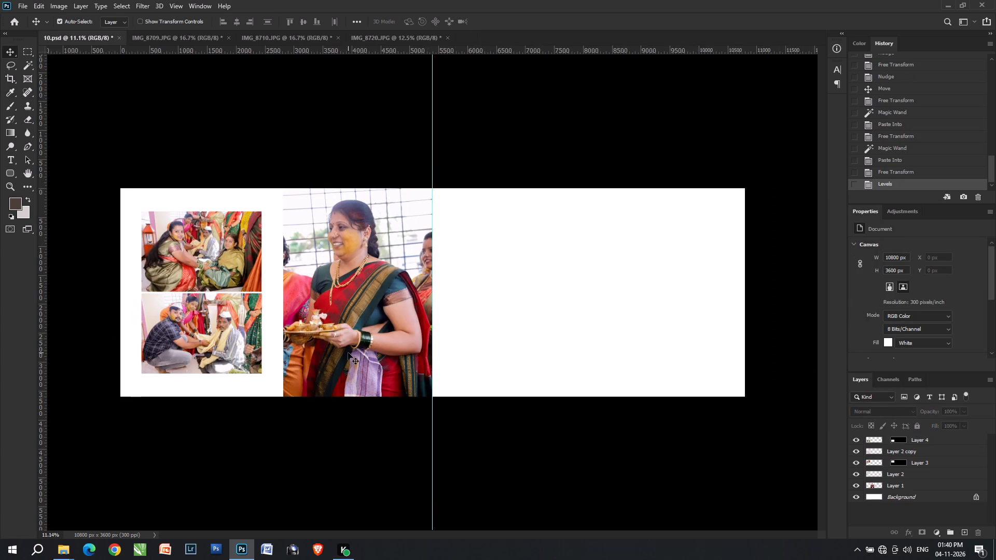
pyautogui.click(348, 353)
pyautogui.hotkey('ctrl', 't')
pyautogui.moveTo(352, 399); pyautogui.dragTo(351, 413)
pyautogui.press('Return')
pyautogui.press('v')
pyautogui.press('v')
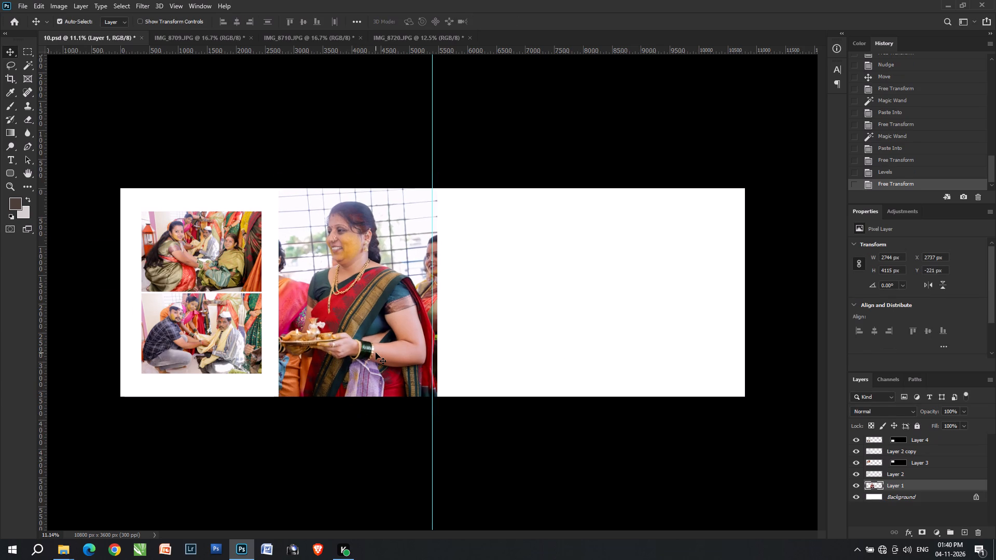
pyautogui.click(376, 353)
pyautogui.keyDown('shift'); pyautogui.moveTo(377, 351); pyautogui.dragTo(371, 350); pyautogui.keyUp('shift')
# Select both stacked frames with their photos and link the masks of Layer 3 and Layer 4 to their images.
pyautogui.scroll(8, 359, 348)
pyautogui.press('space')
pyautogui.press('space')
pyautogui.moveTo(266, 302); pyautogui.dragTo(569, 305)
pyautogui.press('v')
pyautogui.press('v')
pyautogui.moveTo(340, 436); pyautogui.dragTo(367, 224)
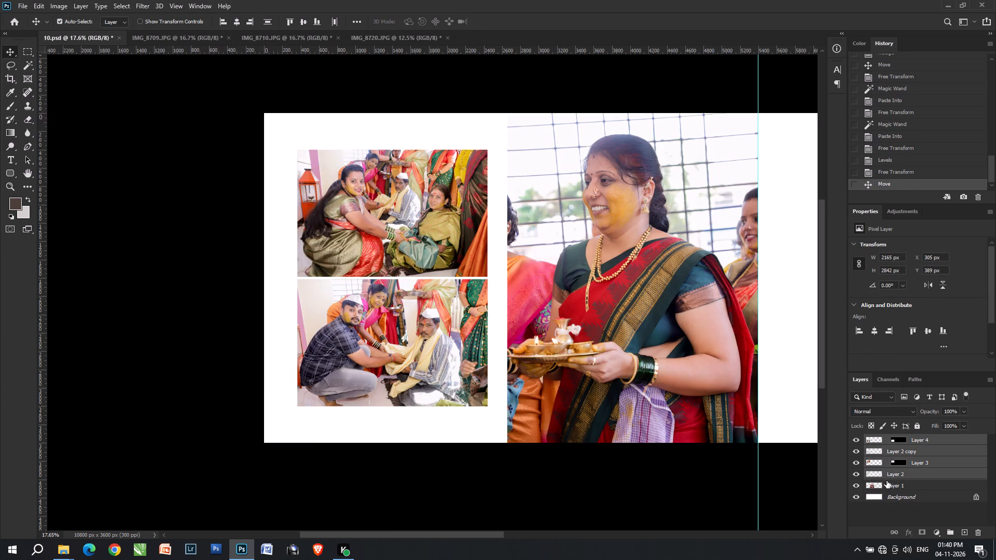
pyautogui.click(884, 464)
pyautogui.click(884, 441)
# Move the selected frames and photos together to about X 225 px, Y 399 px, balancing the margins beside the portrait.
pyautogui.hotkey('ctrl', 't')
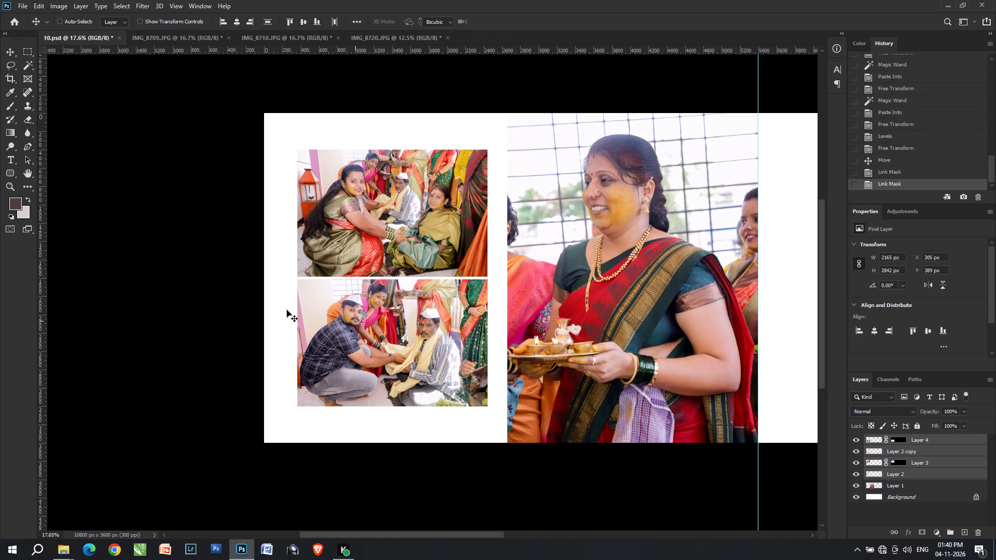
pyautogui.keyDown('shift'); pyautogui.moveTo(383, 295); pyautogui.dragTo(377, 292); pyautogui.keyUp('shift')
pyautogui.keyDown('shift'); pyautogui.doubleClick(377, 292); pyautogui.keyUp('shift')
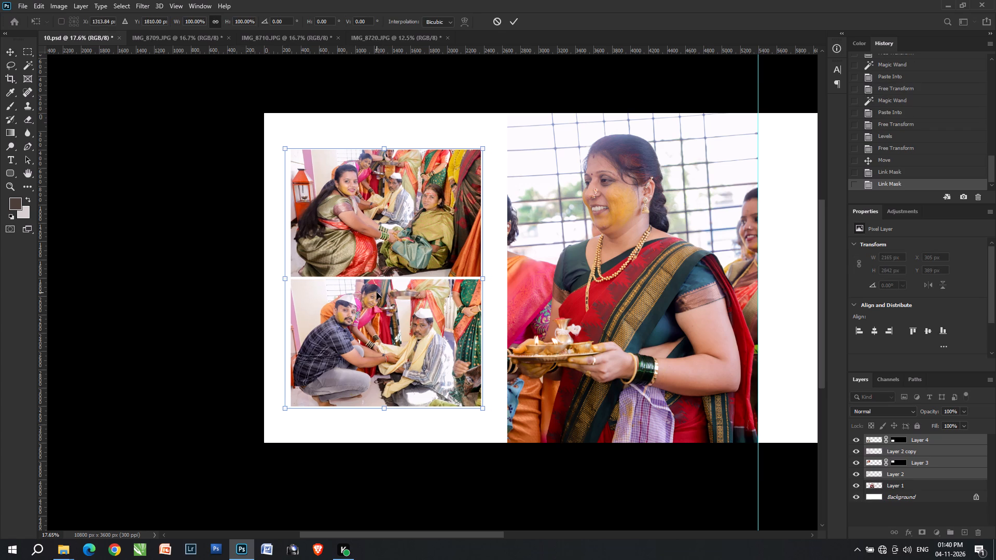
pyautogui.press('Down')
pyautogui.press('Down')
pyautogui.press('Down')
pyautogui.press('Down')
pyautogui.press('Left')
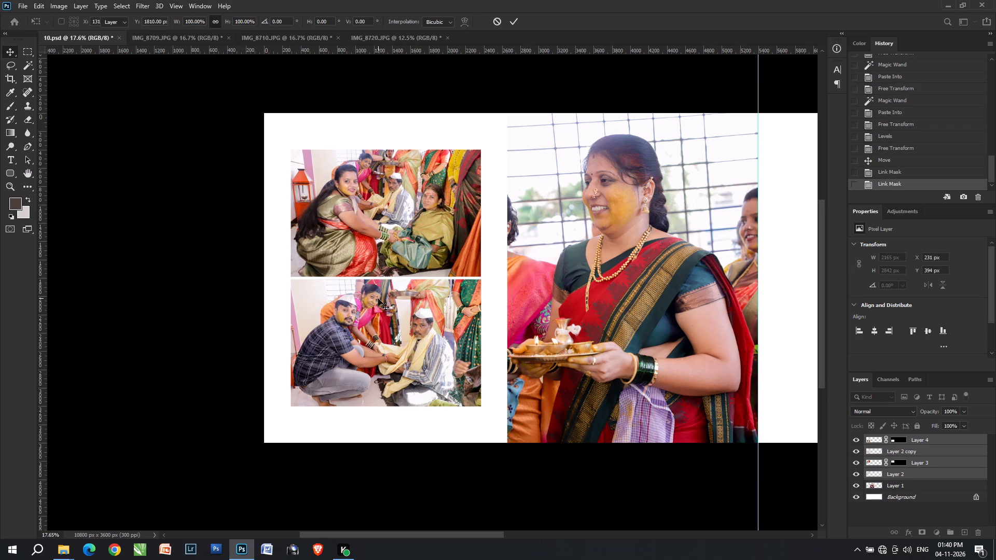
pyautogui.click(424, 416)
# Create a full-height strip about 1545 px wide along the spread's left edge as a new layer above Background, filled with the background colour.
pyautogui.press('m')
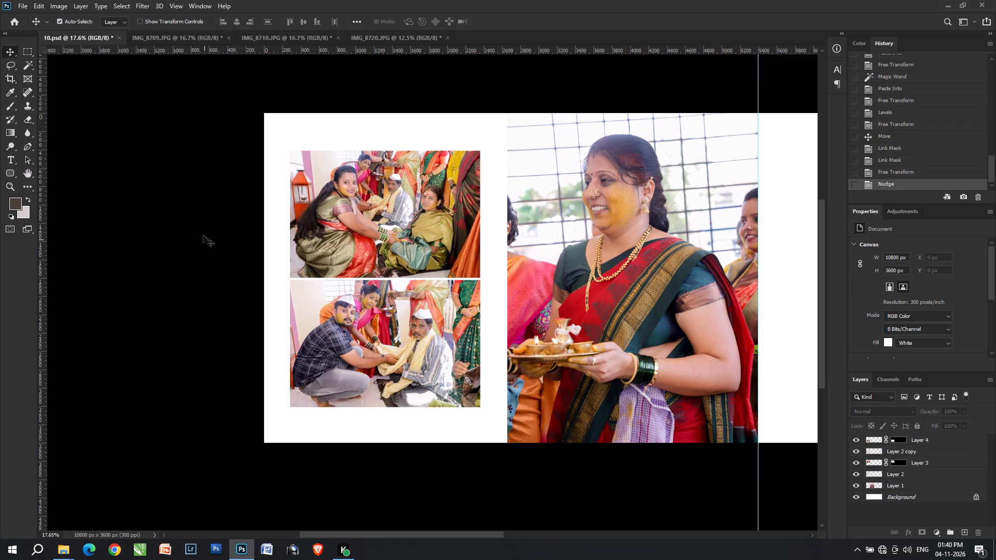
pyautogui.press('m')
pyautogui.moveTo(245, 75); pyautogui.dragTo(246, 88)
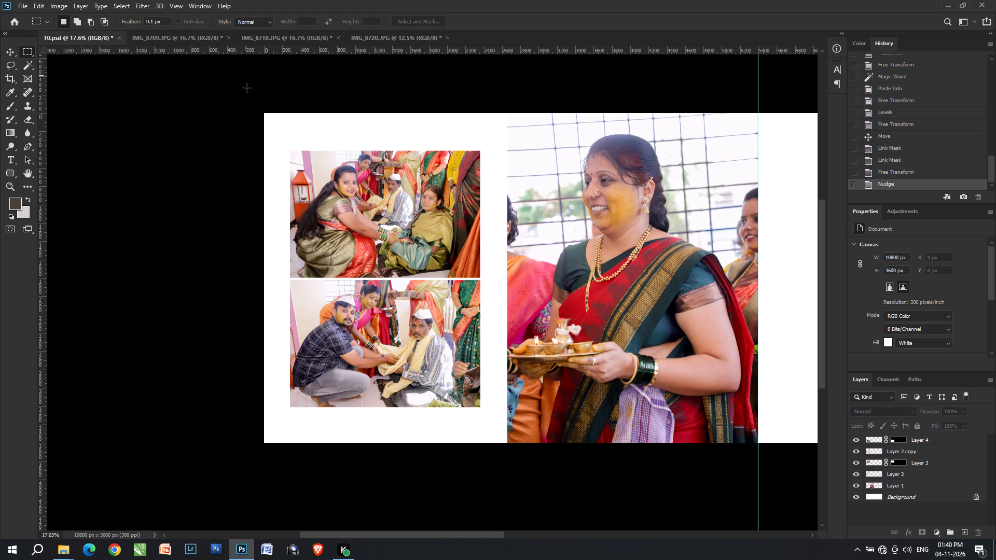
pyautogui.moveTo(246, 88); pyautogui.dragTo(405, 514)
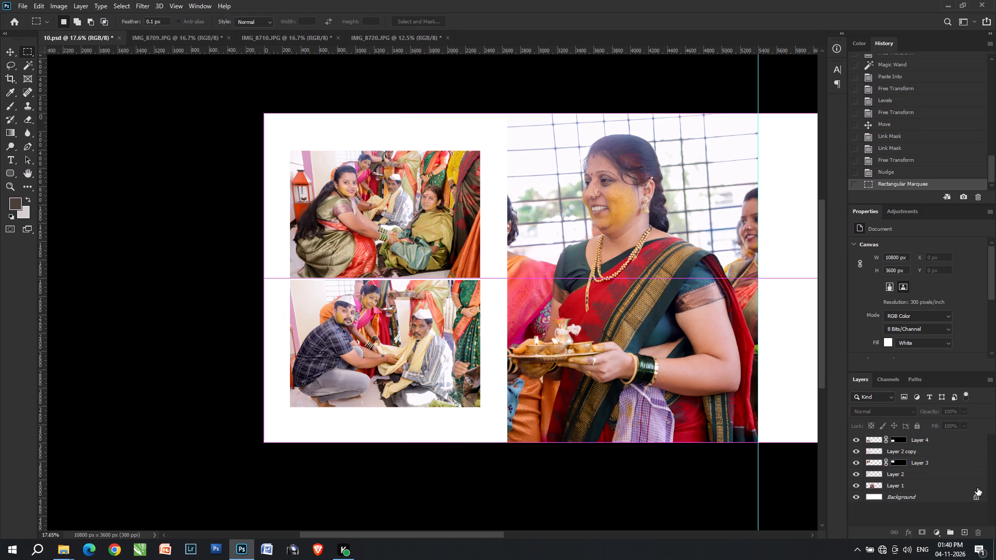
pyautogui.click(905, 503)
pyautogui.click(906, 502)
pyautogui.hotkey('ctrl', 'j')
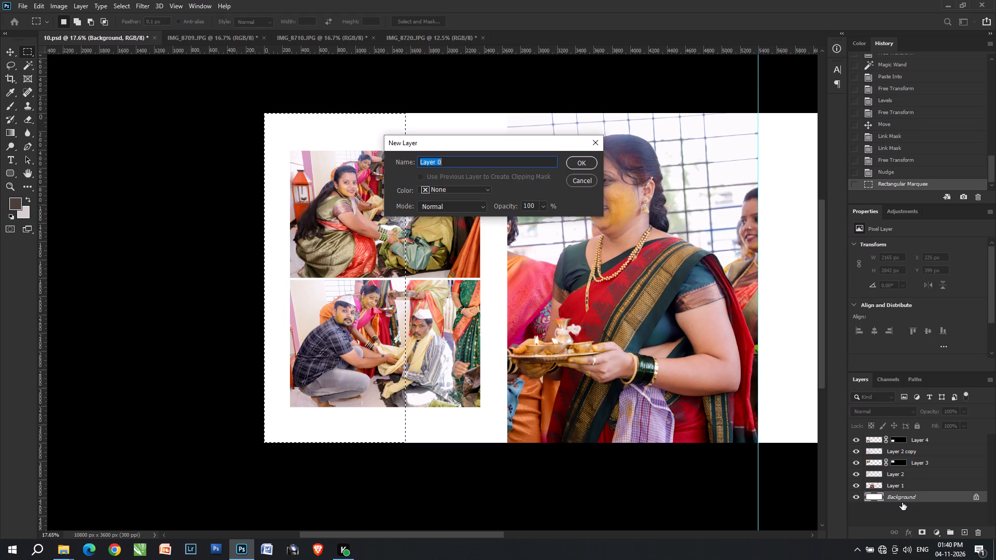
pyautogui.click(597, 146)
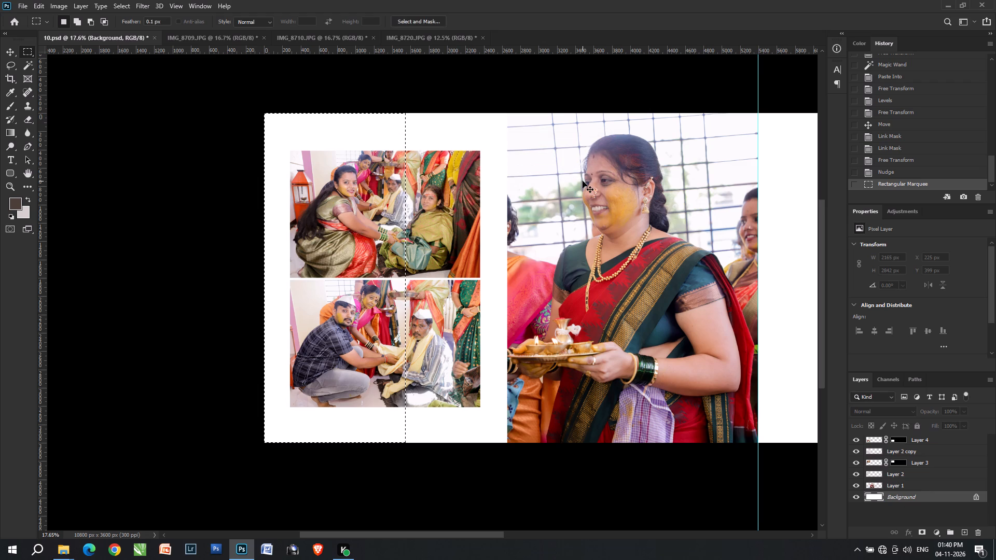
pyautogui.hotkey('ctrl', 'j')
pyautogui.hotkey('ctrl', 'shift', 'BackSpace')
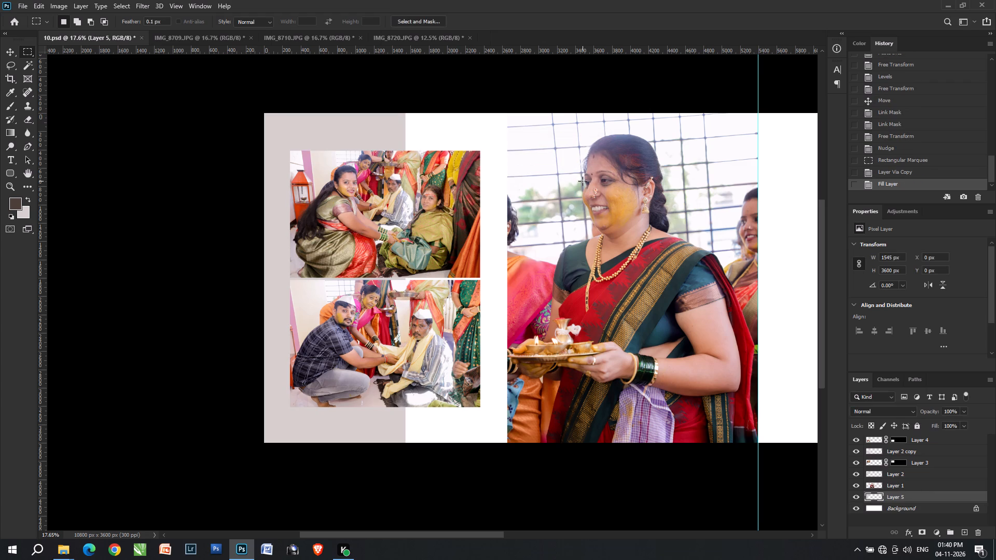
# Sample an olive-beige tone from the upper photo, make it the background colour and refill the strip with it.
pyautogui.press('i')
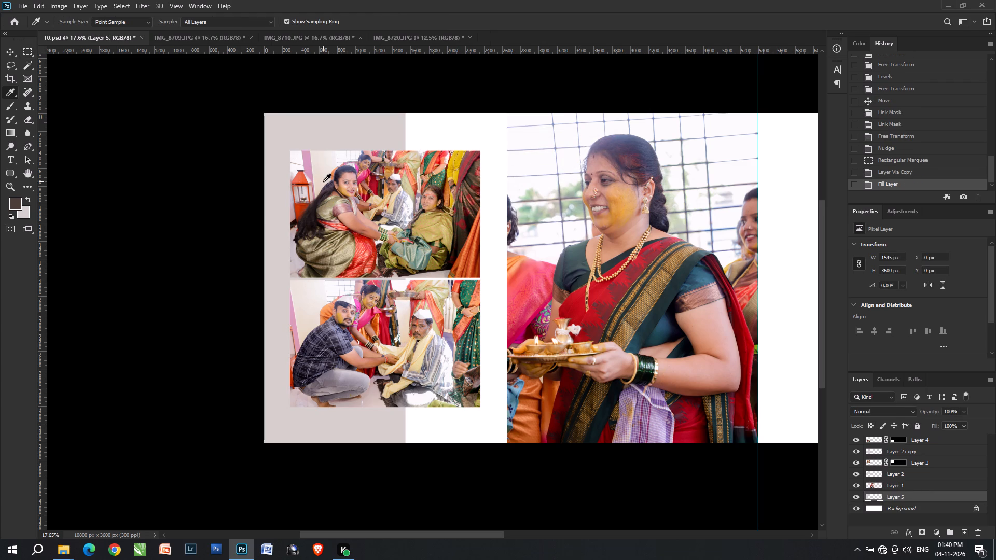
pyautogui.moveTo(325, 202); pyautogui.dragTo(330, 206)
pyautogui.press('x')
pyautogui.press('v')
pyautogui.click(337, 134)
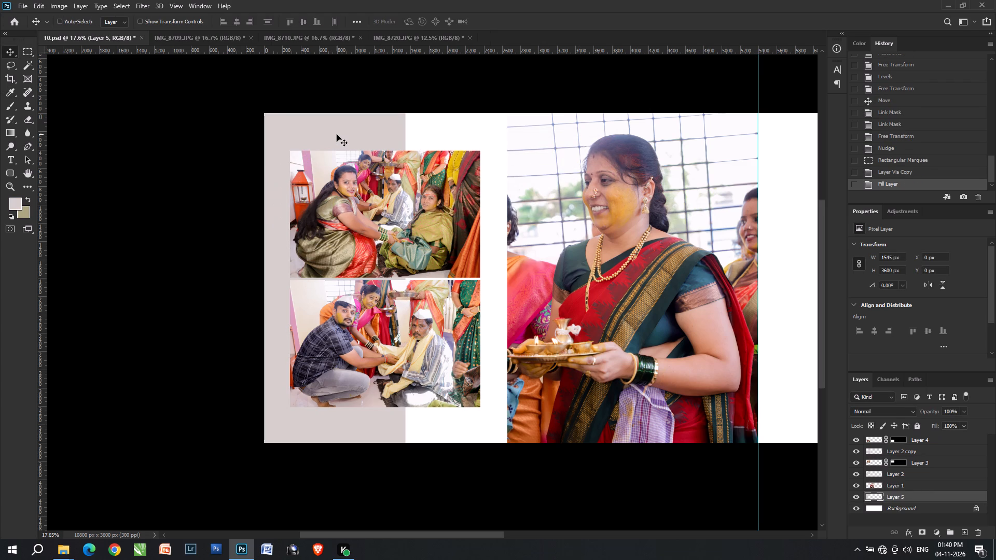
pyautogui.hotkey('ctrl', 'shift', 'BackSpace')
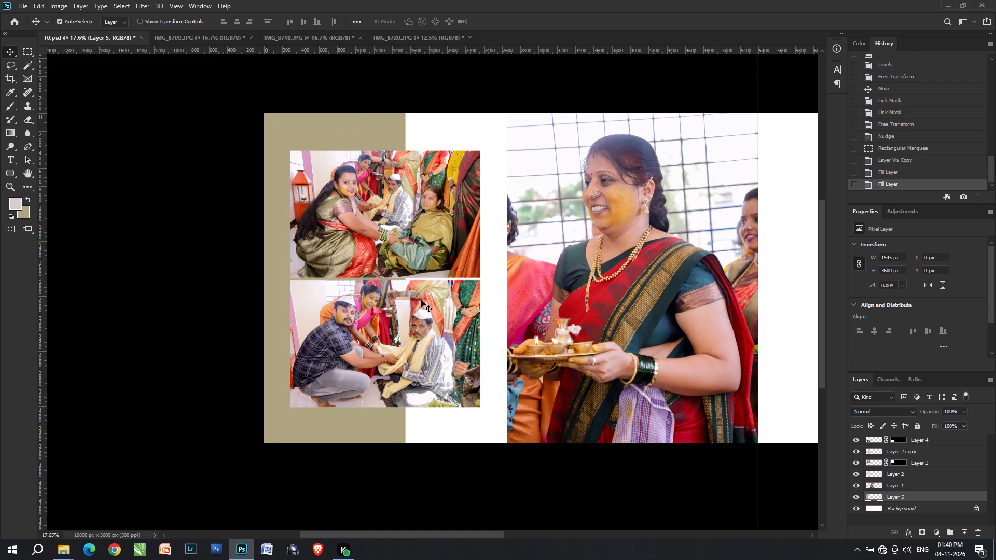
# Distort the strip's bottom-right corner outward and upward to form an angled backdrop shape at about 145% width.
pyautogui.hotkey('ctrl', 't')
pyautogui.keyDown('ctrl'); pyautogui.moveTo(404, 442); pyautogui.dragTo(490, 372); pyautogui.keyUp('ctrl')
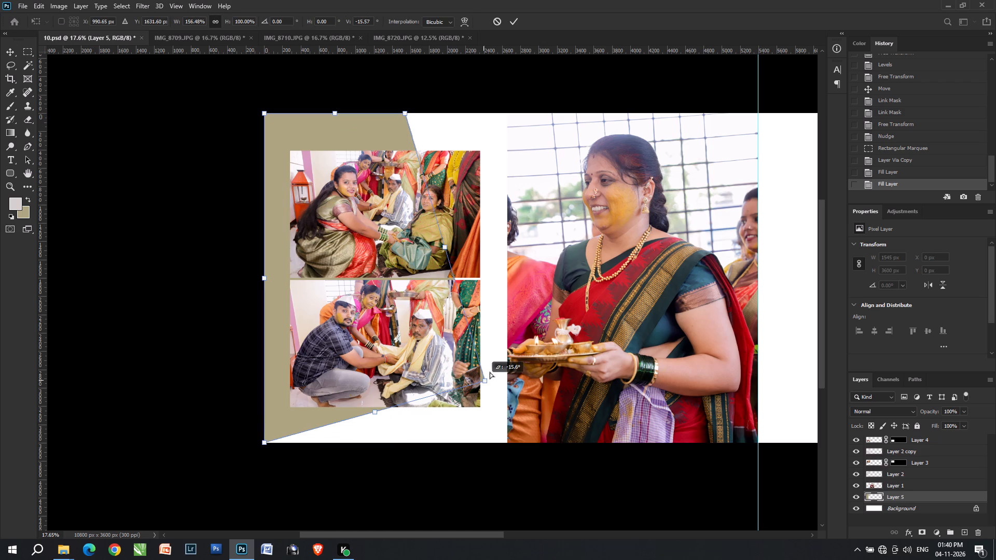
pyautogui.keyDown('ctrl'); pyautogui.moveTo(490, 372); pyautogui.dragTo(457, 357); pyautogui.keyUp('ctrl')
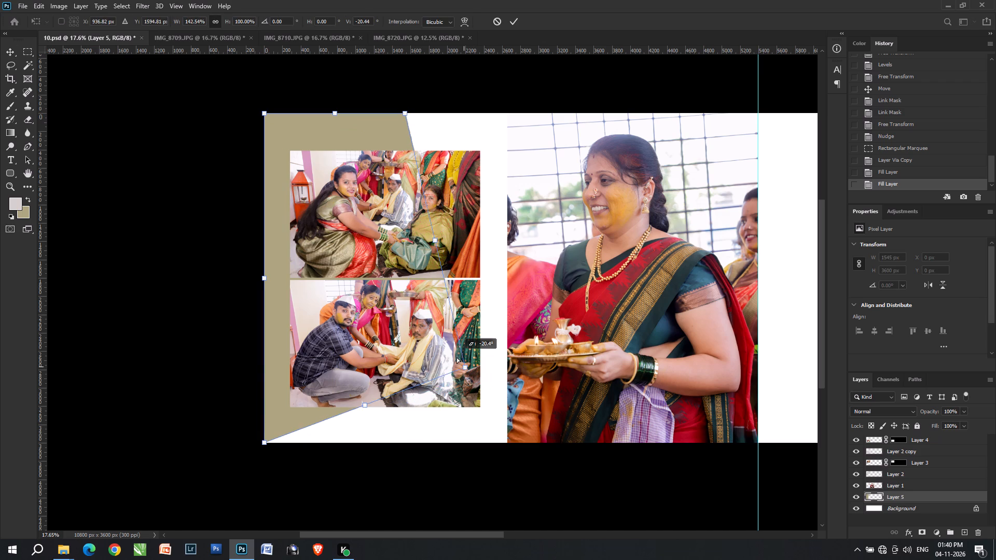
pyautogui.keyDown('ctrl'); pyautogui.moveTo(457, 357); pyautogui.dragTo(467, 385); pyautogui.keyUp('ctrl')
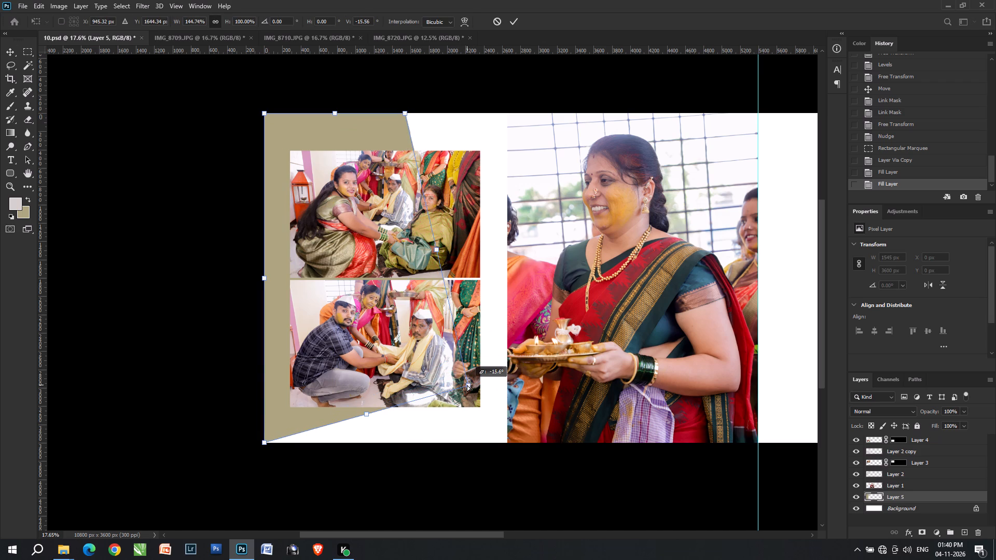
pyautogui.keyDown('ctrl'); pyautogui.moveTo(467, 385); pyautogui.dragTo(467, 385); pyautogui.keyUp('ctrl')
pyautogui.keyDown('ctrl'); pyautogui.doubleClick(380, 324); pyautogui.keyUp('ctrl')
pyautogui.press('v')
pyautogui.press('v')
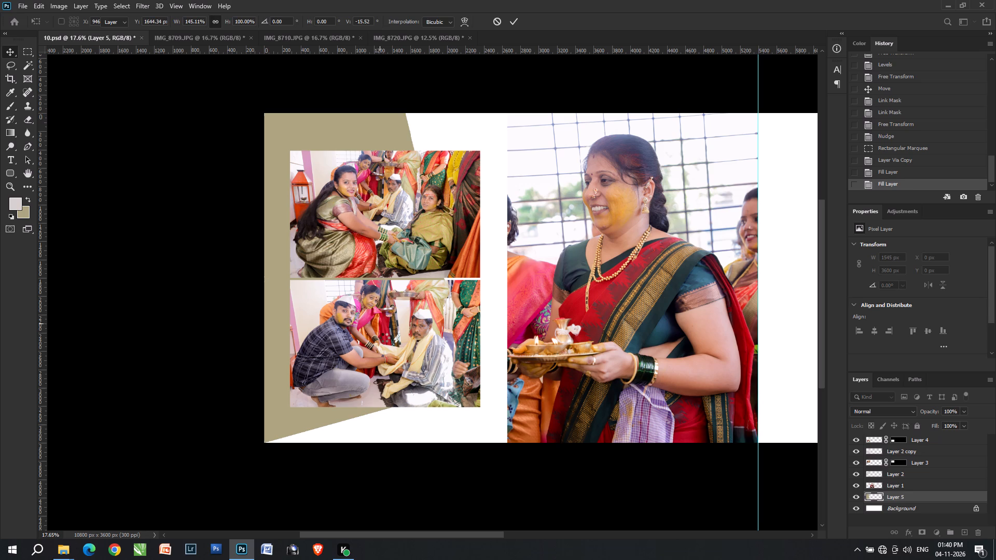
# Duplicate the two masked group photos, Layer 3 and Layer 4, and merge the copies into one layer.
pyautogui.rightClick(381, 335)
pyautogui.click(388, 345)
pyautogui.click(388, 345)
pyautogui.keyDown('shift'); pyautogui.click(375, 239); pyautogui.keyUp('shift')
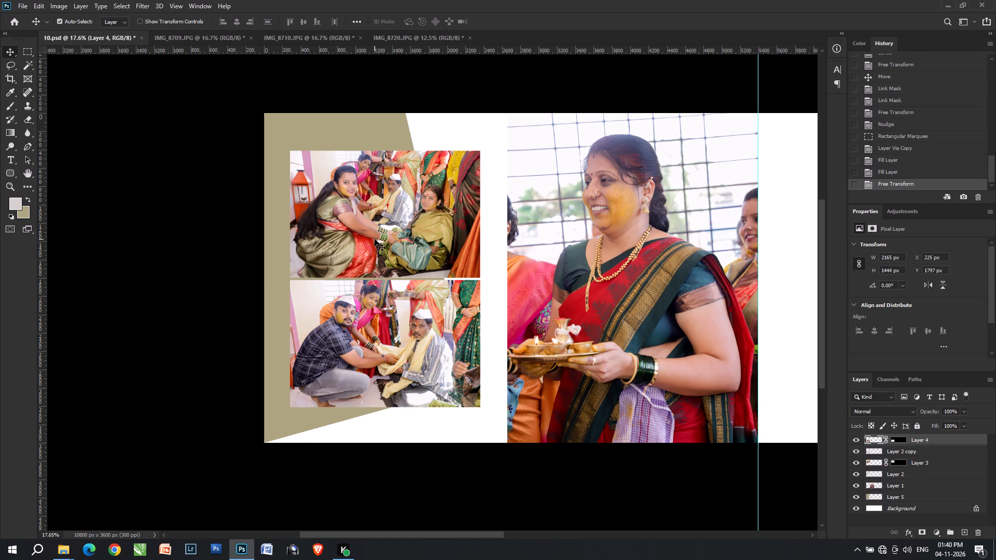
pyautogui.keyDown('alt'); pyautogui.scroll(2, 374, 244); pyautogui.keyUp('alt')
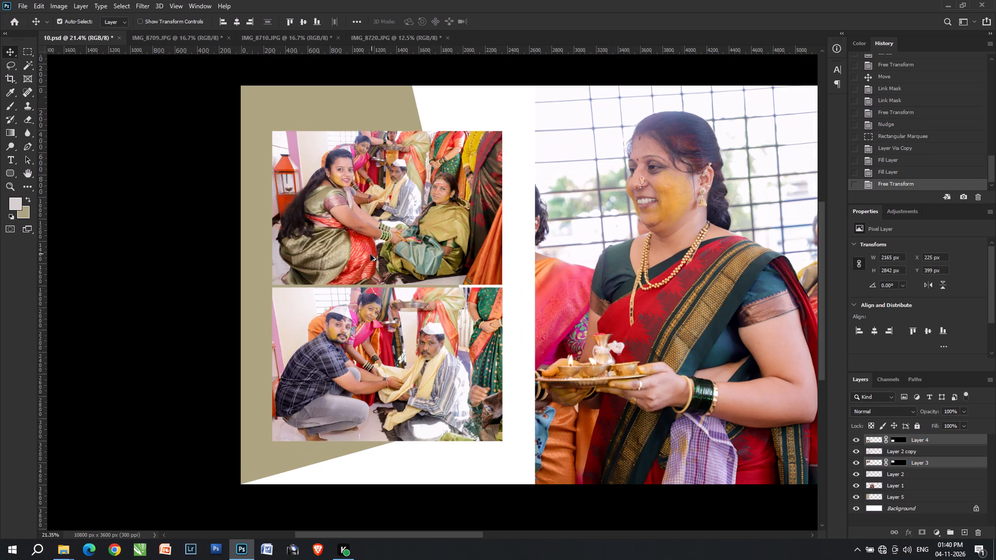
pyautogui.keyDown('alt'); pyautogui.scroll(2, 371, 254); pyautogui.keyUp('alt')
pyautogui.hotkey('ctrl', 'j')
pyautogui.hotkey('ctrl', 'e')
# Add a 6 px black outside stroke around the merged photos, with Darken blending at 100% opacity.
pyautogui.hotkey('ctrl', 'shift', 'q')
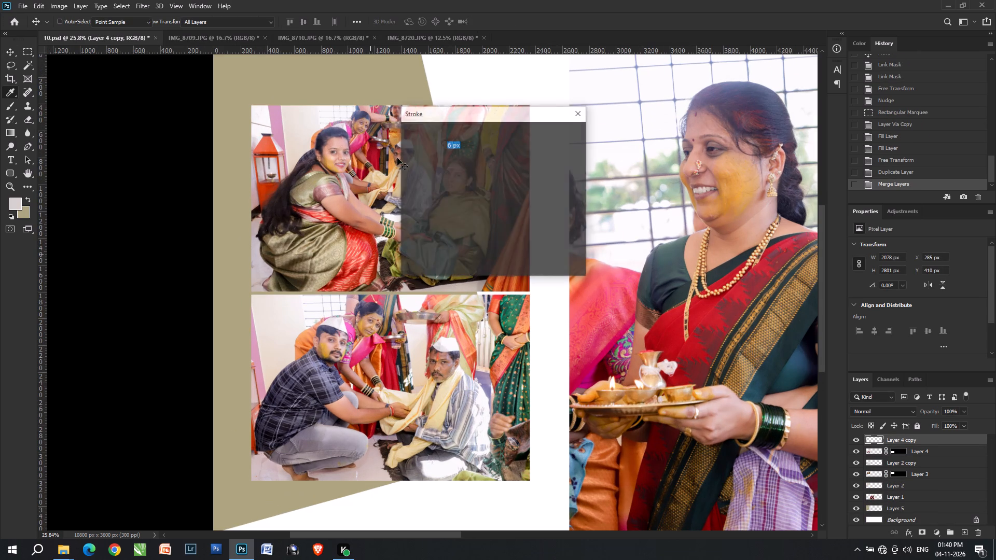
pyautogui.click(459, 164)
pyautogui.moveTo(508, 225); pyautogui.dragTo(628, 383)
pyautogui.press('Return')
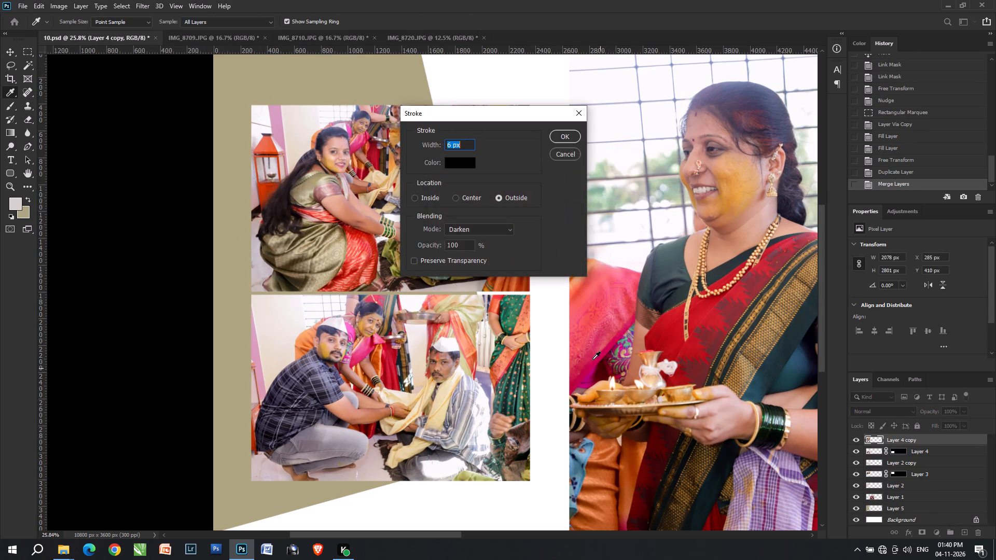
pyautogui.press('Return')
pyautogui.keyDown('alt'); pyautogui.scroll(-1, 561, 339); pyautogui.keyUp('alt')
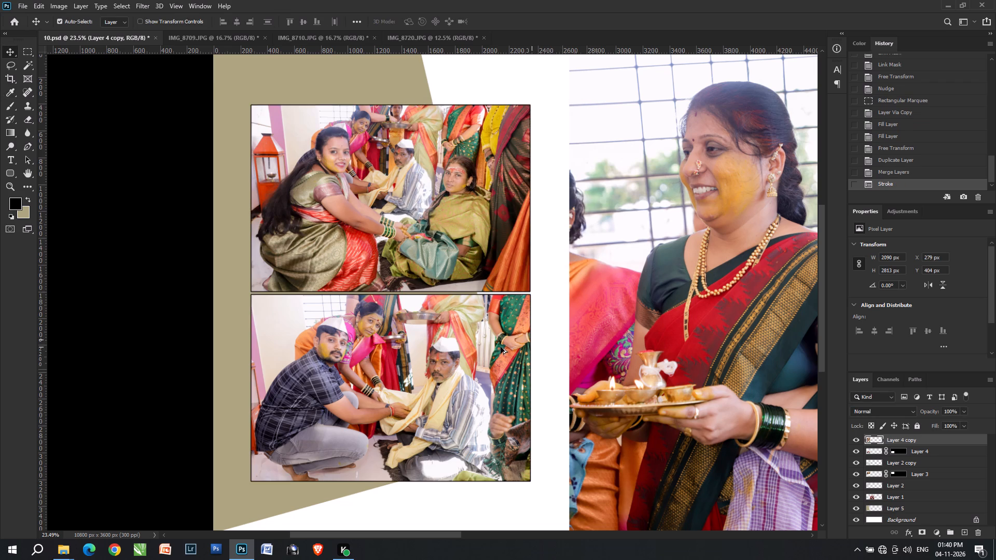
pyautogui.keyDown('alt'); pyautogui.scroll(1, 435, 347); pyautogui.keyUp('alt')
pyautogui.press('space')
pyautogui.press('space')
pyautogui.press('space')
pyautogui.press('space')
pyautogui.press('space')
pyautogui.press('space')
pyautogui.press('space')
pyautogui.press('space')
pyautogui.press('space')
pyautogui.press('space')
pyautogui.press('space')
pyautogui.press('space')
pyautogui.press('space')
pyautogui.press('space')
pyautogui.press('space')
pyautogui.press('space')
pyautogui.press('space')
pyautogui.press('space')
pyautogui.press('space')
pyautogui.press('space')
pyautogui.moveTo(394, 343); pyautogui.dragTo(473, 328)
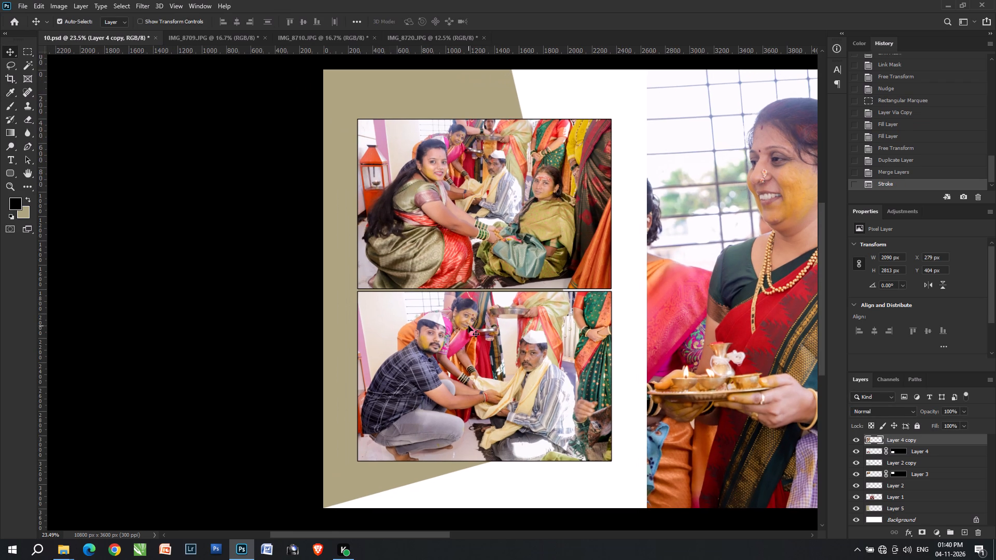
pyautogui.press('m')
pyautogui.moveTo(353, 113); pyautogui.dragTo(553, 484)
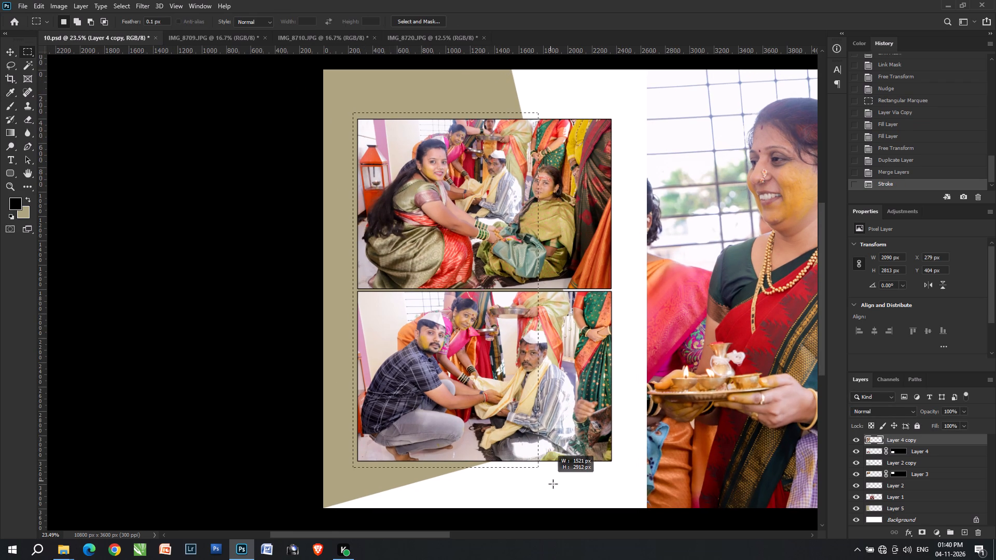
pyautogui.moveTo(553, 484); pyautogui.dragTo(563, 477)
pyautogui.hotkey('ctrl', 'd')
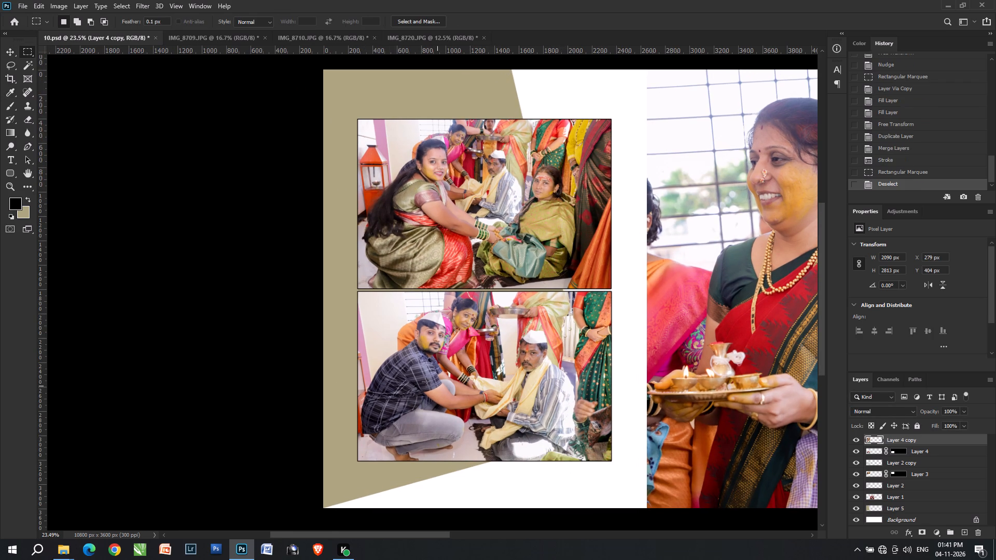
# Review the whole spread, checking the angled backdrop and outlined group photos against the large portrait.
pyautogui.keyDown('alt'); pyautogui.scroll(-5, 418, 377); pyautogui.keyUp('alt')
pyautogui.press('v')
pyautogui.press('space')
pyautogui.press('space')
pyautogui.press('space')
pyautogui.press('space')
pyautogui.press('space')
pyautogui.press('space')
pyautogui.moveTo(584, 439); pyautogui.dragTo(514, 428)
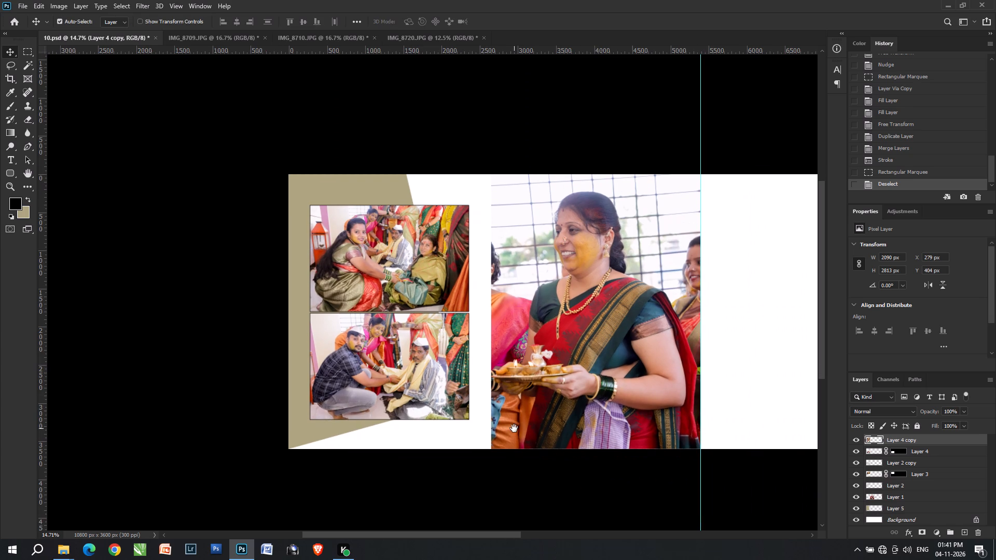
pyautogui.click(544, 414)
# Switch to File Explorer and look through the resource folders inside the adding folder on New Volume (E:).
pyautogui.hotkey('alt', 'Tab')
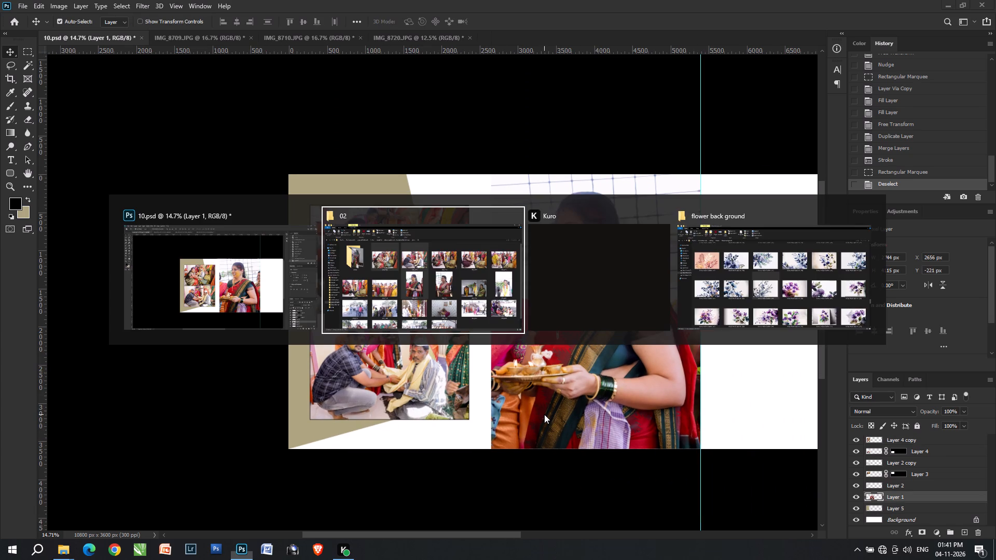
pyautogui.hotkey('alt', 'Tab')
pyautogui.hotkey('alt', 'Tab')
pyautogui.click(37, 245)
pyautogui.tripleClick(139, 151)
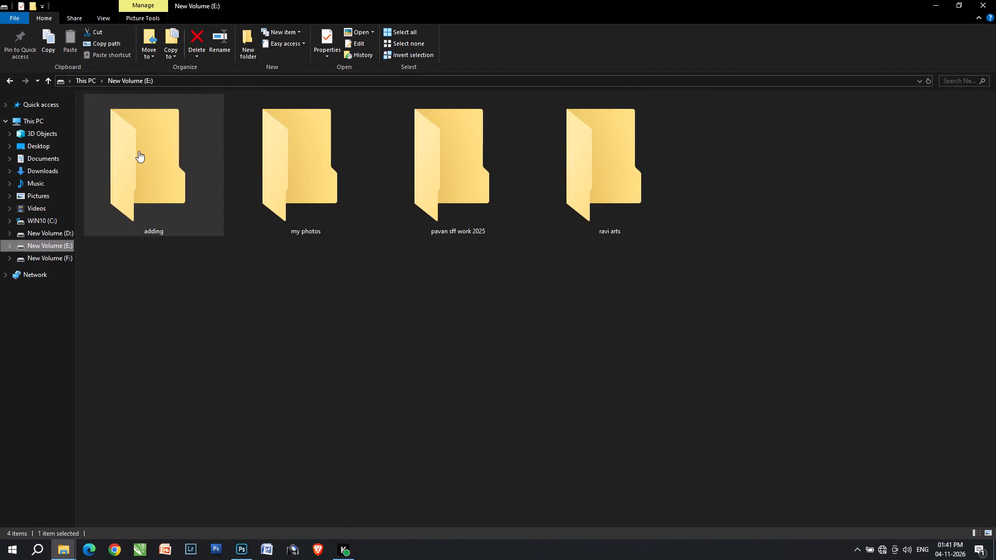
pyautogui.click(294, 291)
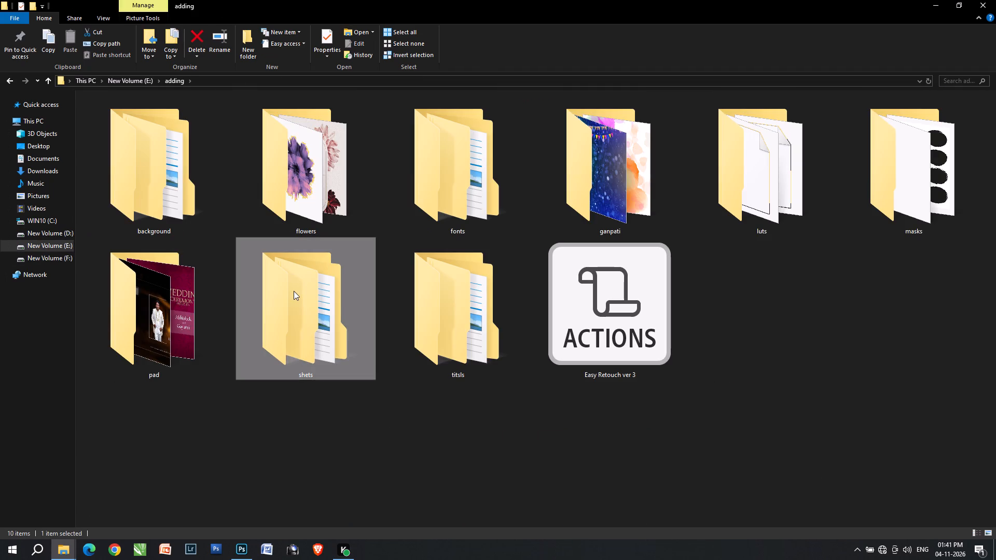
pyautogui.click(864, 203)
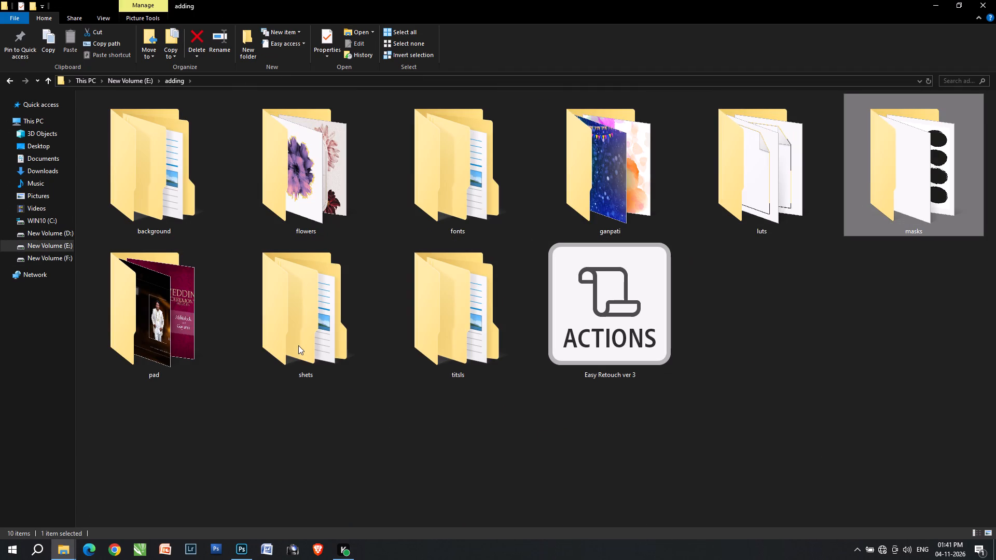
# Open the Copy of Copy of Article folder inside 2026 design > 2026 PSD on New Volume (F:).
pyautogui.click(22, 258)
pyautogui.tripleClick(117, 165)
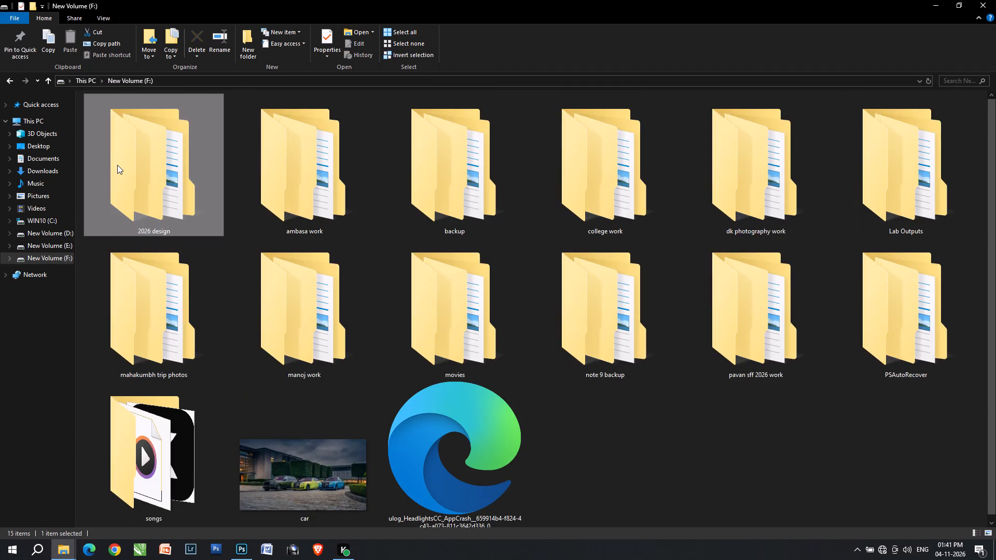
pyautogui.click(117, 165)
pyautogui.doubleClick(117, 165)
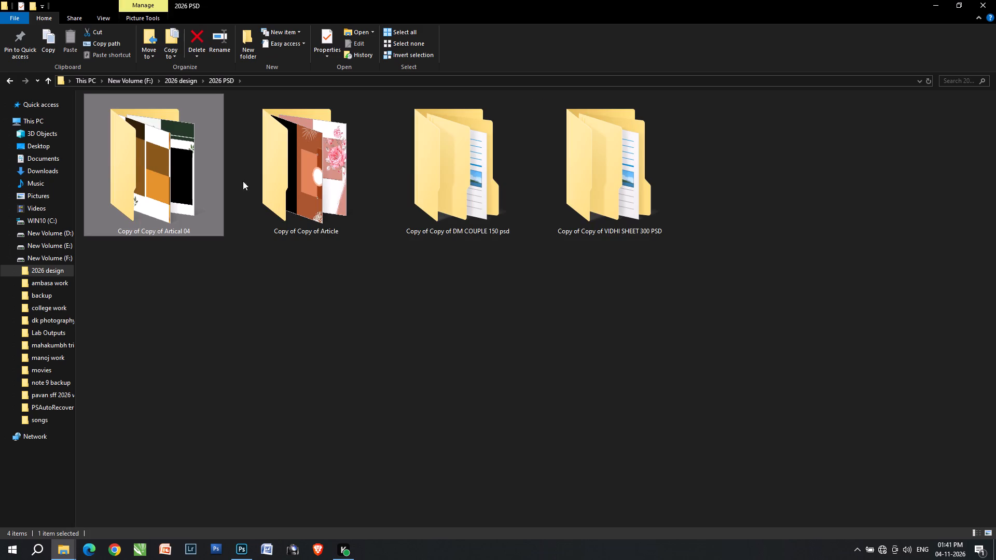
pyautogui.doubleClick(265, 191)
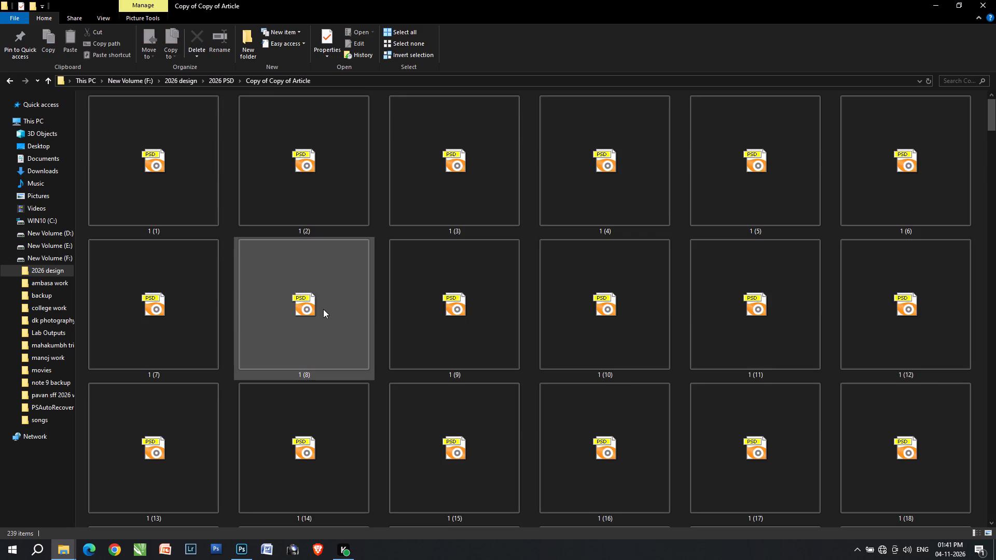
# Browse the PSD template thumbnails in the Copy of Copy of Article folder for a design suited to the spread.
pyautogui.scroll(7, 322, 309)
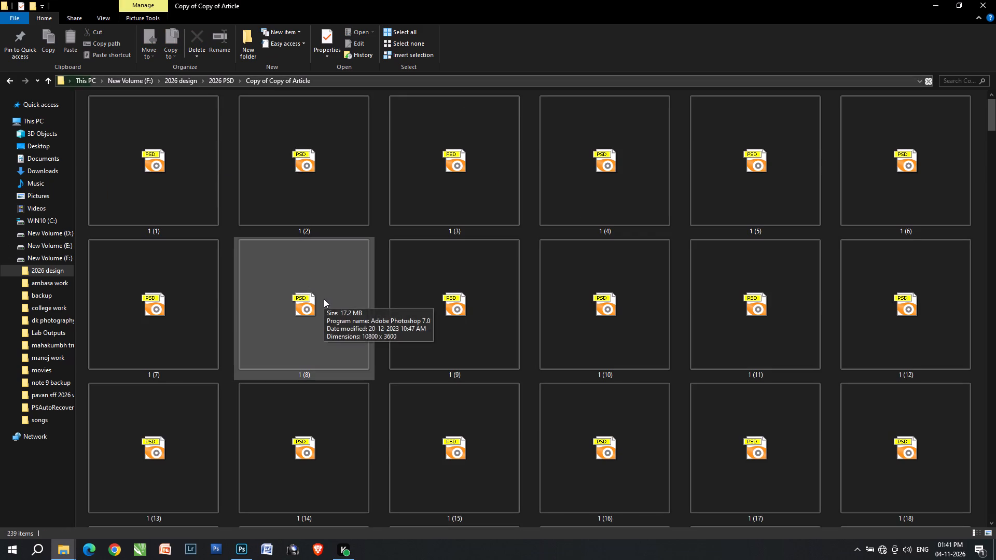
pyautogui.click(10, 257)
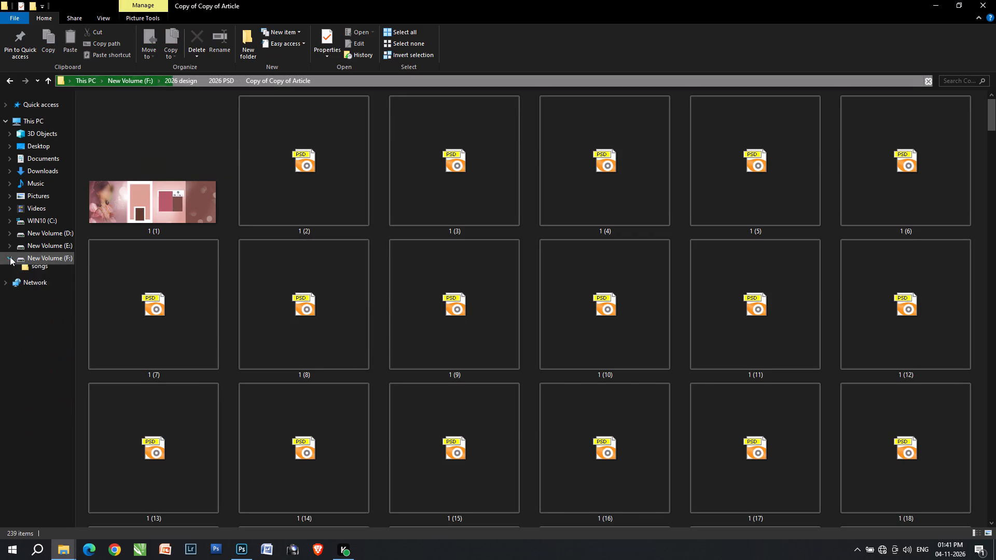
pyautogui.scroll(-16, 396, 356)
pyautogui.scroll(-8, 385, 340)
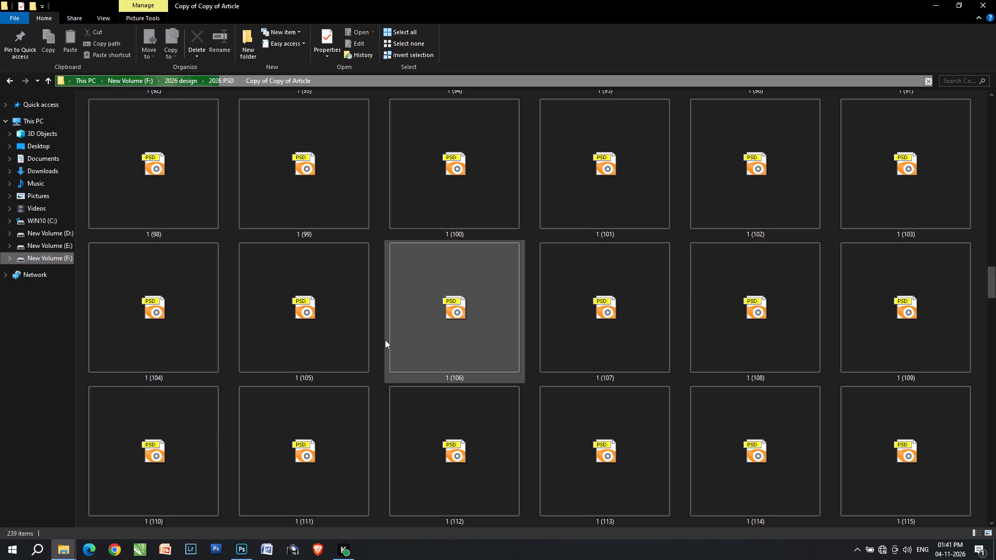
pyautogui.scroll(-15, 385, 340)
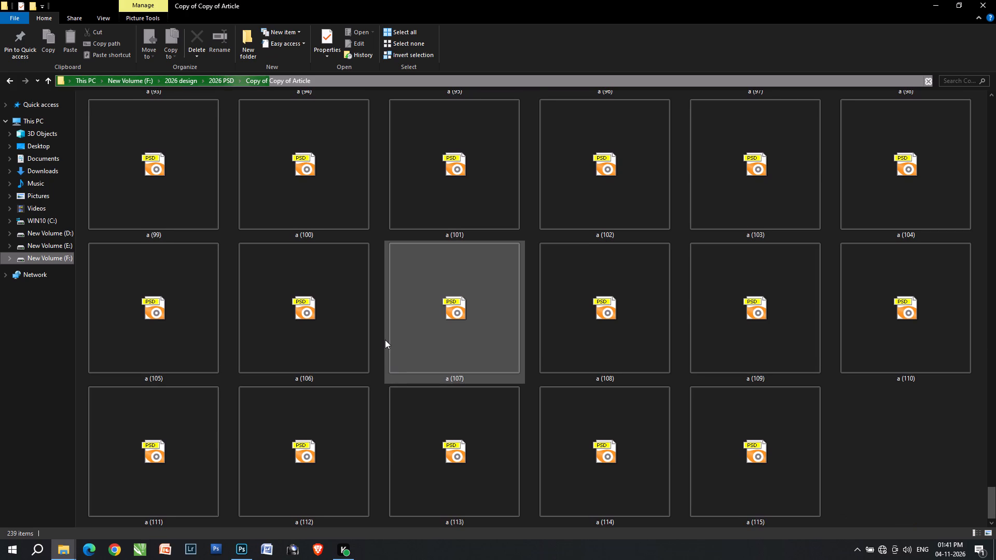
pyautogui.scroll(-5, 385, 340)
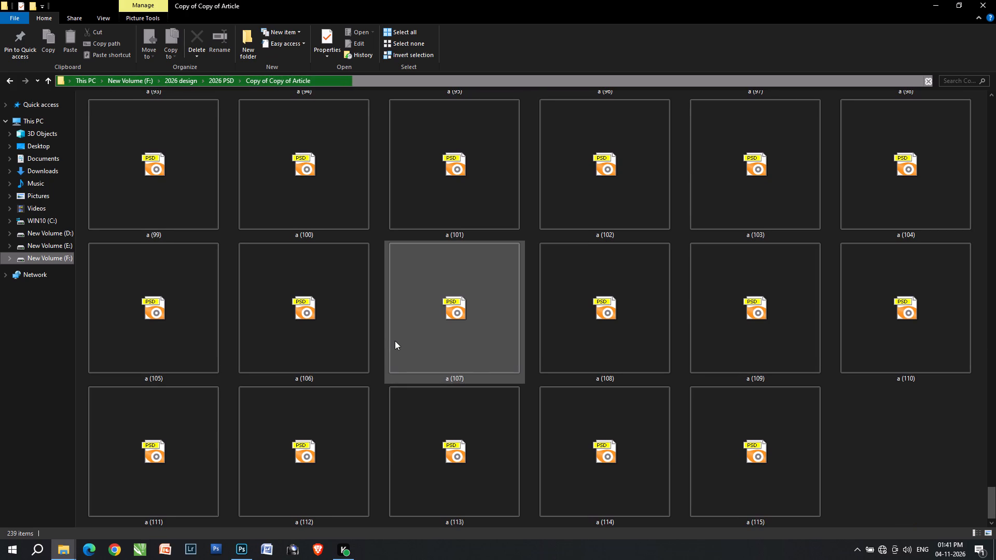
pyautogui.scroll(1, 395, 341)
pyautogui.scroll(-3, 395, 341)
pyautogui.scroll(2, 395, 341)
pyautogui.scroll(-2, 395, 341)
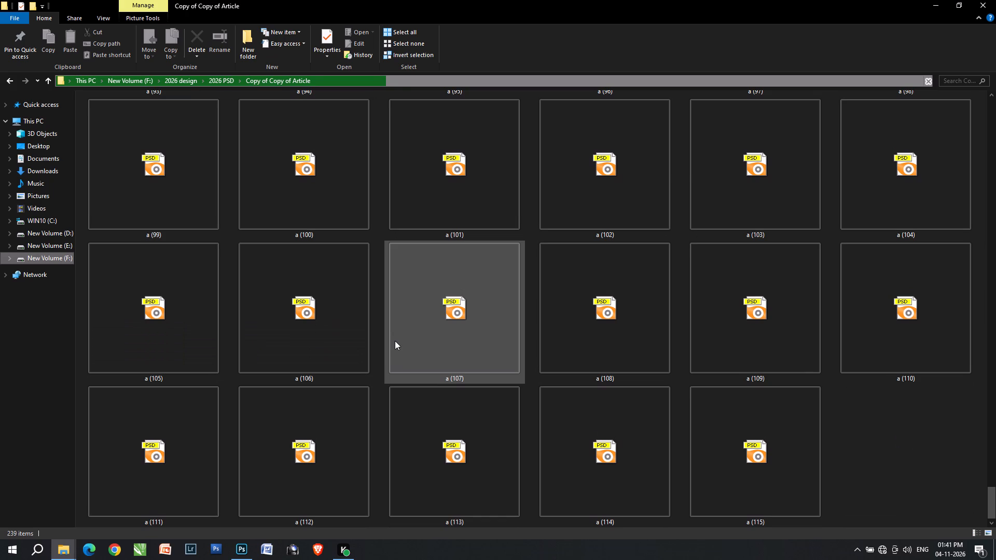
pyautogui.scroll(-5, 395, 341)
pyautogui.scroll(1, 416, 334)
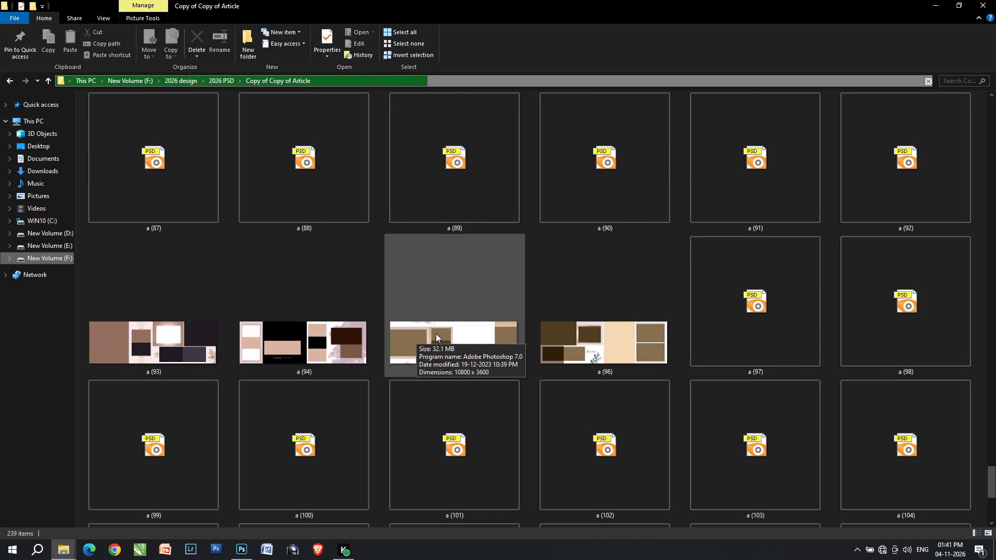
pyautogui.scroll(-5, 436, 333)
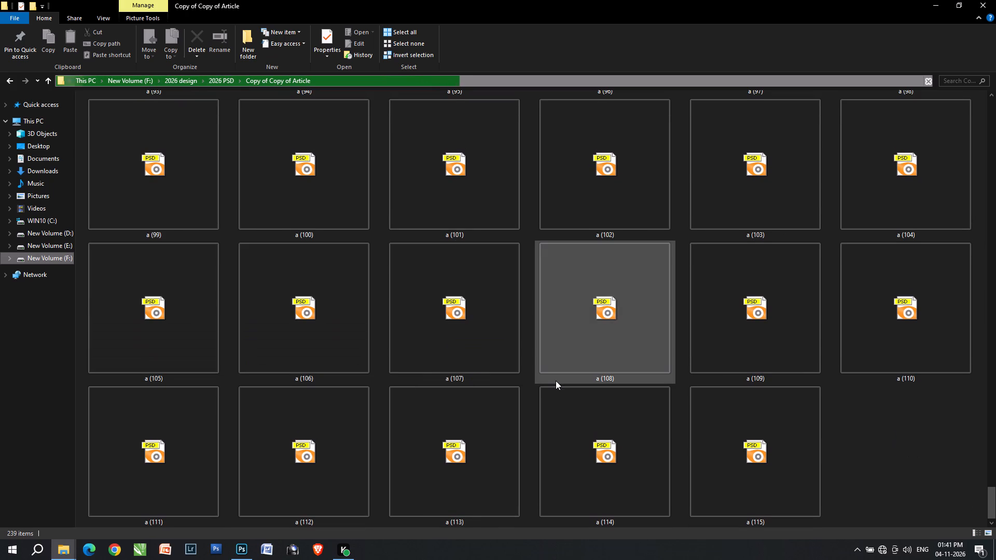
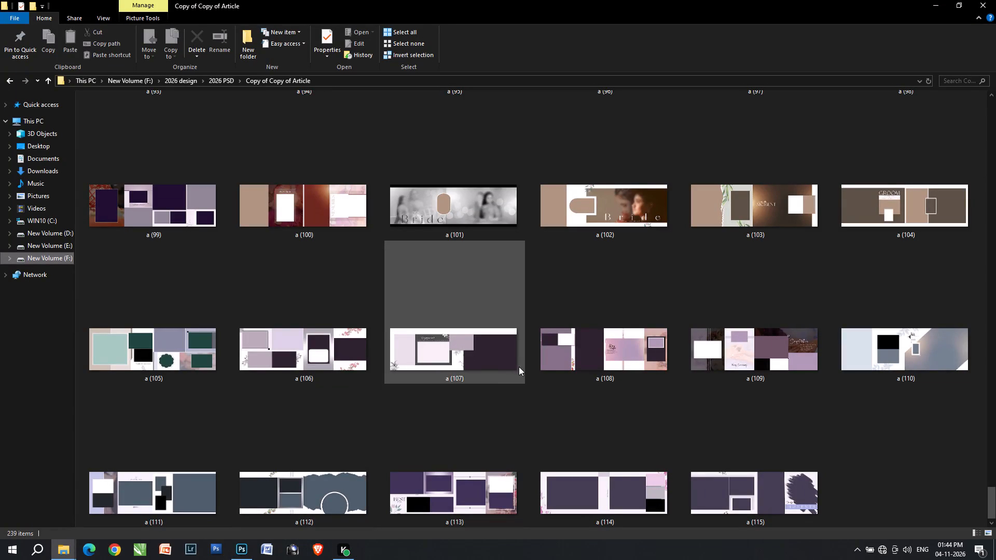
# Browse the PSD template thumbnails in the Copy of Copy of Artical 04 folder for a suitable design and return to 10.psd in Photoshop.
pyautogui.scroll(1, 653, 341)
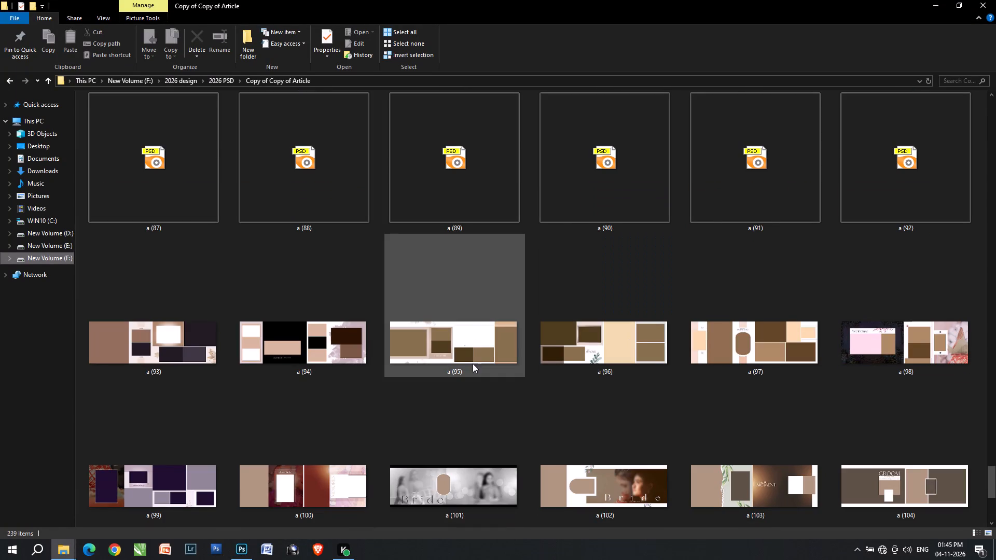
pyautogui.press('BackSpace')
pyautogui.click(686, 275)
pyautogui.press('BackSpace')
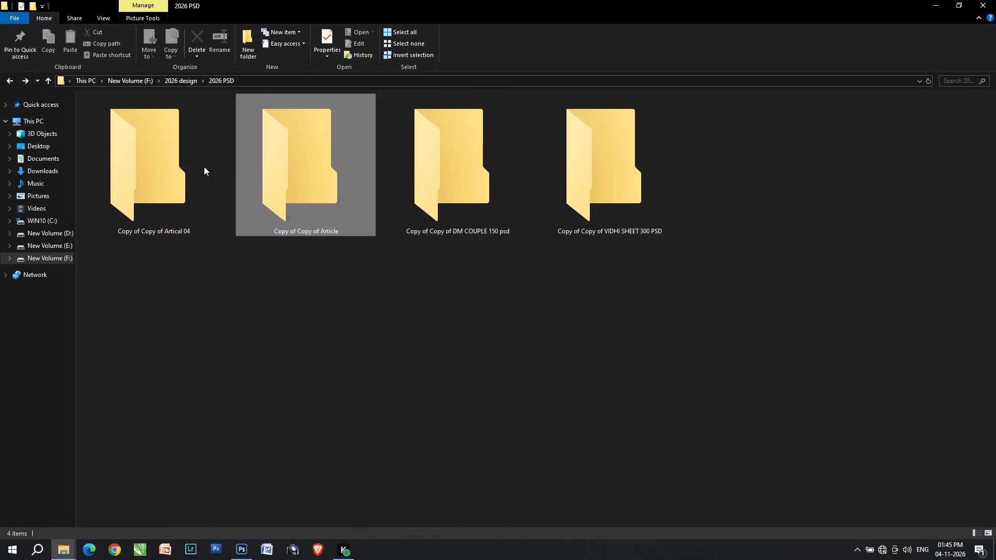
pyautogui.doubleClick(195, 170)
pyautogui.scroll(-4, 381, 327)
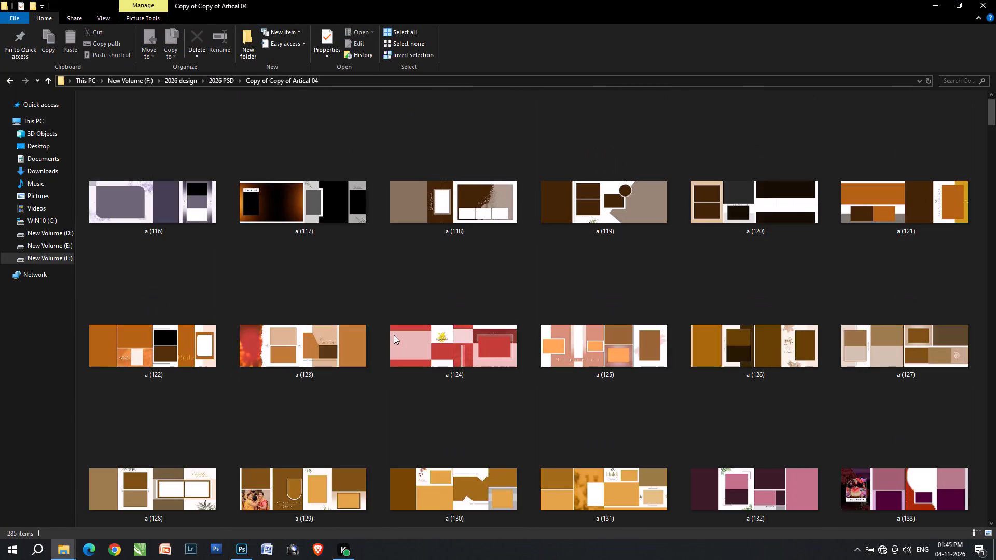
pyautogui.scroll(-1, 408, 331)
pyautogui.press('Tab')
pyautogui.hotkey('alt', 'Tab')
pyautogui.hotkey('alt', 'Tab')
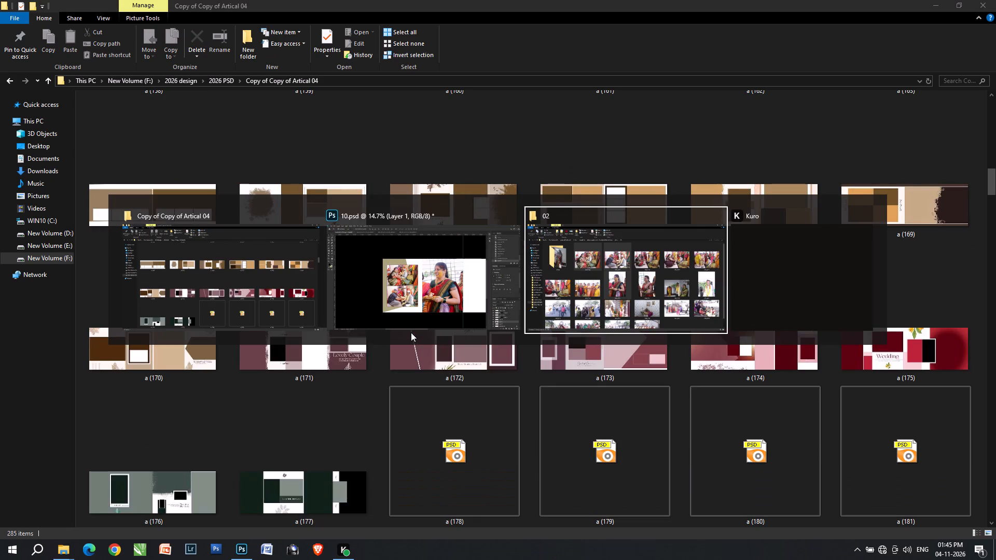
pyautogui.hotkey('alt', 'Tab')
pyautogui.hotkey('alt', 'Tab')
pyautogui.hotkey('alt', 'Tab')
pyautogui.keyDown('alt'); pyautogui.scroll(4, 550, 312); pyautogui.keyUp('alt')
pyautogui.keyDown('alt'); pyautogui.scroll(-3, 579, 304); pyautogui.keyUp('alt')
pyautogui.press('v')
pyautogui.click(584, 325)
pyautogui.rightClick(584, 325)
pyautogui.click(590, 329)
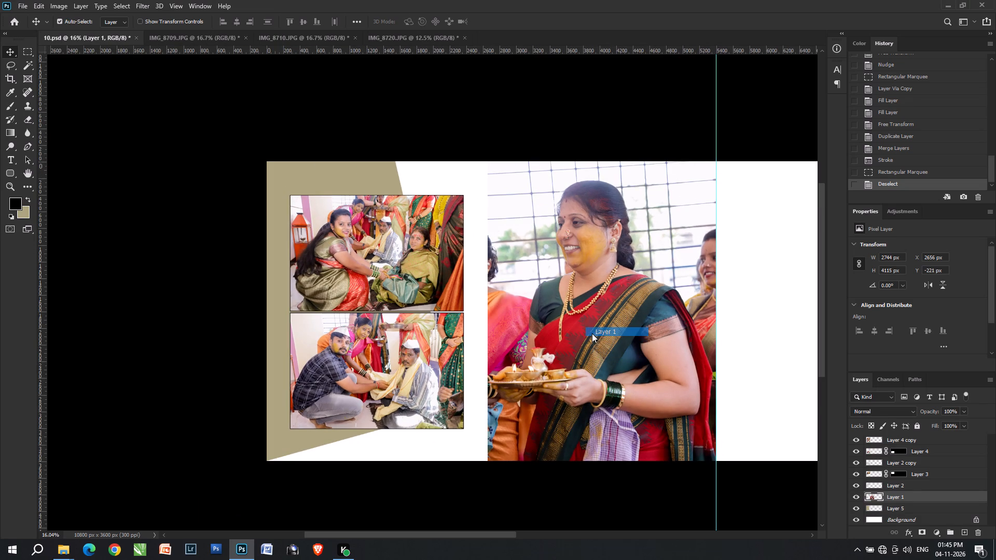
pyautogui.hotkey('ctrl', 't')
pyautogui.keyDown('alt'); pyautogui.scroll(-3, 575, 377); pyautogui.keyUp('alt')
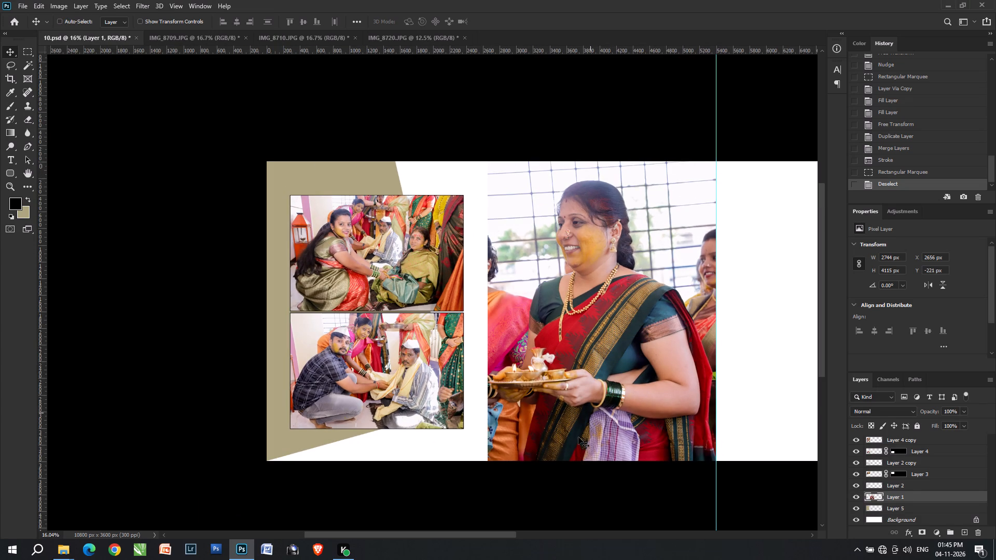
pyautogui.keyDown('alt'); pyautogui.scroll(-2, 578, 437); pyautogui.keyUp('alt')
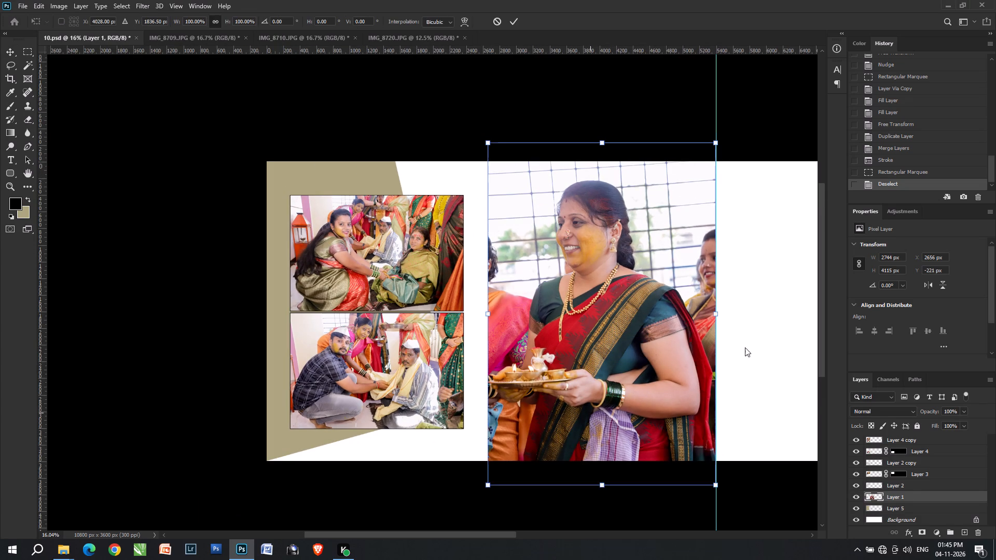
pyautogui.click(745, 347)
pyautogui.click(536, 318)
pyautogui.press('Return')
# Examine the empty part of the spread beyond the large portrait.
pyautogui.press('space')
pyautogui.press('space')
pyautogui.press('space')
pyautogui.press('space')
pyautogui.press('space')
pyautogui.press('space')
pyautogui.press('space')
pyautogui.press('space')
pyautogui.press('space')
pyautogui.press('space')
pyautogui.press('space')
pyautogui.press('space')
pyautogui.moveTo(615, 312); pyautogui.dragTo(261, 311)
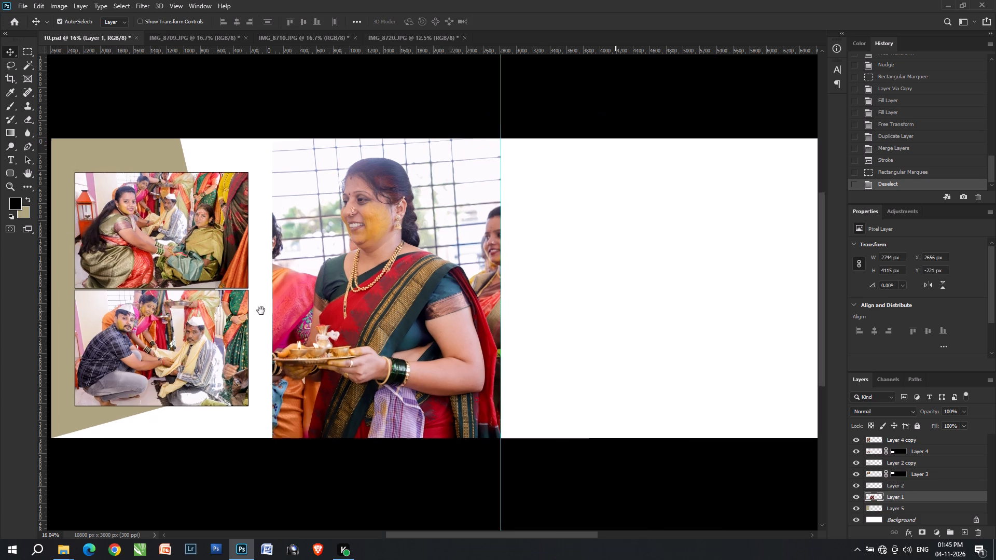
pyautogui.moveTo(261, 311); pyautogui.dragTo(154, 302)
# Close the emptied source photos IMG_8720.JPG, IMG_8710.JPG and IMG_8709.JPG without saving.
pyautogui.hotkey('ctrl', 'Tab')
pyautogui.hotkey('ctrl', 'Tab')
pyautogui.hotkey('ctrl', 'Tab')
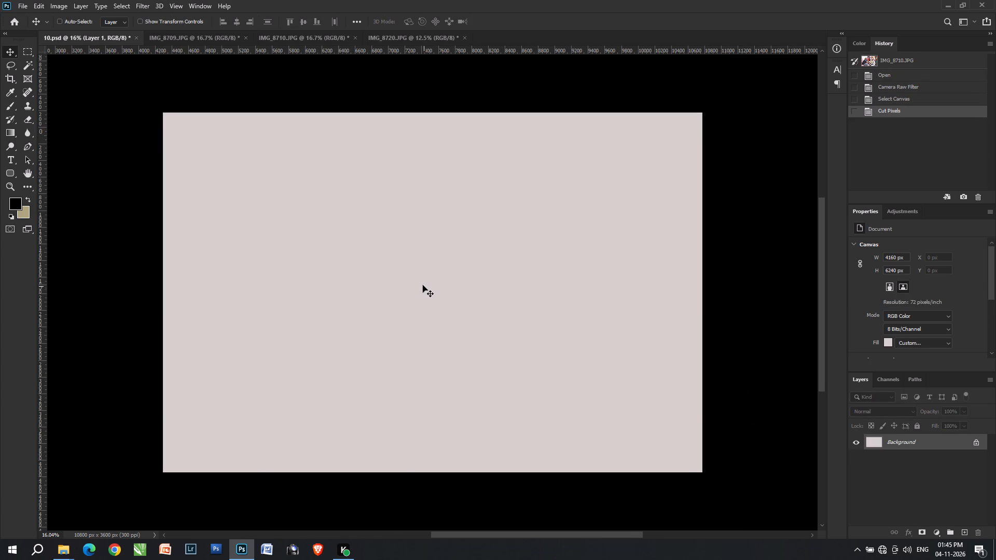
pyautogui.hotkey('ctrl', 'w')
pyautogui.press('Tab')
pyautogui.press('\\')
pyautogui.hotkey('ctrl', 'Return')
pyautogui.hotkey('ctrl', 'w')
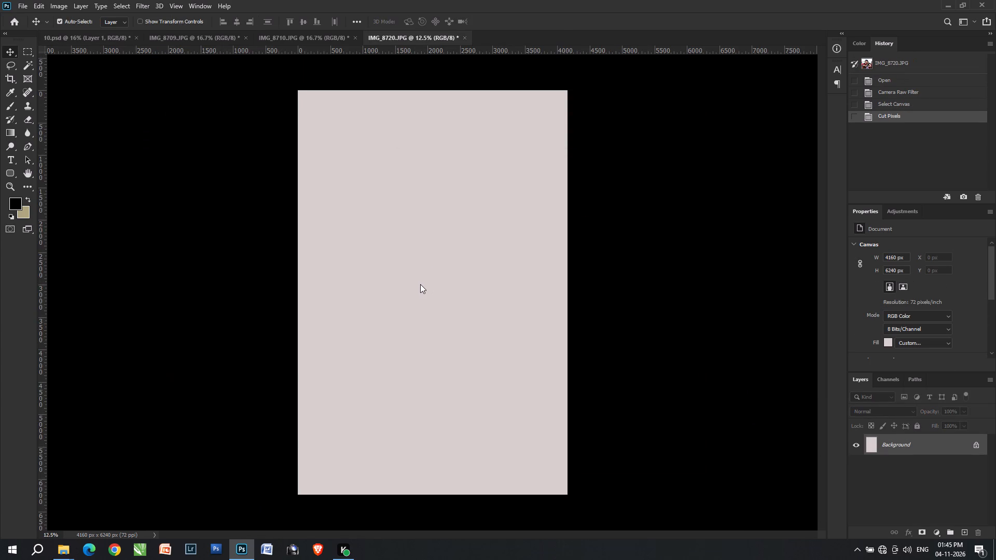
pyautogui.press('Tab')
pyautogui.press('Tab')
pyautogui.press('Return')
pyautogui.hotkey('ctrl', 'w')
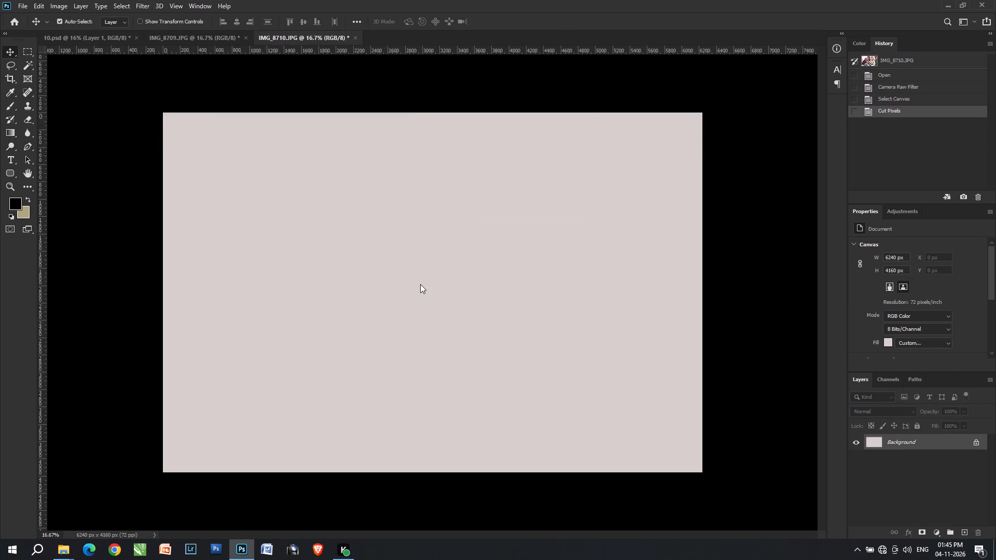
pyautogui.press('Tab')
pyautogui.press('Return')
# Switch to folder 02 in File Explorer and move the used photos IMG_8709, IMG_8710 and IMG_8720 into the DONE folder.
pyautogui.hotkey('alt', 'Tab')
pyautogui.hotkey('alt', 'Tab')
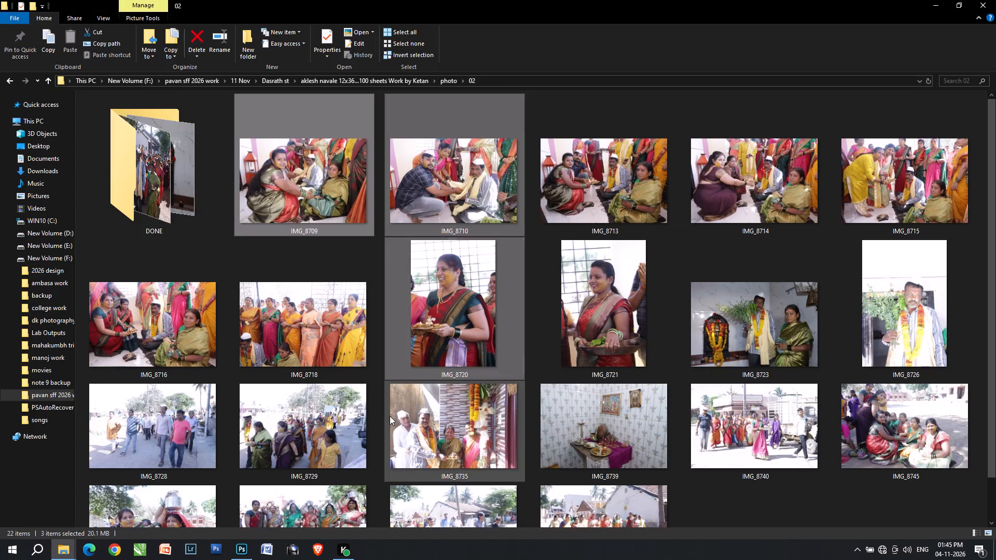
pyautogui.moveTo(492, 341); pyautogui.dragTo(202, 201)
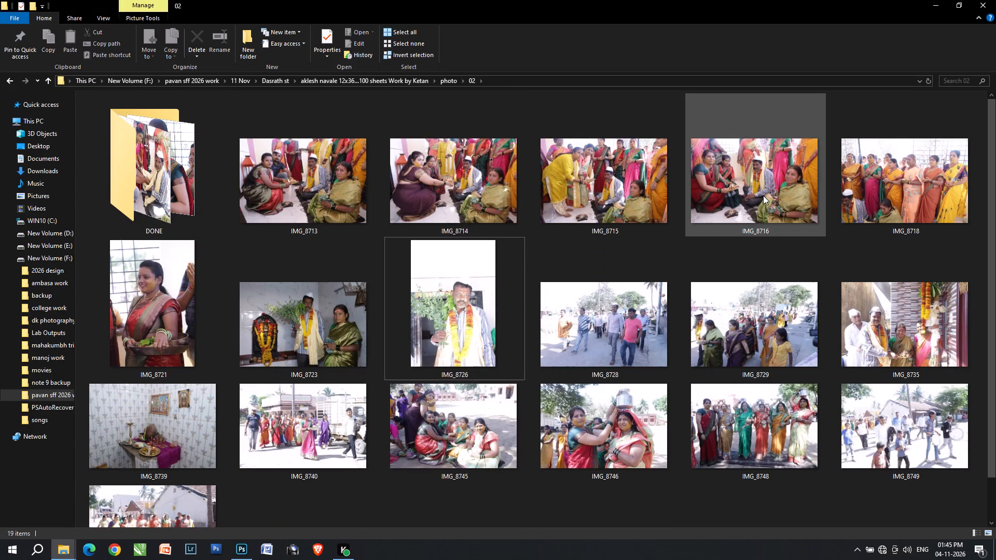
# Preview IMG_8716 full size and compare the remaining photos in folder 02 as candidates for the empty part of the spread.
pyautogui.click(762, 195)
pyautogui.doubleClick(762, 195)
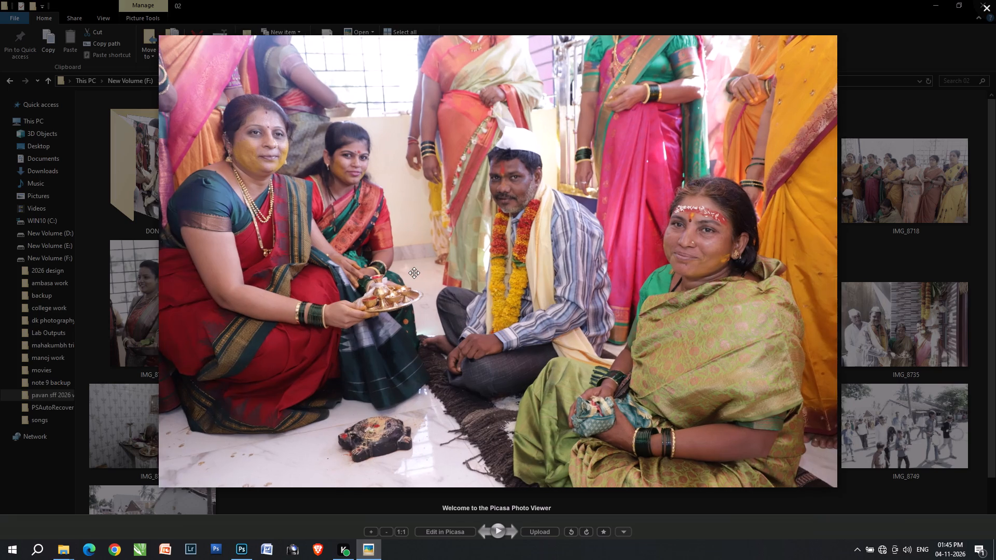
pyautogui.click(995, 0)
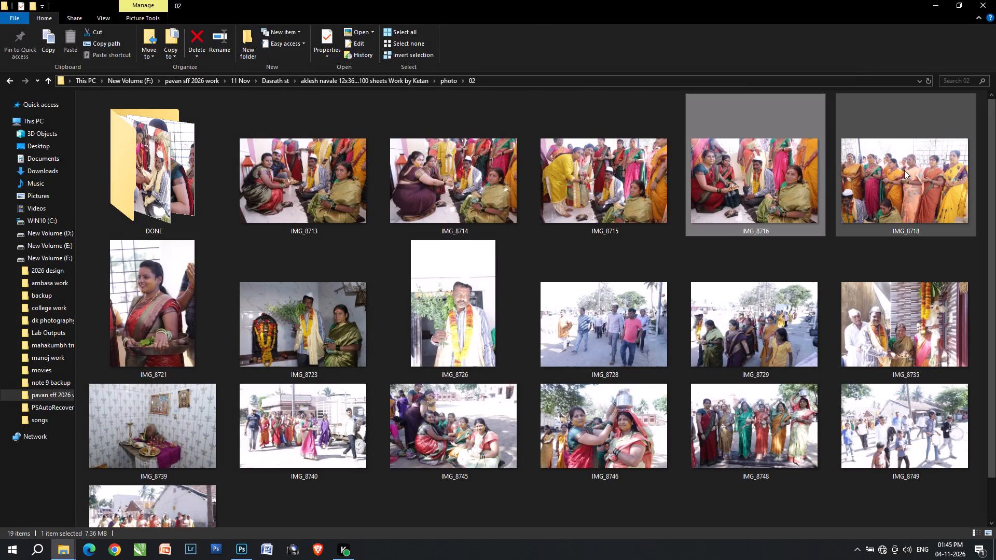
pyautogui.click(350, 172)
pyautogui.keyDown('shift'); pyautogui.click(767, 216); pyautogui.keyUp('shift')
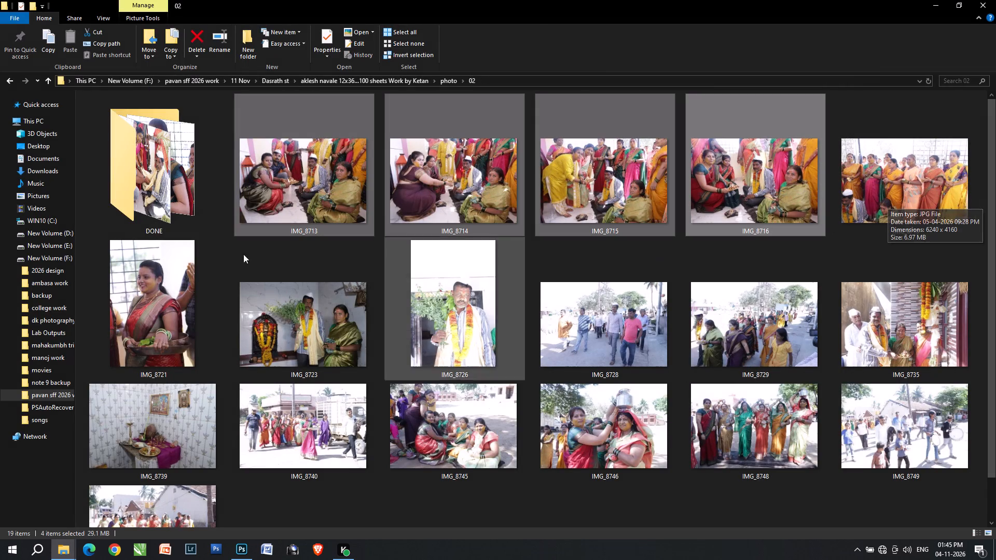
pyautogui.click(185, 307)
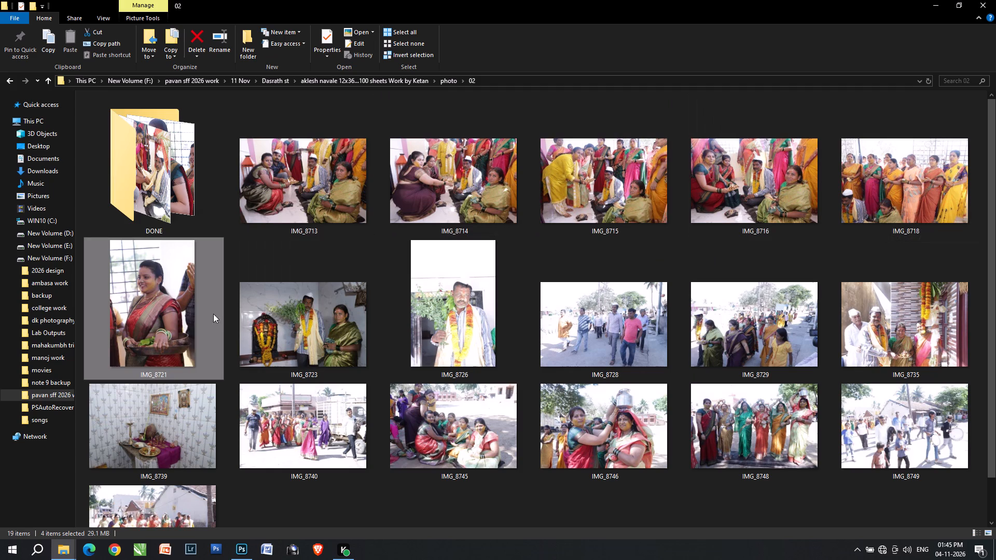
pyautogui.keyDown('ctrl'); pyautogui.click(292, 328); pyautogui.keyUp('ctrl')
pyautogui.keyDown('ctrl'); pyautogui.click(904, 187); pyautogui.keyUp('ctrl')
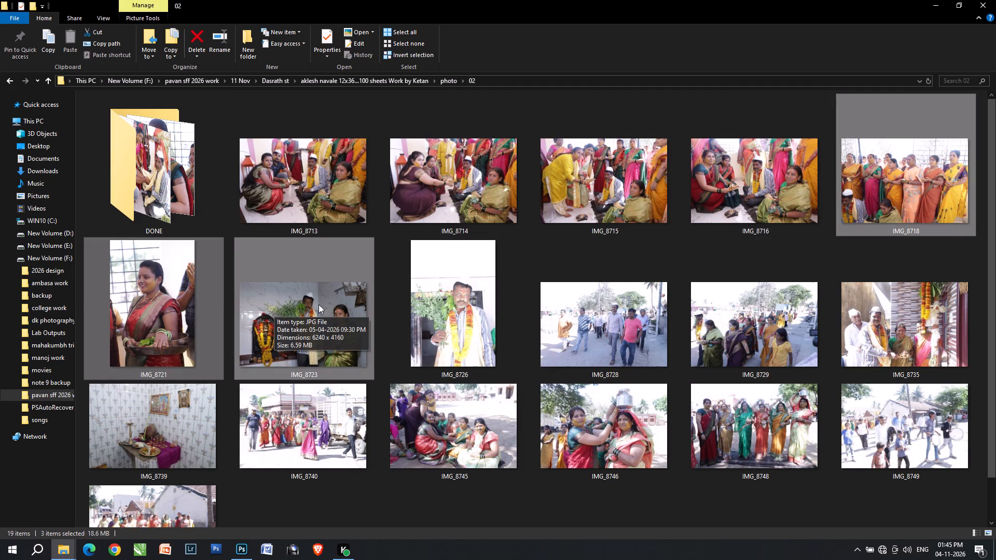
pyautogui.click(264, 210)
pyautogui.keyDown('shift'); pyautogui.click(705, 204); pyautogui.keyUp('shift')
pyautogui.moveTo(575, 187); pyautogui.dragTo(582, 173)
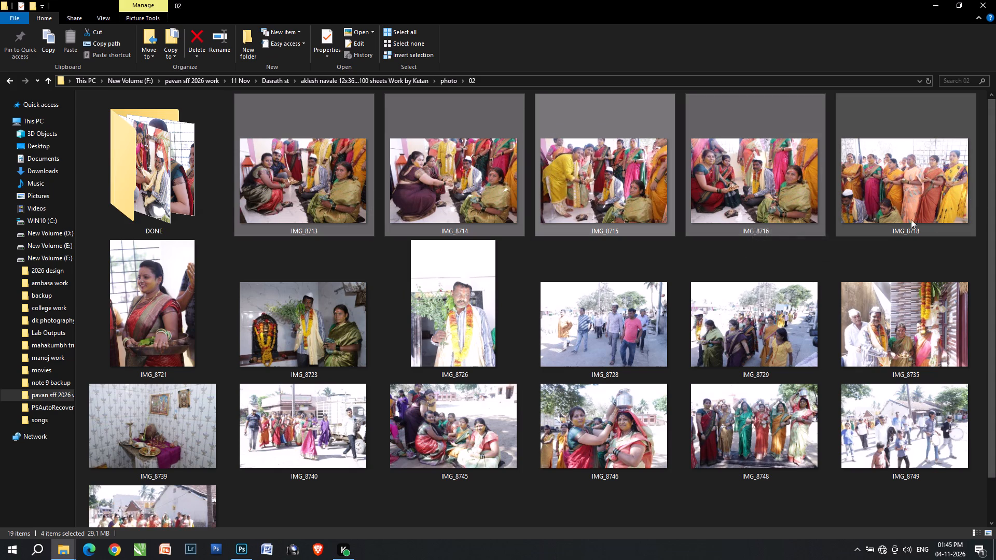
pyautogui.click(345, 189)
pyautogui.keyDown('shift'); pyautogui.click(447, 195); pyautogui.keyUp('shift')
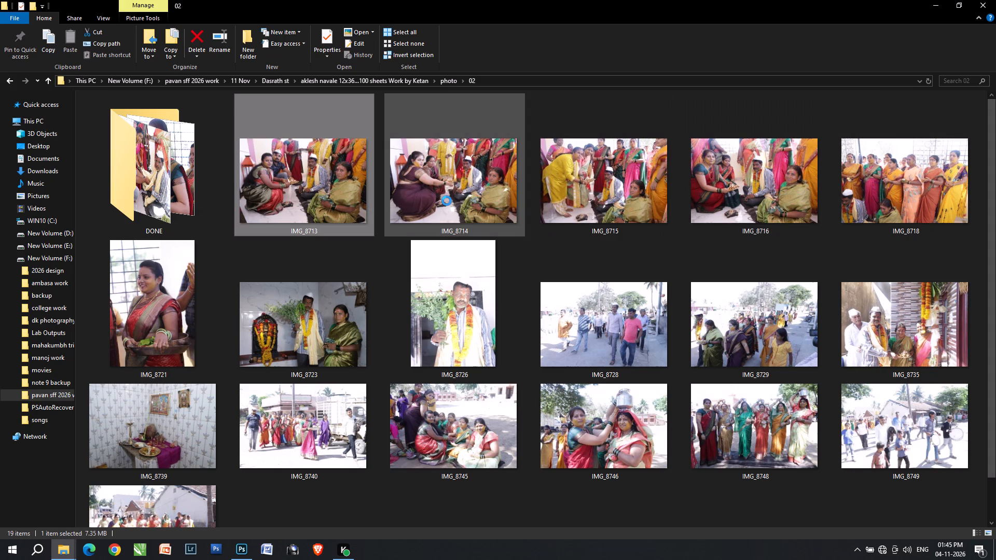
pyautogui.keyDown('ctrl'); pyautogui.click(190, 293); pyautogui.keyUp('ctrl')
# Open IMG_8713, IMG_8714 and IMG_8721 from folder 02 as separate documents in Photoshop.
pyautogui.click(270, 208)
pyautogui.keyDown('shift'); pyautogui.click(478, 209); pyautogui.keyUp('shift')
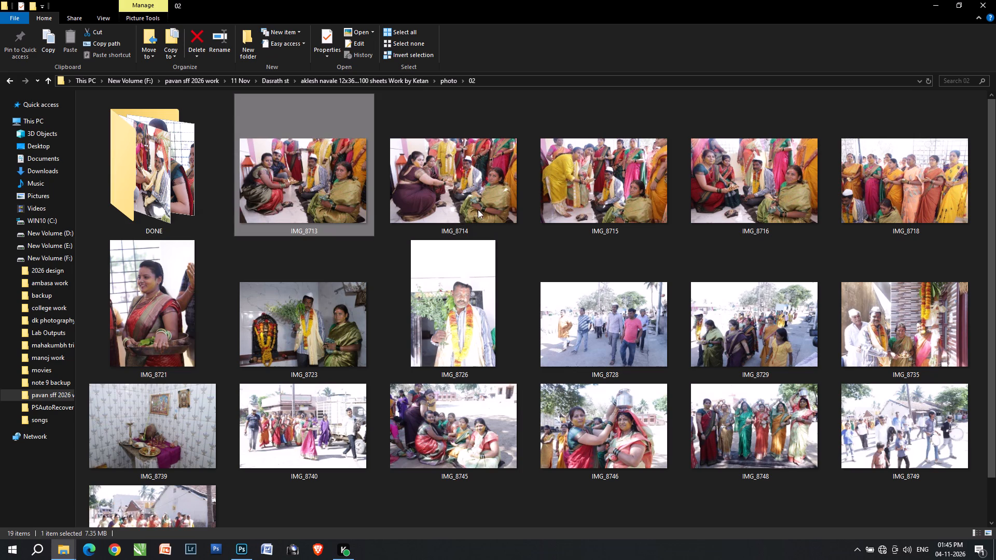
pyautogui.keyDown('ctrl'); pyautogui.click(152, 318); pyautogui.keyUp('ctrl')
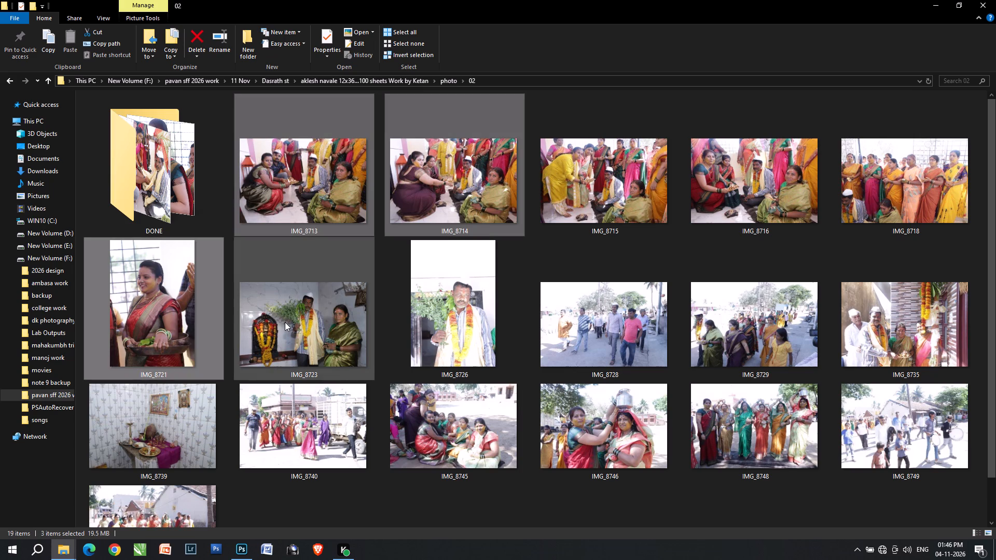
pyautogui.moveTo(287, 206); pyautogui.dragTo(477, 0)
pyautogui.hotkey('alt', 'Tab')
pyautogui.click(477, 0)
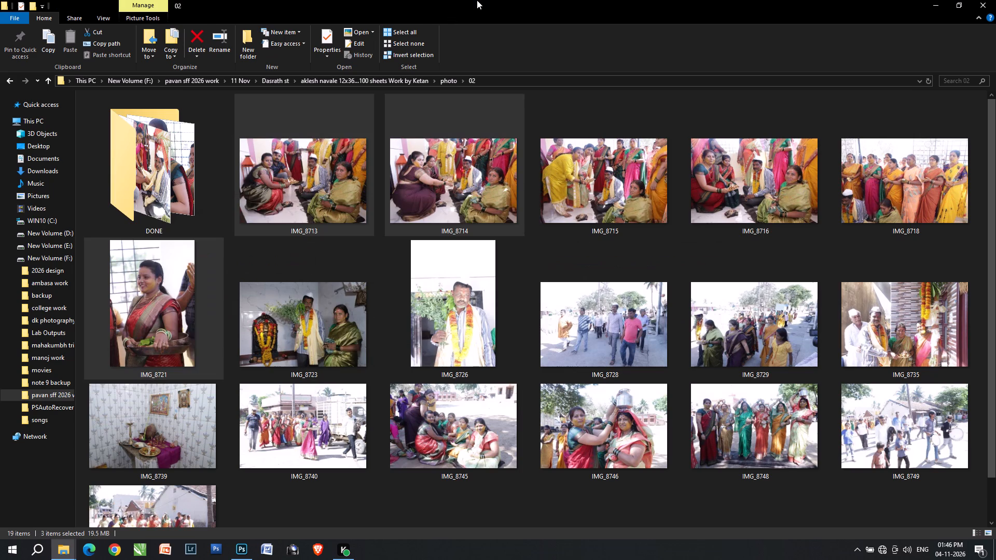
pyautogui.moveTo(325, 207); pyautogui.dragTo(500, 34)
pyautogui.hotkey('alt', 'Tab')
pyautogui.click(500, 34)
pyautogui.hotkey('alt', 'Tab')
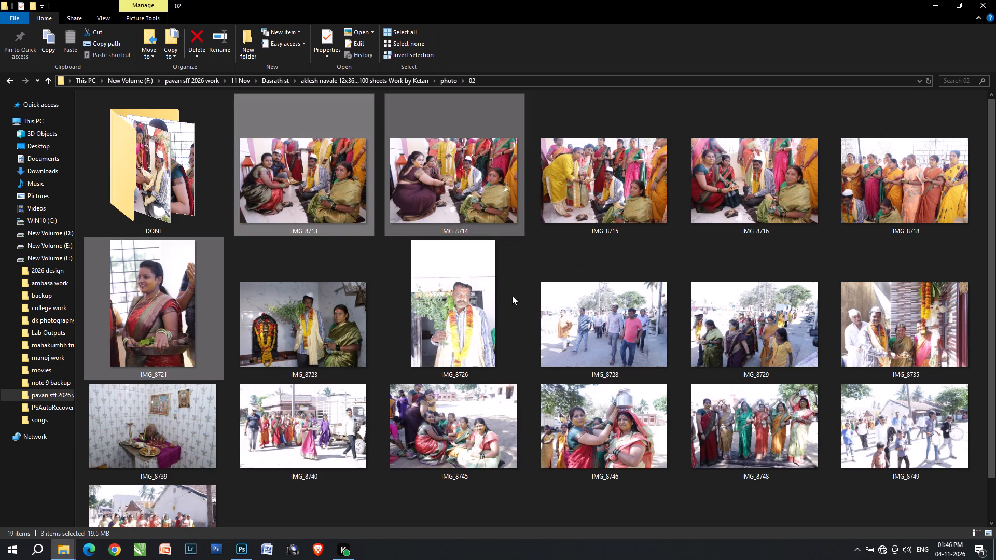
pyautogui.scroll(-2, 936, 347)
pyautogui.click(250, 557)
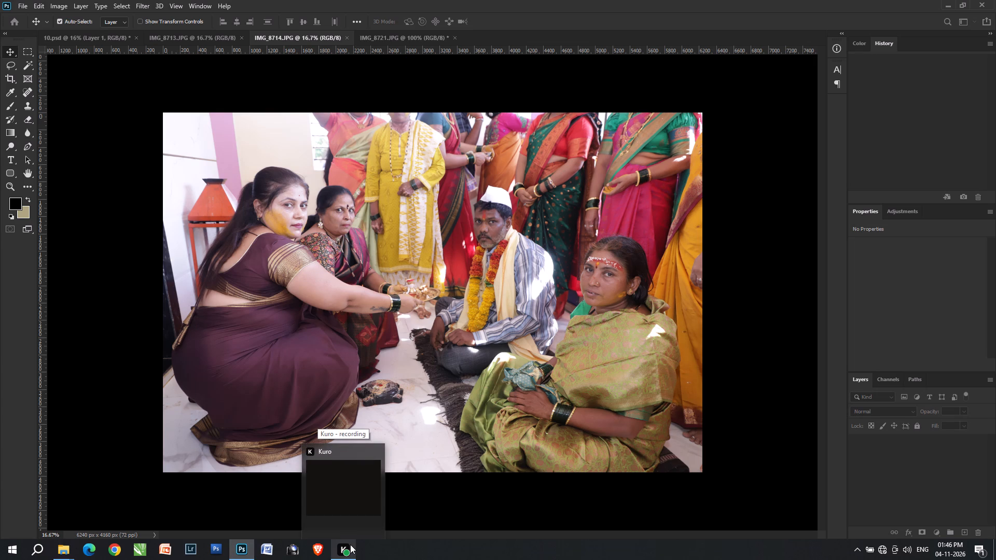
# Apply the Camera Raw Filter to IMG_8721.JPG with the Previous Conversion settings and exposure set to +0.50.
pyautogui.click(369, 321)
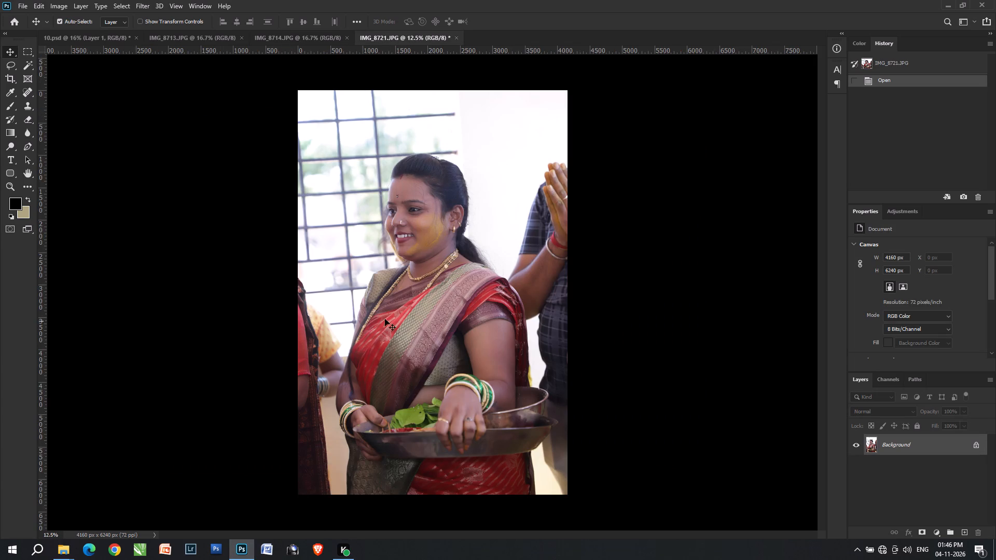
pyautogui.scroll(5, 395, 317)
pyautogui.hotkey('ctrl', 'shift', 'a')
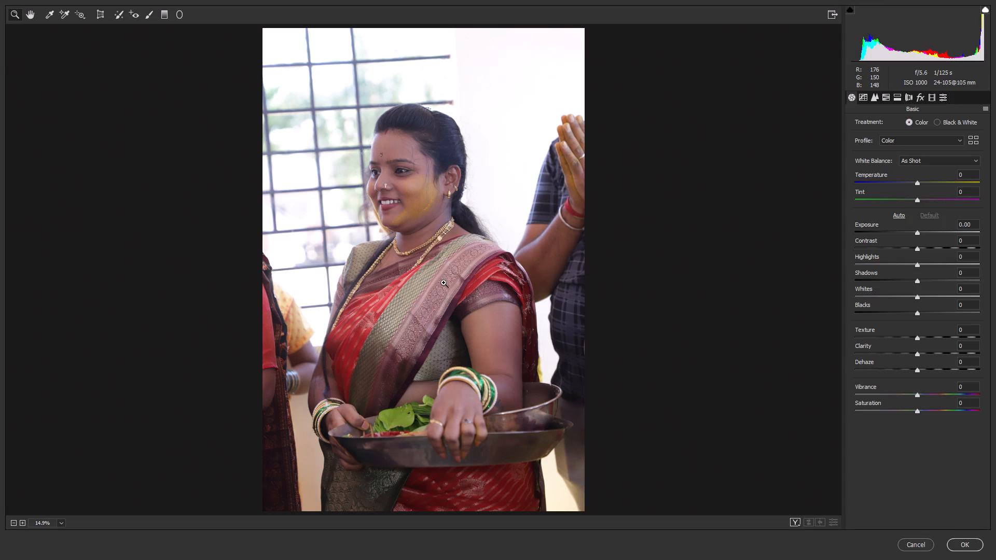
pyautogui.click(989, 103)
pyautogui.click(985, 108)
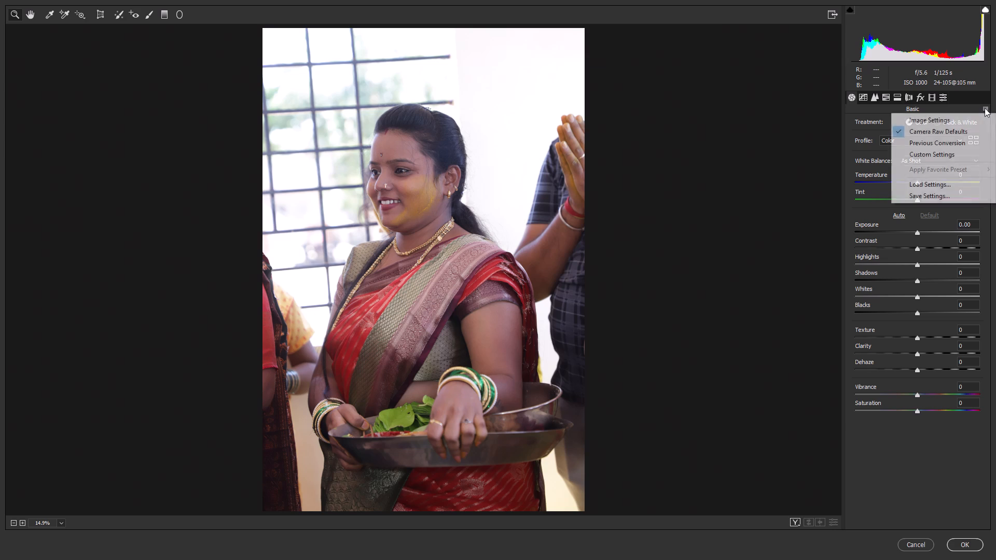
pyautogui.moveTo(983, 126); pyautogui.dragTo(980, 144)
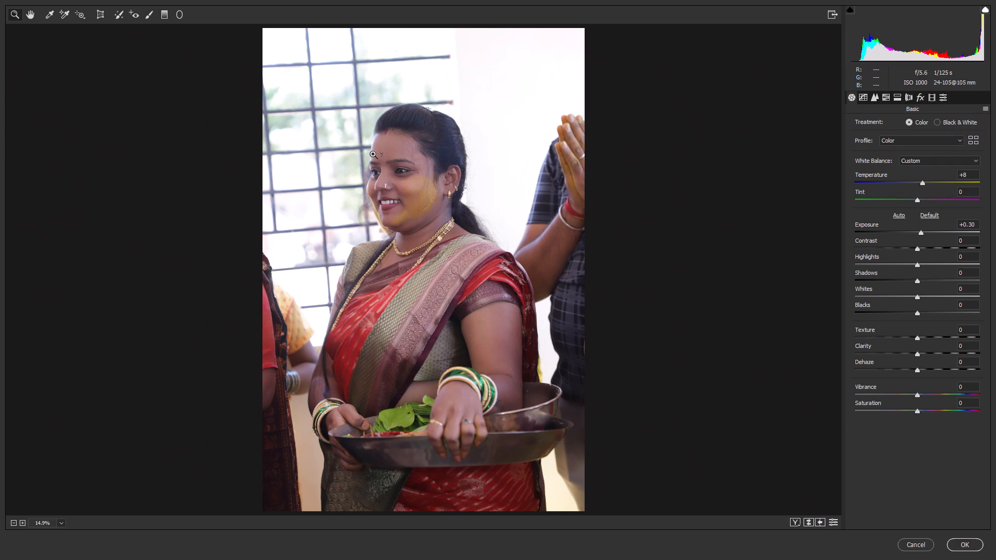
pyautogui.moveTo(382, 187); pyautogui.dragTo(436, 254)
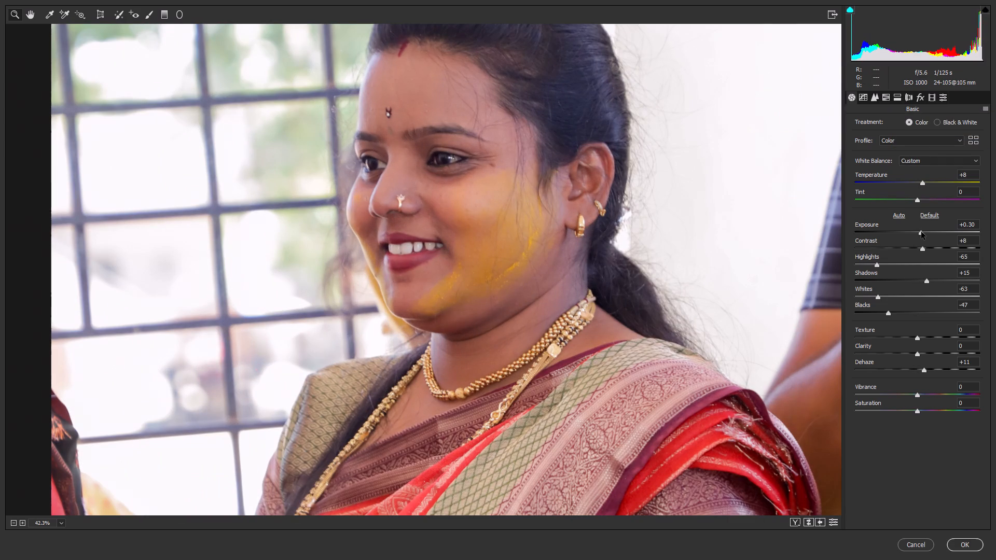
pyautogui.click(921, 232)
pyautogui.moveTo(463, 185); pyautogui.dragTo(428, 176)
pyautogui.moveTo(433, 201); pyautogui.dragTo(394, 187)
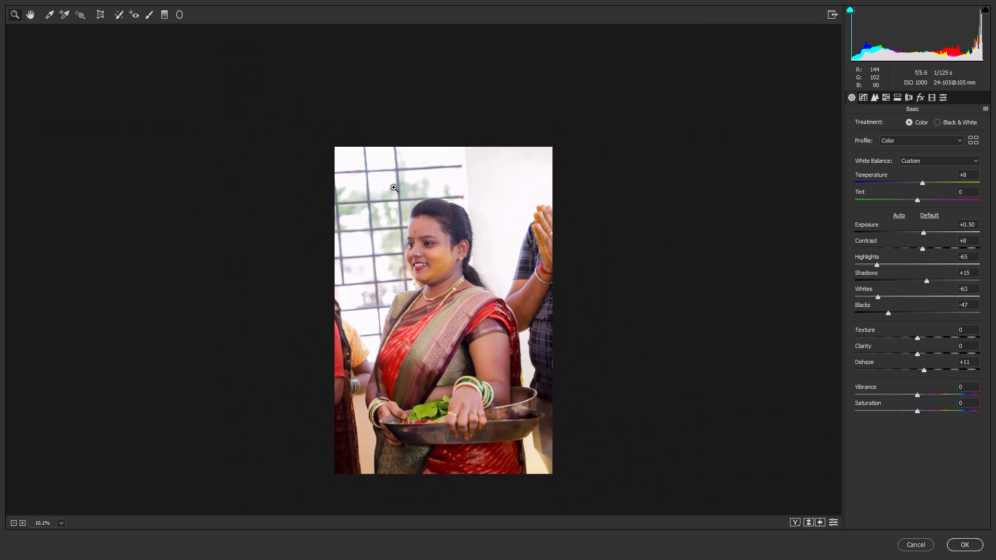
pyautogui.hotkey('shift', 'Return')
pyautogui.press('Return')
# Brighten IMG_8721.JPG with Levels, setting the midtone input to 1.14 and the white input to 252.
pyautogui.hotkey('ctrl', 'l')
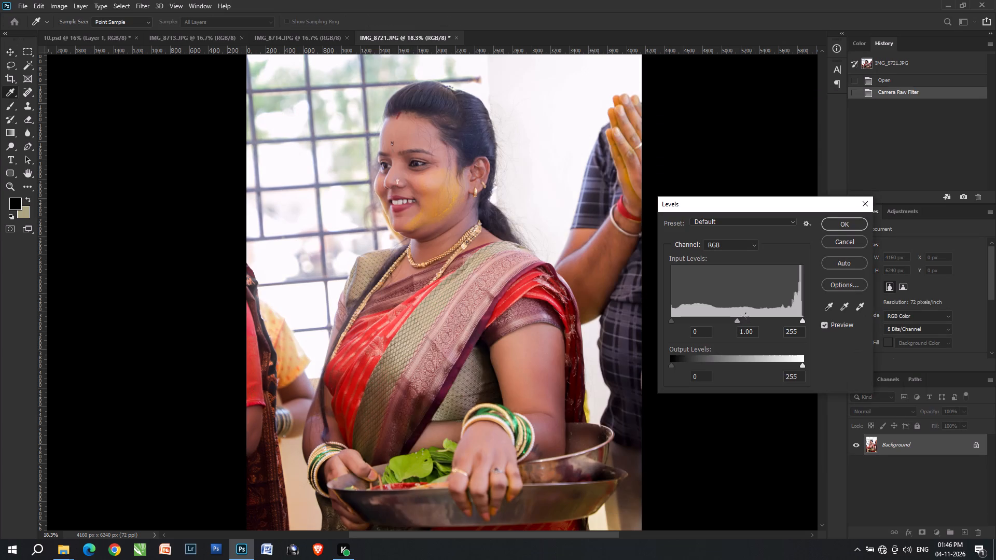
pyautogui.click(732, 318)
pyautogui.scroll(3, 776, 321)
pyautogui.click(797, 319)
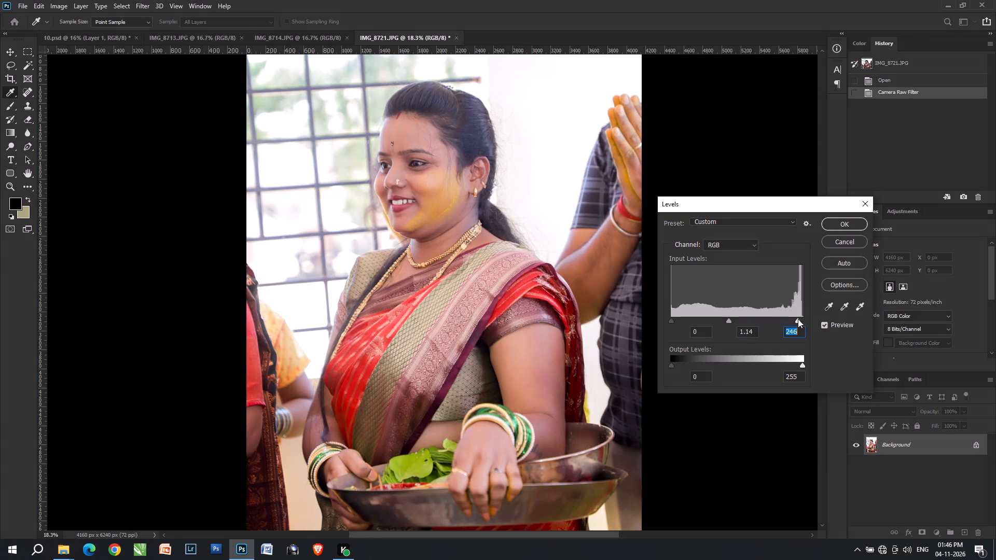
pyautogui.scroll(-1, 798, 319)
pyautogui.scroll(6, 798, 319)
pyautogui.scroll(1, 723, 320)
pyautogui.press('Return')
# Brighten the front of the woman's face in IMG_8721.JPG with the Levels midtones, inside a rectangular selection feathered by 100 pixels.
pyautogui.keyDown('alt'); pyautogui.scroll(-5, 378, 175); pyautogui.keyUp('alt')
pyautogui.hotkey('ctrl', 'alt', 'z')
pyautogui.hotkey('ctrl', 'alt', 'z')
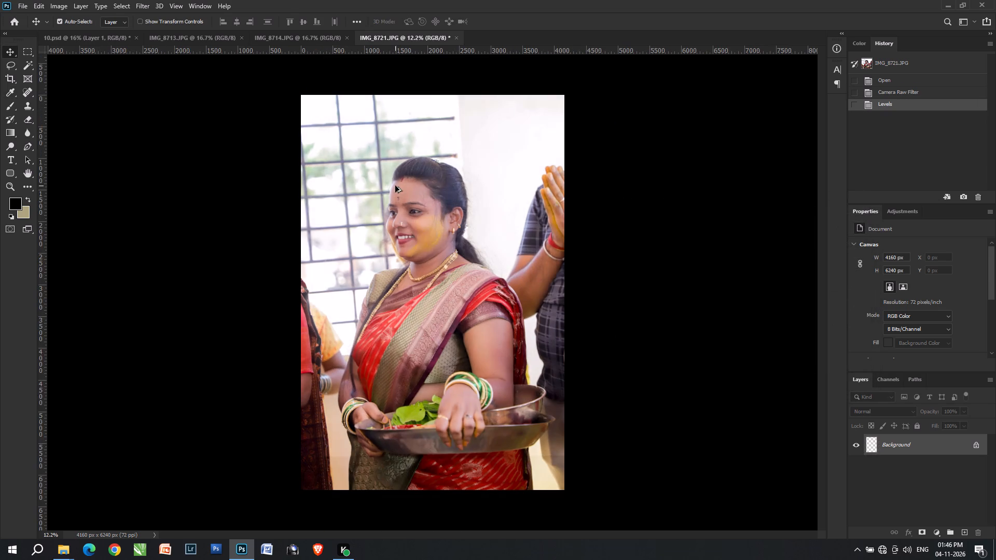
pyautogui.keyDown('alt'); pyautogui.scroll(14, 406, 181); pyautogui.keyUp('alt')
pyautogui.press('m')
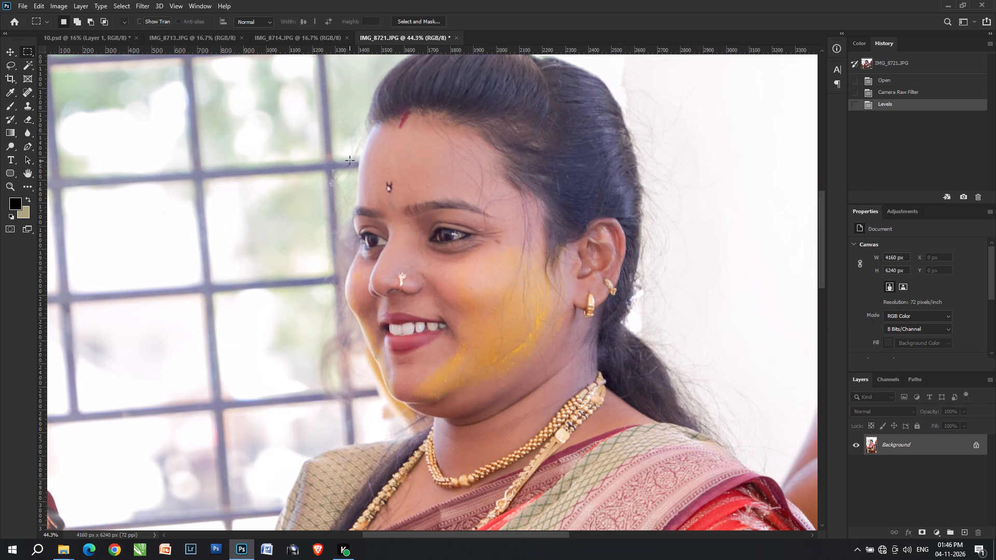
pyautogui.moveTo(314, 120); pyautogui.dragTo(449, 428)
pyautogui.hotkey('ctrl', 'alt', 'd')
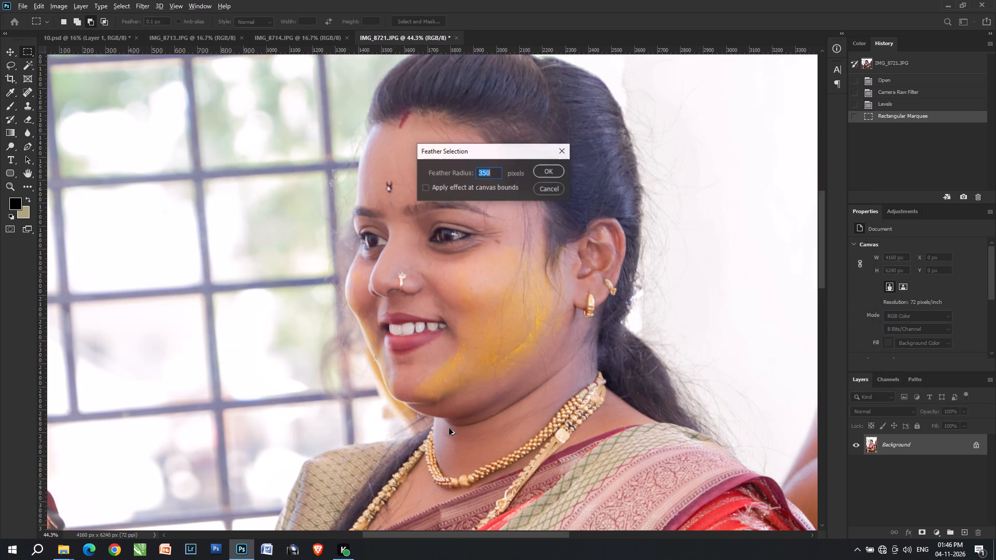
pyautogui.press('1')
pyautogui.write('00')
pyautogui.press('Return')
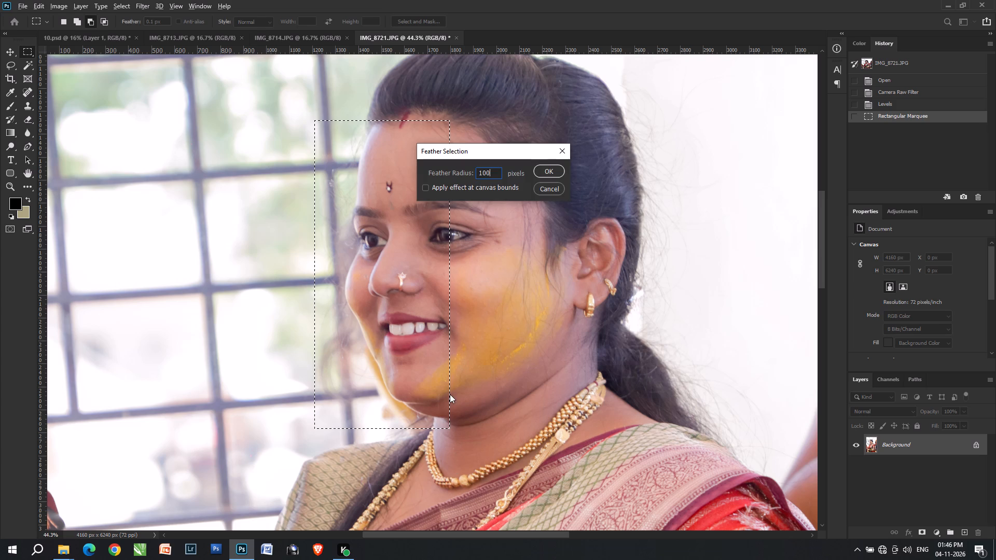
pyautogui.hotkey('ctrl', 'l')
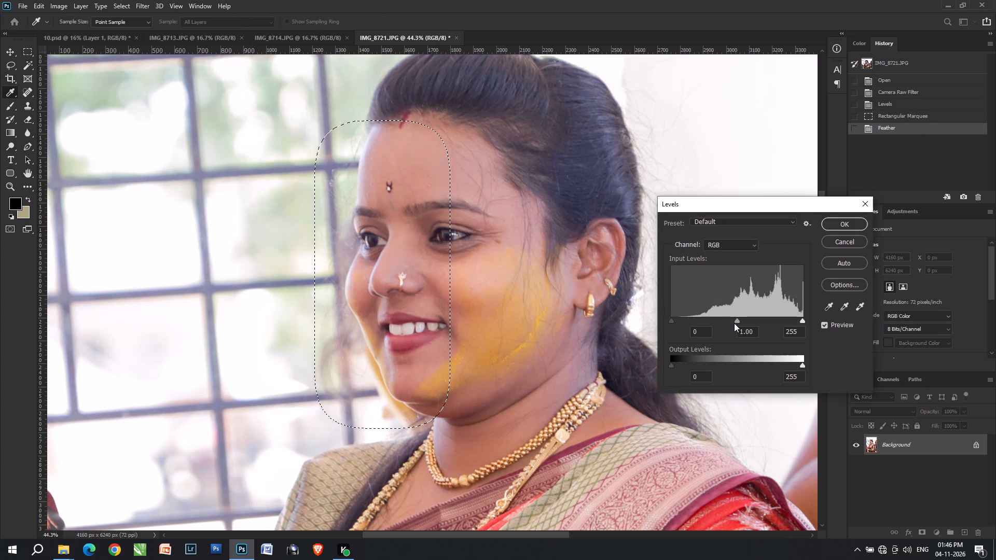
pyautogui.click(729, 321)
pyautogui.press('Return')
pyautogui.hotkey('ctrl', 'z')
pyautogui.hotkey('ctrl', 'shift', 'z')
pyautogui.keyDown('alt'); pyautogui.scroll(-3, 521, 295); pyautogui.keyUp('alt')
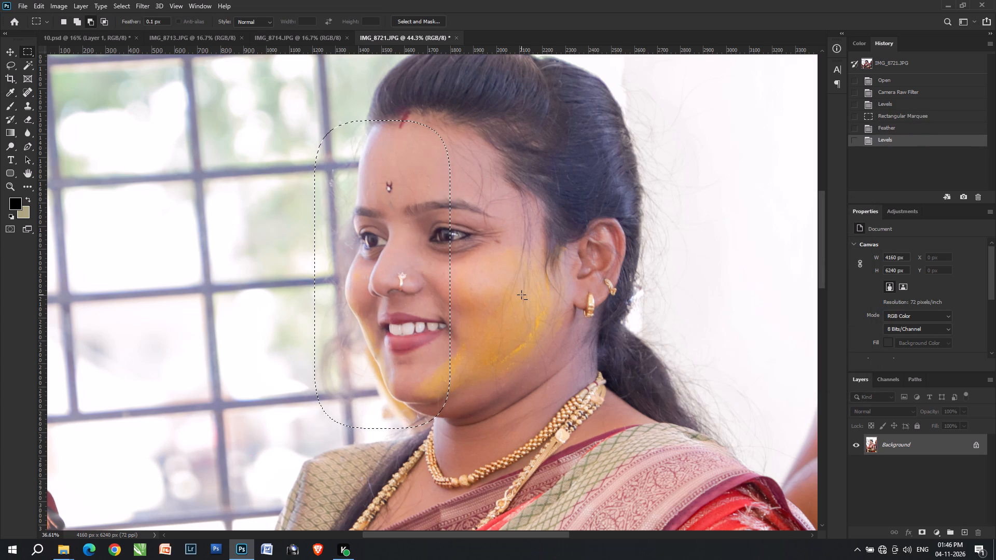
pyautogui.keyDown('alt'); pyautogui.scroll(-8, 521, 295); pyautogui.keyUp('alt')
pyautogui.hotkey('ctrl', 'z')
pyautogui.hotkey('ctrl', 'shift', 'z')
# Cut the entire corrected image out of IMG_8721.JPG and paste it into the 10.psd spread.
pyautogui.hotkey('ctrl', 'a')
pyautogui.hotkey('ctrl', 'x')
pyautogui.press('v')
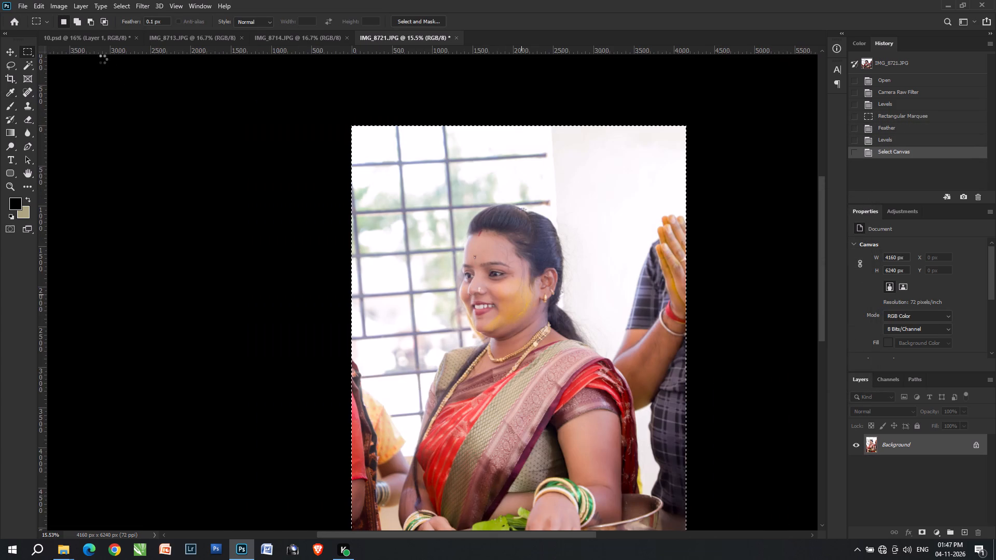
pyautogui.press('v')
pyautogui.click(92, 47)
pyautogui.press('space')
pyautogui.press('space')
pyautogui.press('space')
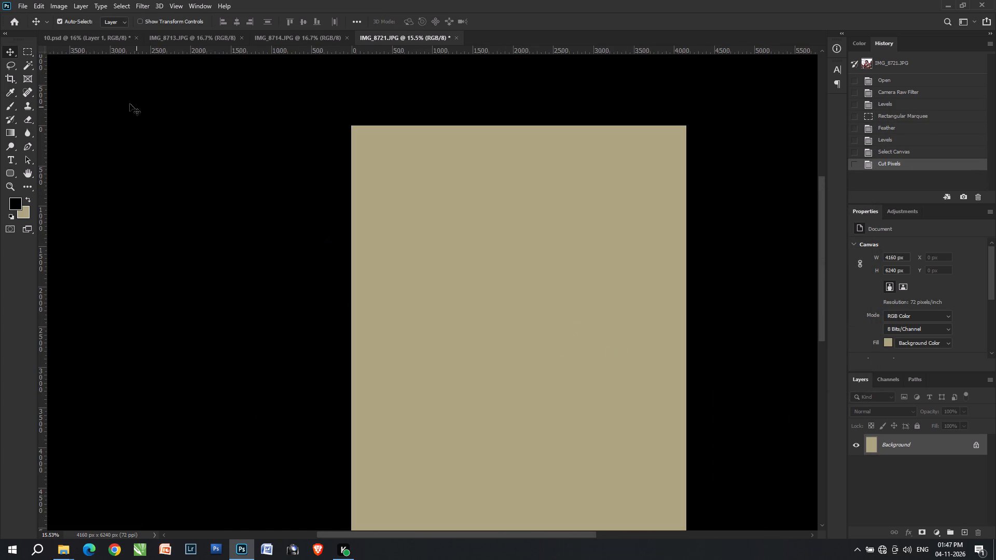
pyautogui.click(75, 30)
pyautogui.click(81, 50)
pyautogui.click(86, 44)
pyautogui.keyDown('alt'); pyautogui.scroll(-4, 650, 376); pyautogui.keyUp('alt')
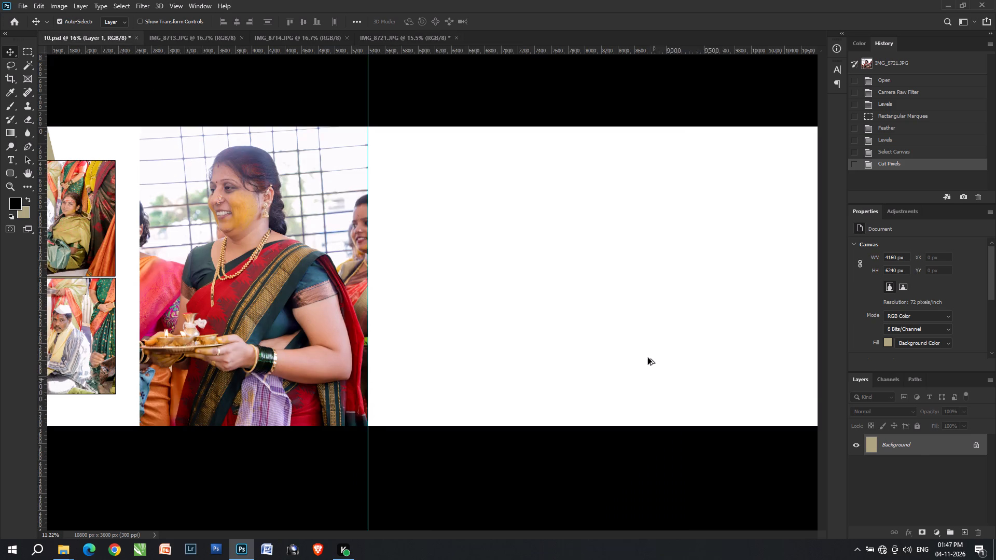
pyautogui.keyDown('alt'); pyautogui.scroll(1, 648, 357); pyautogui.keyUp('alt')
pyautogui.press('space')
pyautogui.moveTo(679, 332); pyautogui.dragTo(558, 326)
pyautogui.hotkey('ctrl', 'v')
# Scale the pasted IMG_8721 photo to 73.64% and place it over the full page height at the spread's right end.
pyautogui.hotkey('ctrl', 't')
pyautogui.press('v')
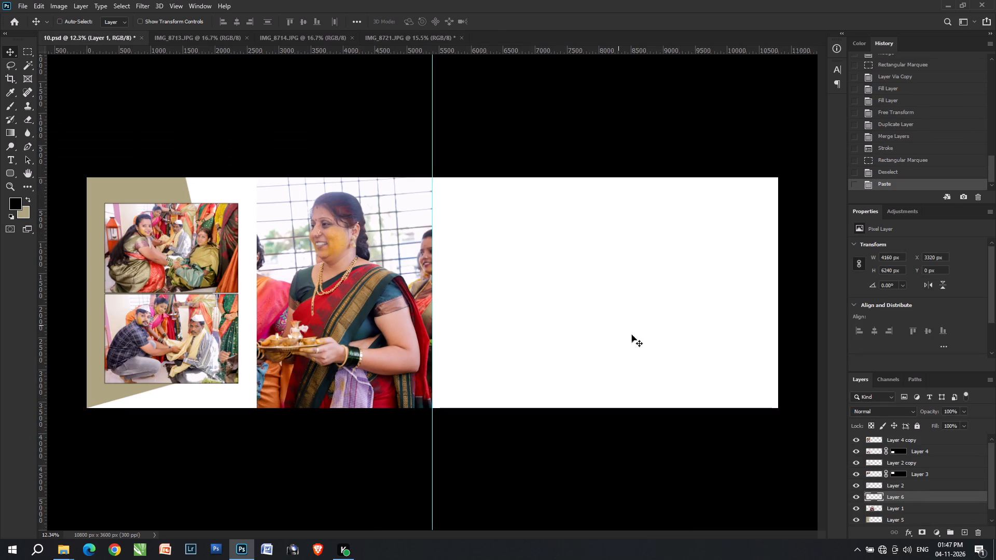
pyautogui.press('v')
pyautogui.moveTo(504, 368); pyautogui.dragTo(773, 331)
pyautogui.scroll(-6, 718, 366)
pyautogui.keyDown('alt'); pyautogui.scroll(-3, 662, 428); pyautogui.keyUp('alt')
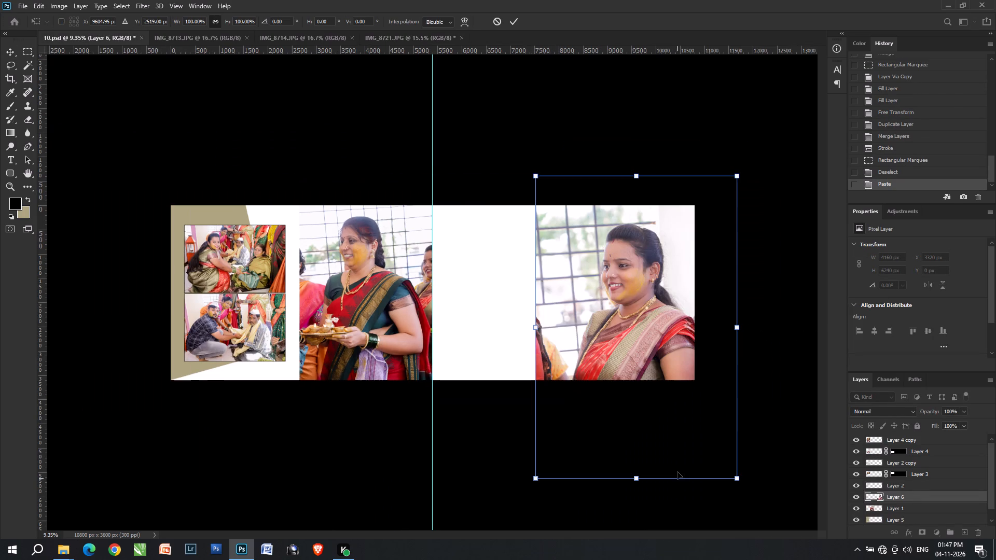
pyautogui.click(672, 398)
pyautogui.moveTo(634, 481); pyautogui.dragTo(636, 401)
pyautogui.click(647, 341)
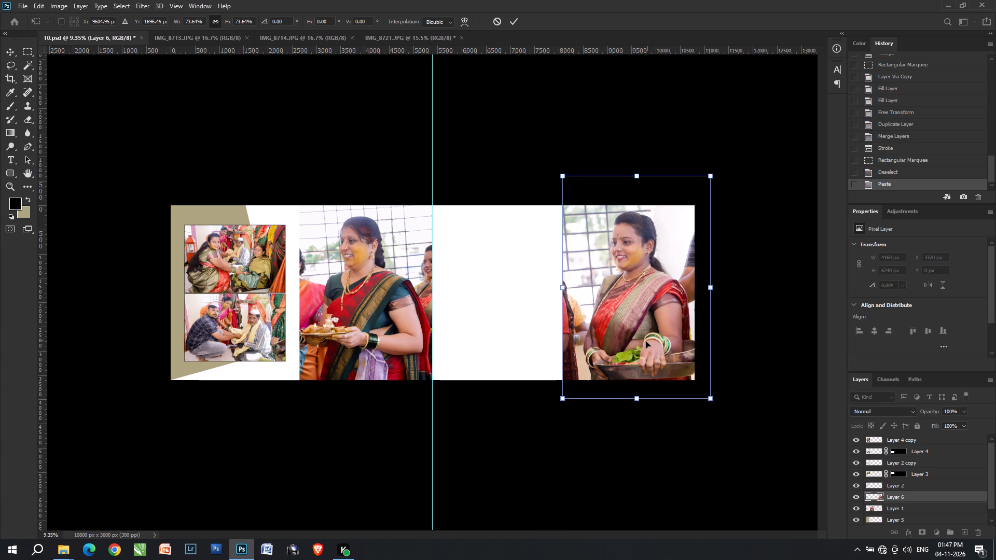
pyautogui.click(643, 342)
pyautogui.press('Return')
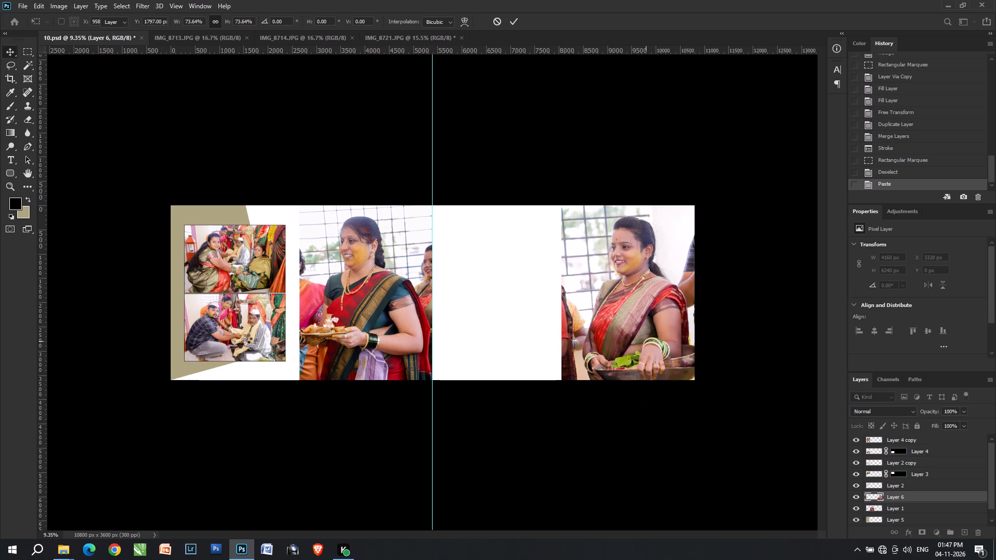
pyautogui.press('v')
# Duplicate the two frame layers behind the stacked group photos, Layer 2 and Layer 2 copy.
pyautogui.keyDown('alt'); pyautogui.scroll(16, 246, 339); pyautogui.keyUp('alt')
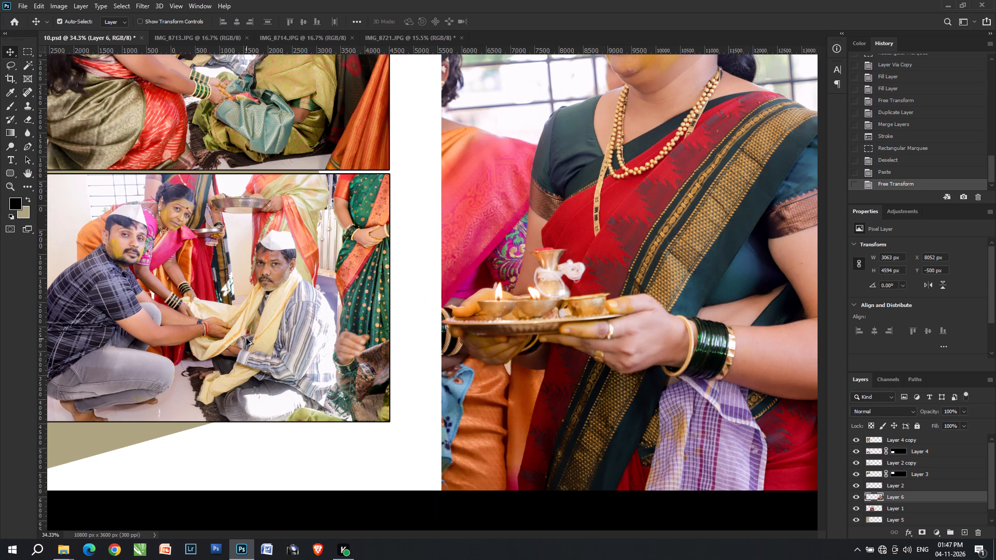
pyautogui.rightClick(245, 338)
pyautogui.click(261, 362)
pyautogui.keyDown('shift'); pyautogui.rightClick(276, 165); pyautogui.keyUp('shift')
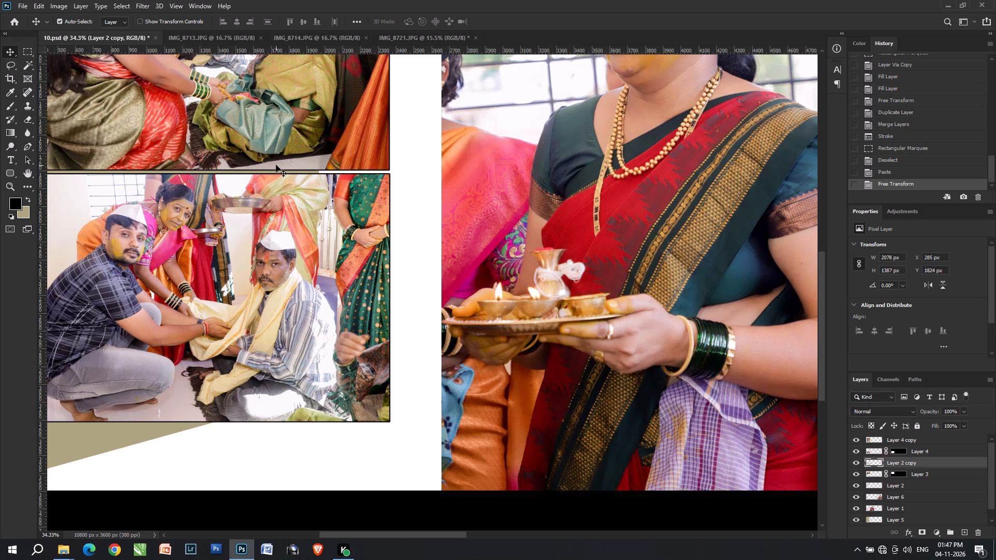
pyautogui.keyDown('shift'); pyautogui.rightClick(305, 128); pyautogui.keyUp('shift')
pyautogui.keyDown('shift'); pyautogui.click(327, 150); pyautogui.keyUp('shift')
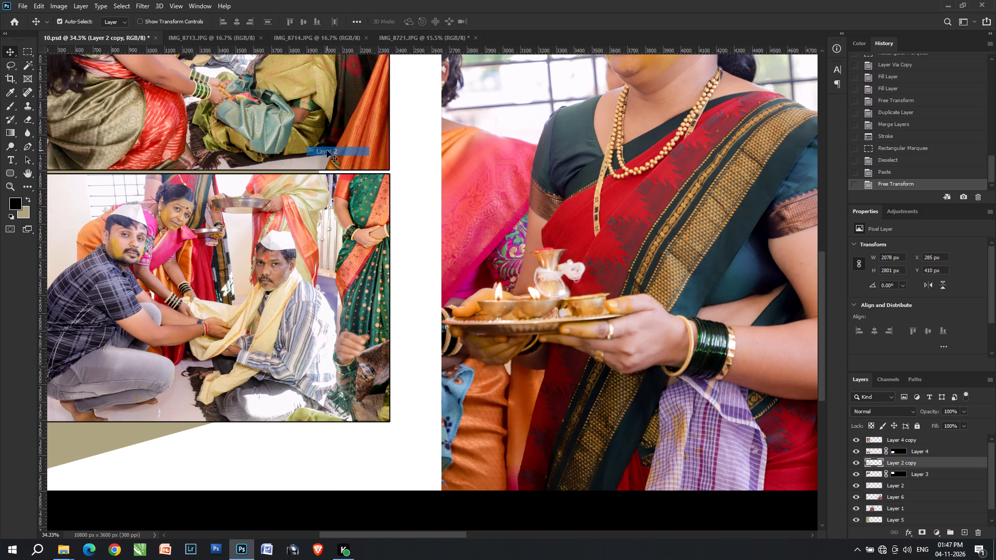
pyautogui.keyDown('alt'); pyautogui.scroll(-7, 375, 274); pyautogui.keyUp('alt')
pyautogui.hotkey('ctrl', 'j')
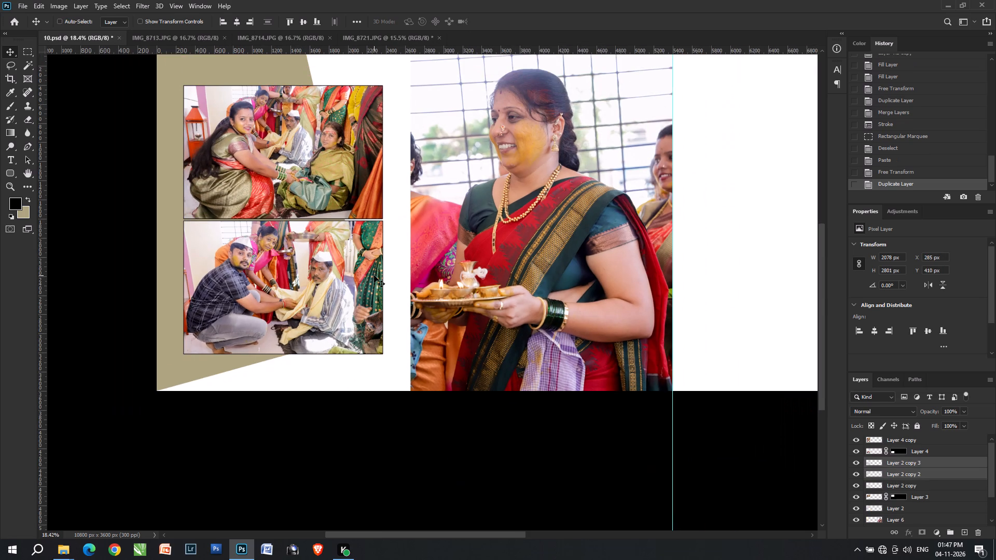
# Move the duplicated pair of frames level with the originals into the blank area beyond the centre guide, at X 5773 px.
pyautogui.hotkey('ctrl', 't')
pyautogui.keyDown('alt'); pyautogui.scroll(-3, 297, 290); pyautogui.keyUp('alt')
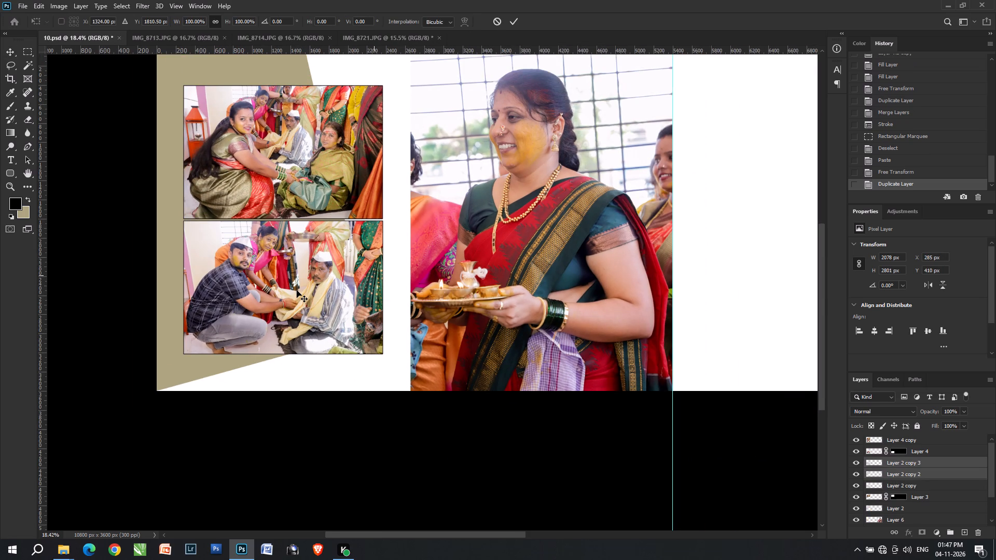
pyautogui.keyDown('shift'); pyautogui.moveTo(322, 292); pyautogui.dragTo(811, 310); pyautogui.keyUp('shift')
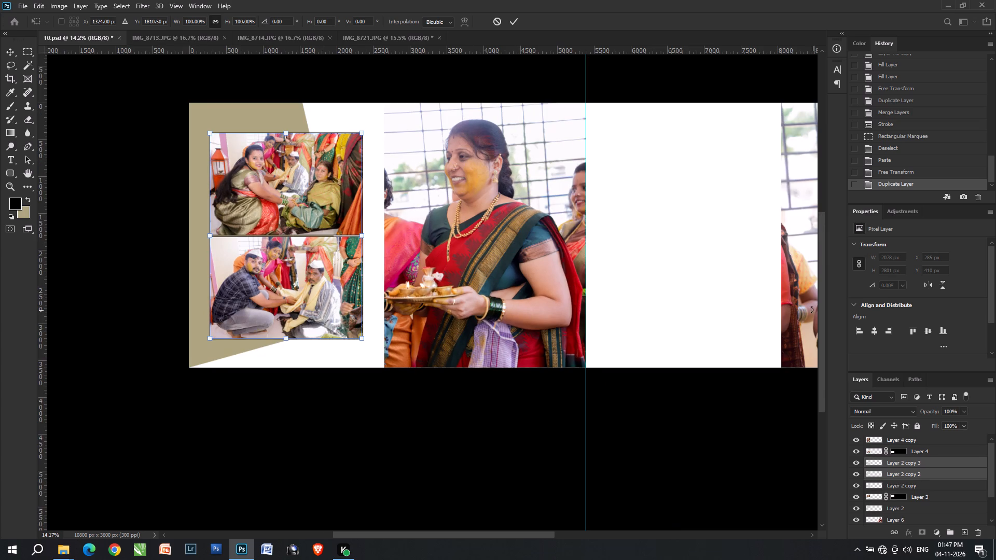
pyautogui.keyDown('shift'); pyautogui.moveTo(811, 310); pyautogui.dragTo(744, 288); pyautogui.keyUp('shift')
pyautogui.keyDown('shift'); pyautogui.moveTo(320, 267); pyautogui.dragTo(731, 254); pyautogui.keyUp('shift')
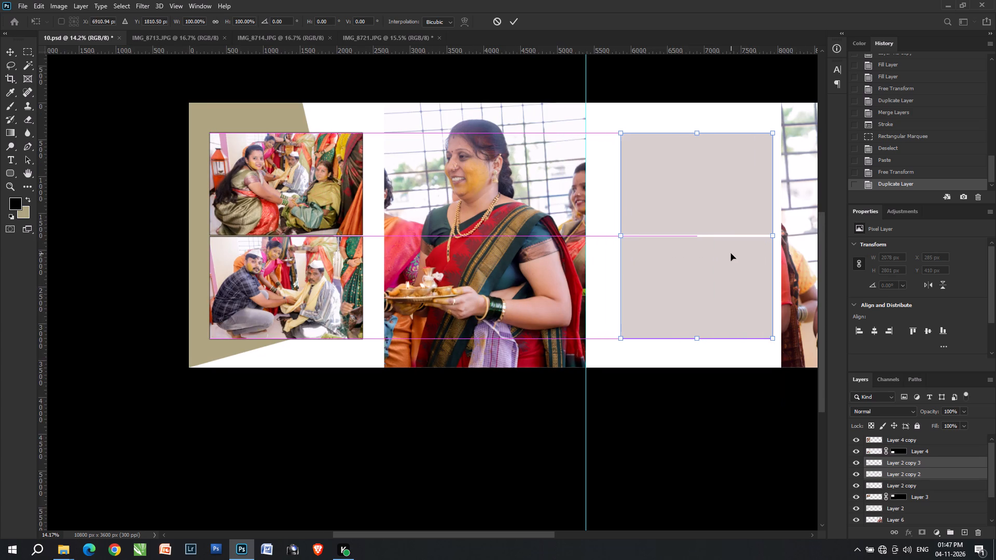
pyautogui.click(731, 254)
pyautogui.keyDown('shift'); pyautogui.moveTo(736, 258); pyautogui.dragTo(728, 257); pyautogui.keyUp('shift')
pyautogui.keyDown('shift'); pyautogui.doubleClick(728, 257); pyautogui.keyUp('shift')
pyautogui.press('space')
pyautogui.press('space')
pyautogui.press('space')
pyautogui.press('space')
pyautogui.press('space')
pyautogui.press('space')
pyautogui.press('space')
pyautogui.press('space')
pyautogui.press('space')
pyautogui.press('space')
pyautogui.press('space')
pyautogui.press('space')
pyautogui.press('space')
pyautogui.press('space')
pyautogui.press('space')
pyautogui.press('space')
pyautogui.moveTo(699, 269); pyautogui.dragTo(594, 284)
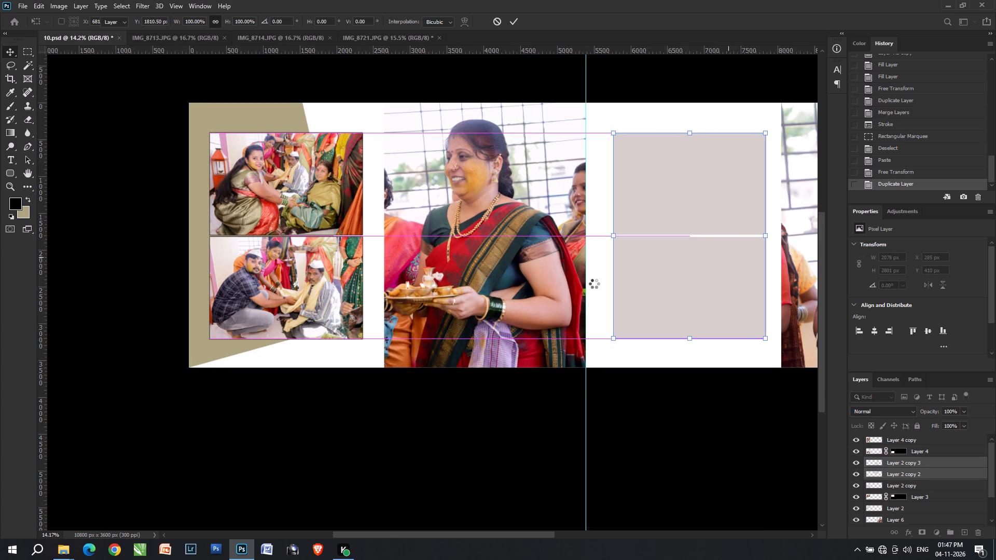
pyautogui.moveTo(594, 284); pyautogui.dragTo(501, 285)
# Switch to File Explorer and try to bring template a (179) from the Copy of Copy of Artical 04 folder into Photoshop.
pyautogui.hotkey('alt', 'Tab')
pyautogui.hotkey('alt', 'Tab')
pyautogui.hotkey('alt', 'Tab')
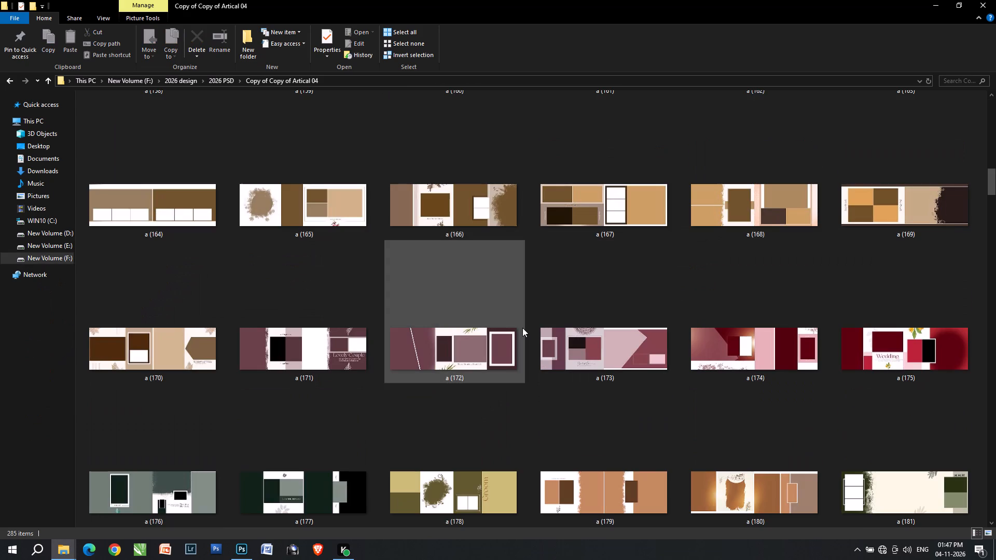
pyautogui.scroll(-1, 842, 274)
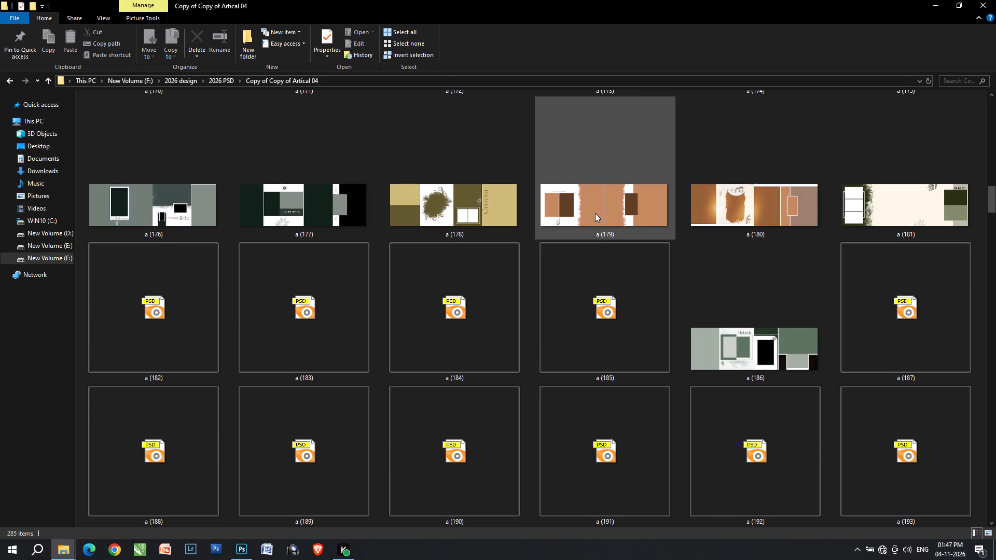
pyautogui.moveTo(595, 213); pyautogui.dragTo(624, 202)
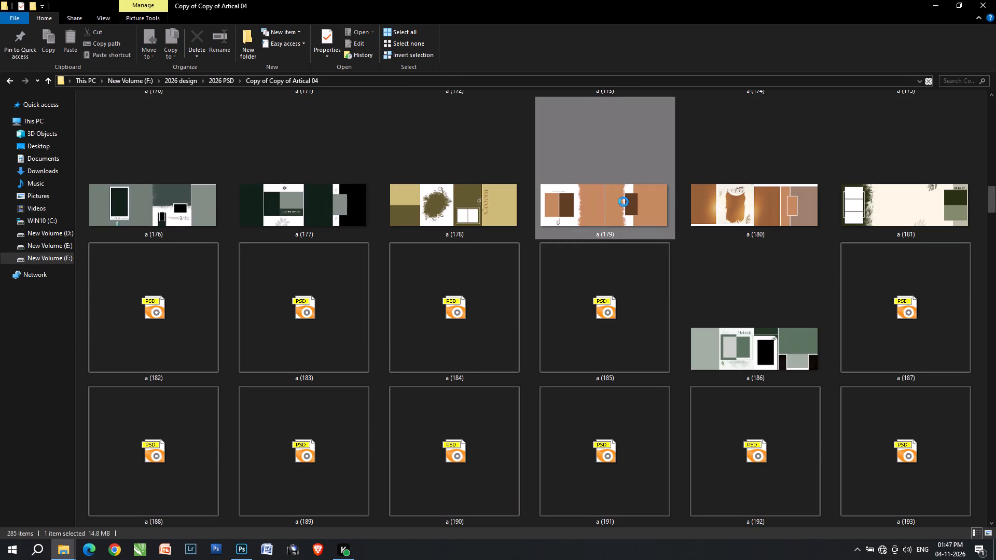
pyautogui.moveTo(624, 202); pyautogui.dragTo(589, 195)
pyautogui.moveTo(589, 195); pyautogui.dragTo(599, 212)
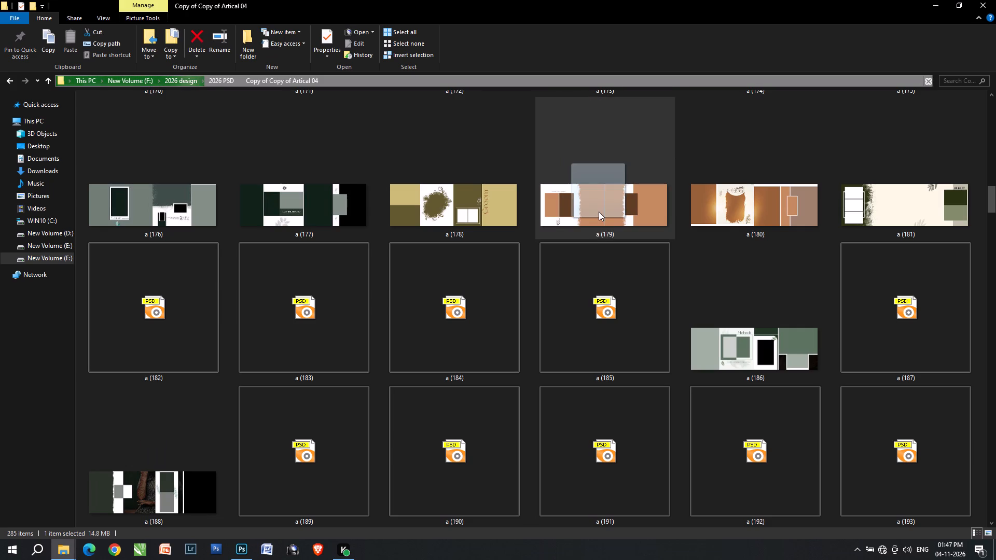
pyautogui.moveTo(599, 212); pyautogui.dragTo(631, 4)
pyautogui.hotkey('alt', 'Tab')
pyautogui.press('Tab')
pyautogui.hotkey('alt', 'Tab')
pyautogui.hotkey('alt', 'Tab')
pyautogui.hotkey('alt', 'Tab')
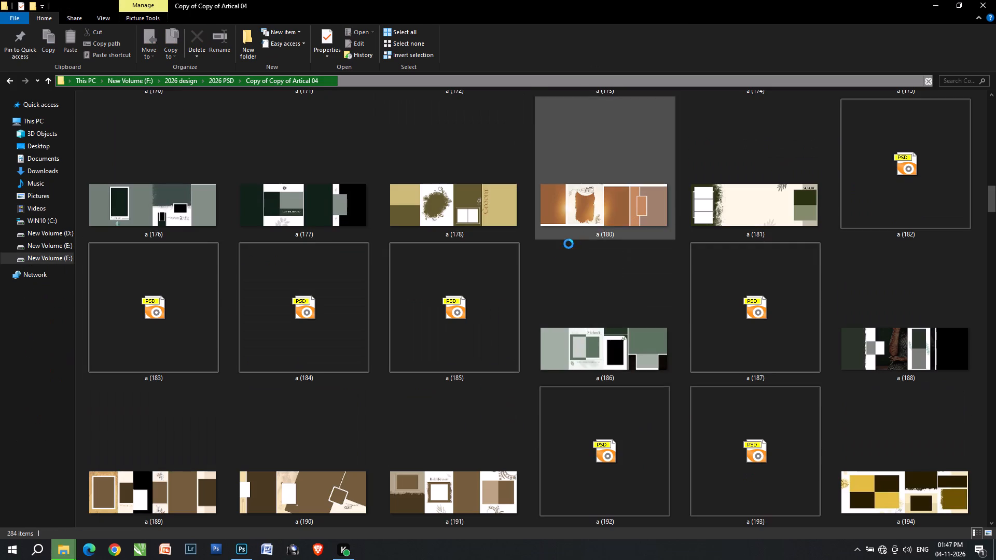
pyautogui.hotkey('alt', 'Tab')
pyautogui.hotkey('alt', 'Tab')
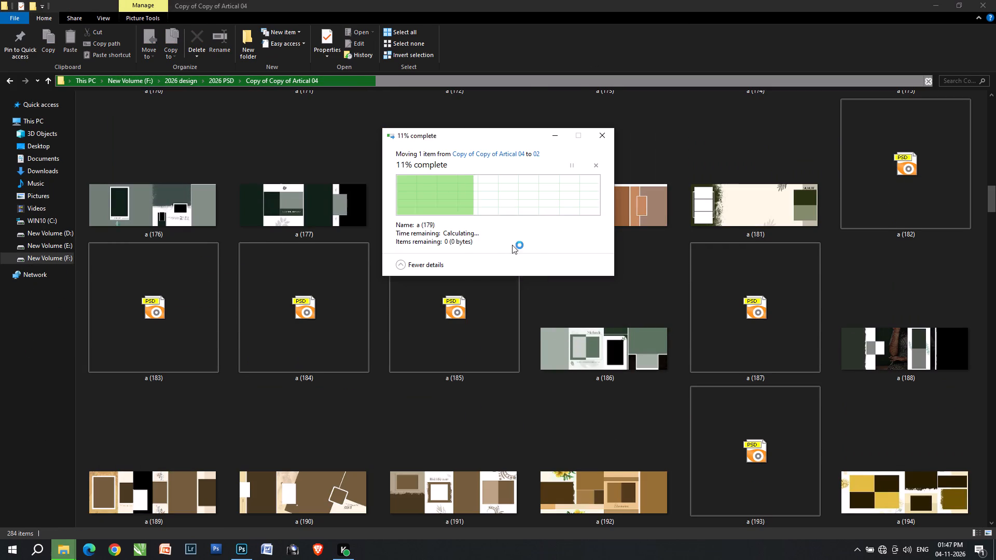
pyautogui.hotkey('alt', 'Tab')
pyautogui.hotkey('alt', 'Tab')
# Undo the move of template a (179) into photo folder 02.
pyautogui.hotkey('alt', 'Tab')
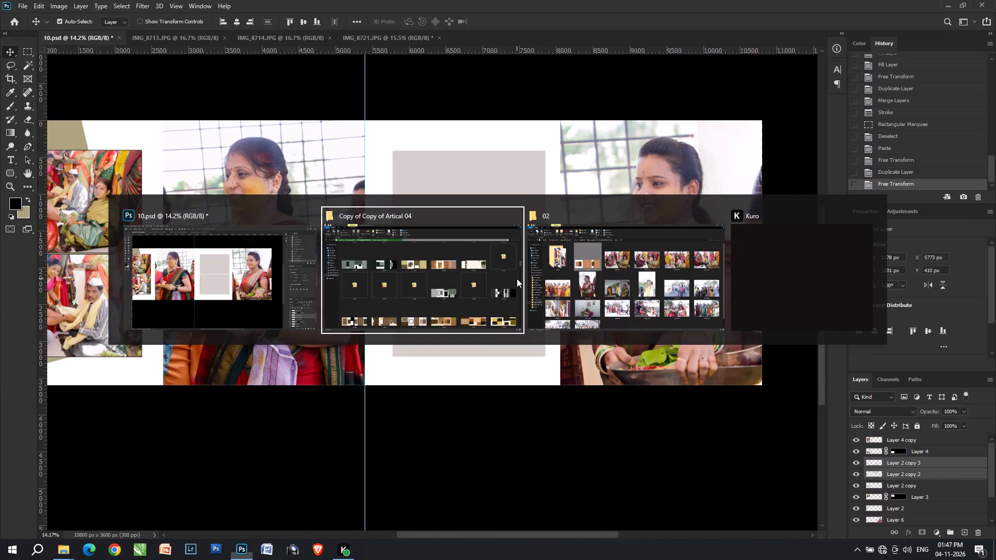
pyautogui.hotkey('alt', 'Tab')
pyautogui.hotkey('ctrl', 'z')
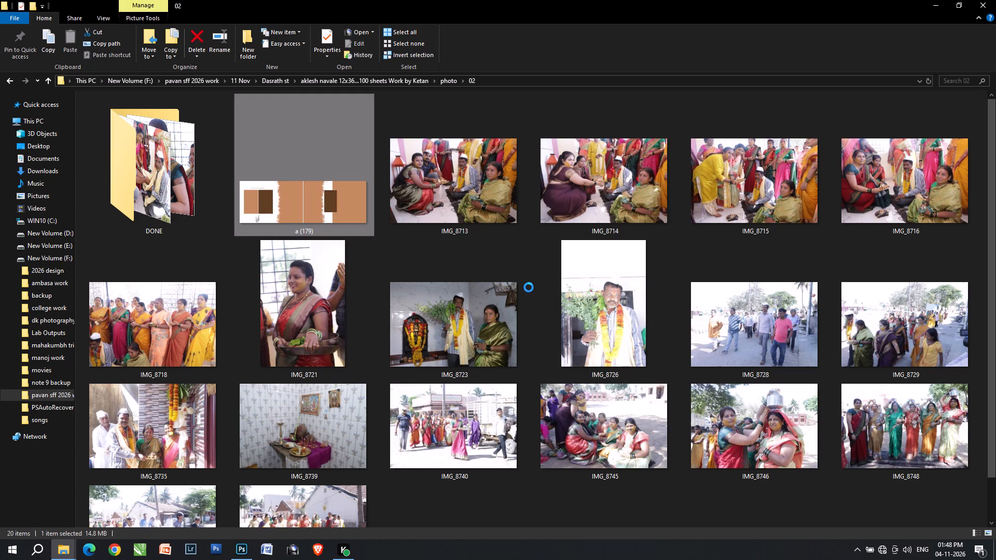
# Switch to the Copy of Copy of Artical 04 folder and open template a (179) as its own document in Photoshop.
pyautogui.hotkey('alt', 'Tab')
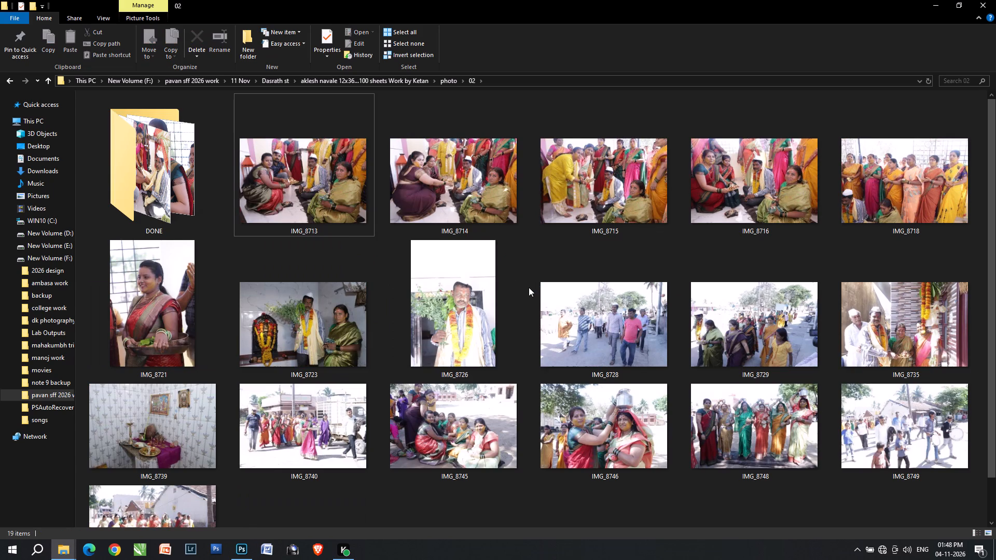
pyautogui.hotkey('alt', 'Tab')
pyautogui.hotkey('alt', 'Tab')
pyautogui.hotkey('alt', 'Tab')
pyautogui.hotkey('alt', 'Tab')
pyautogui.hotkey('alt', 'Tab')
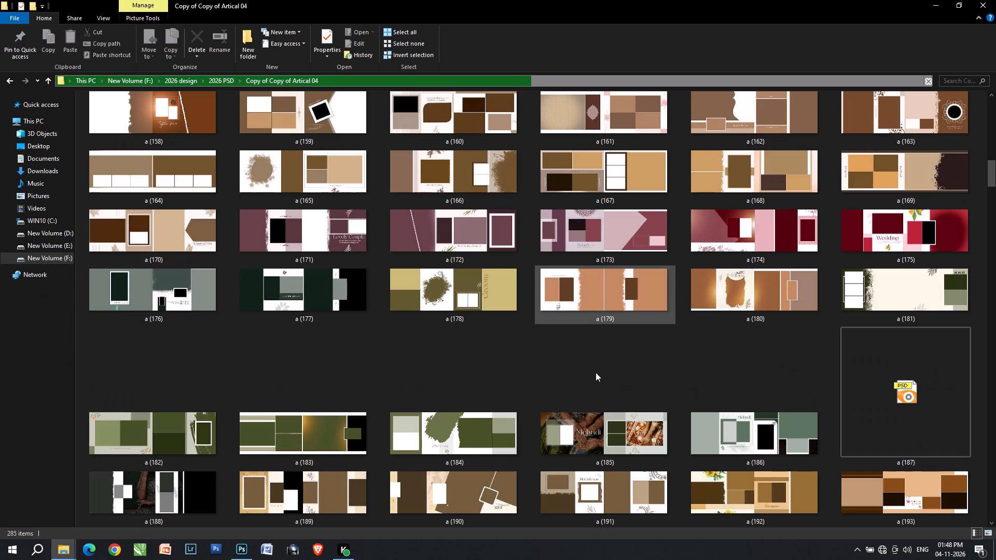
pyautogui.moveTo(611, 301); pyautogui.dragTo(593, 357)
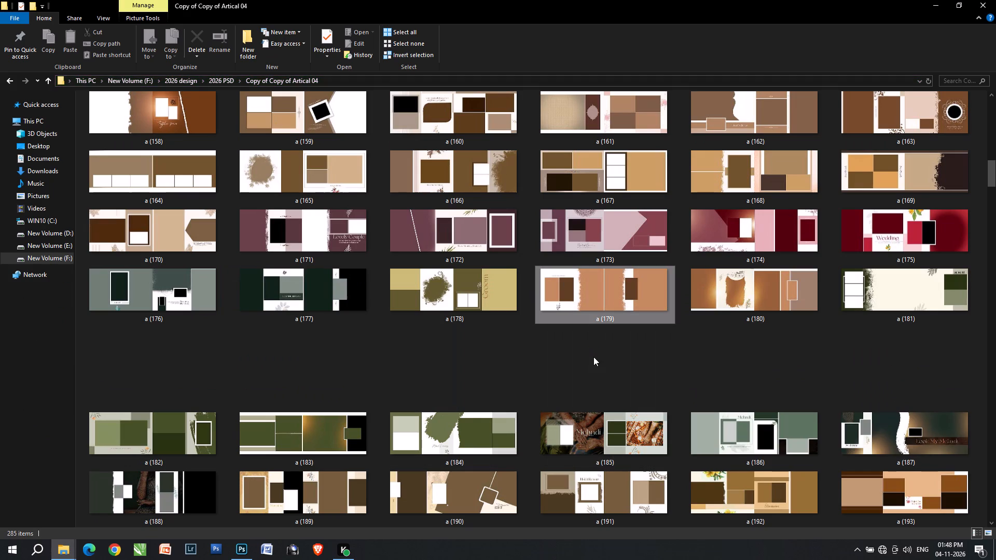
pyautogui.moveTo(593, 357); pyautogui.dragTo(621, 110)
pyautogui.hotkey('alt', 'Tab')
pyautogui.hotkey('alt', 'Tab')
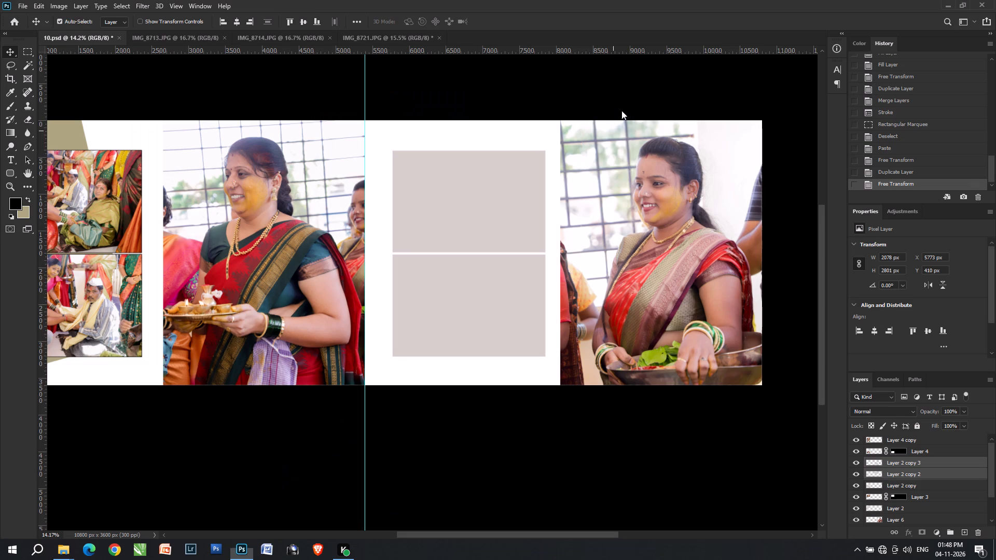
pyautogui.moveTo(621, 110); pyautogui.dragTo(653, 37)
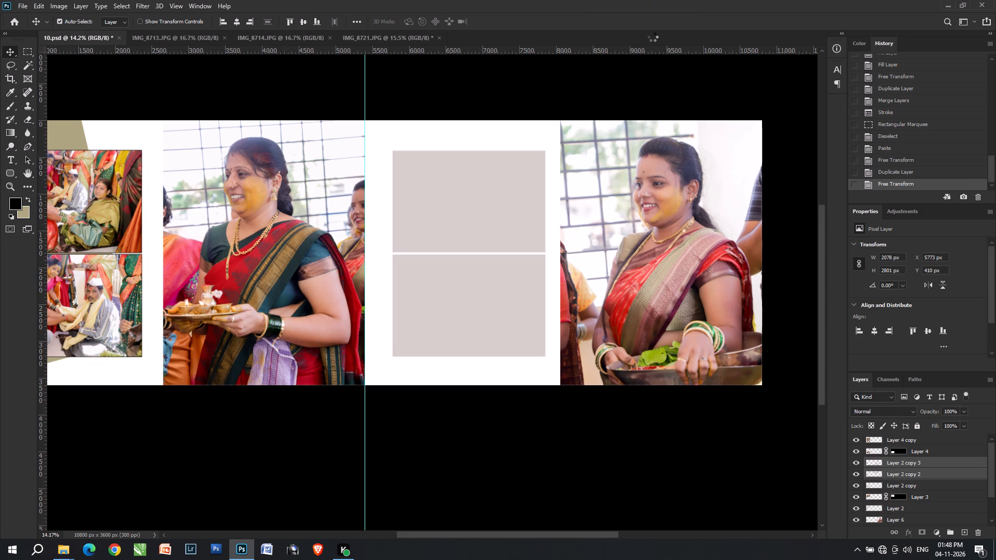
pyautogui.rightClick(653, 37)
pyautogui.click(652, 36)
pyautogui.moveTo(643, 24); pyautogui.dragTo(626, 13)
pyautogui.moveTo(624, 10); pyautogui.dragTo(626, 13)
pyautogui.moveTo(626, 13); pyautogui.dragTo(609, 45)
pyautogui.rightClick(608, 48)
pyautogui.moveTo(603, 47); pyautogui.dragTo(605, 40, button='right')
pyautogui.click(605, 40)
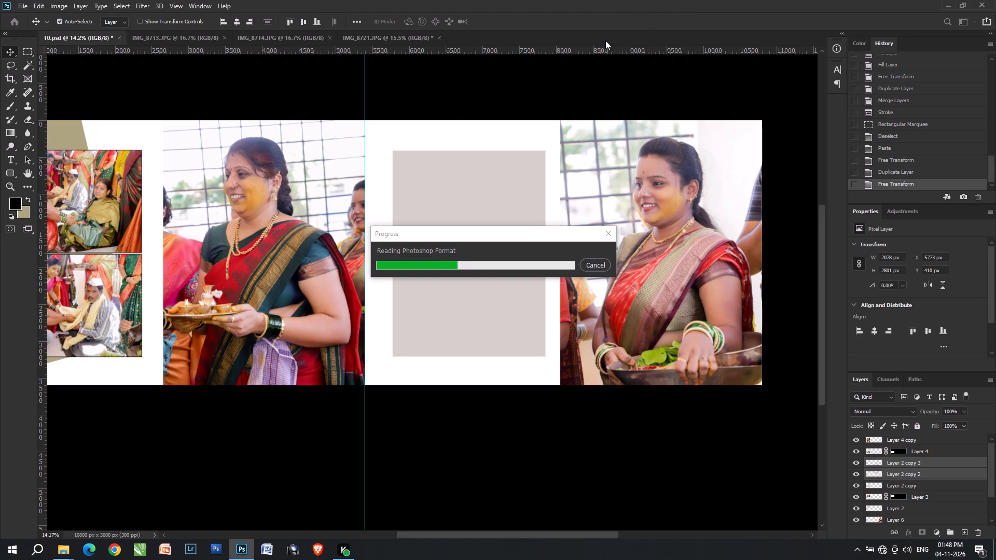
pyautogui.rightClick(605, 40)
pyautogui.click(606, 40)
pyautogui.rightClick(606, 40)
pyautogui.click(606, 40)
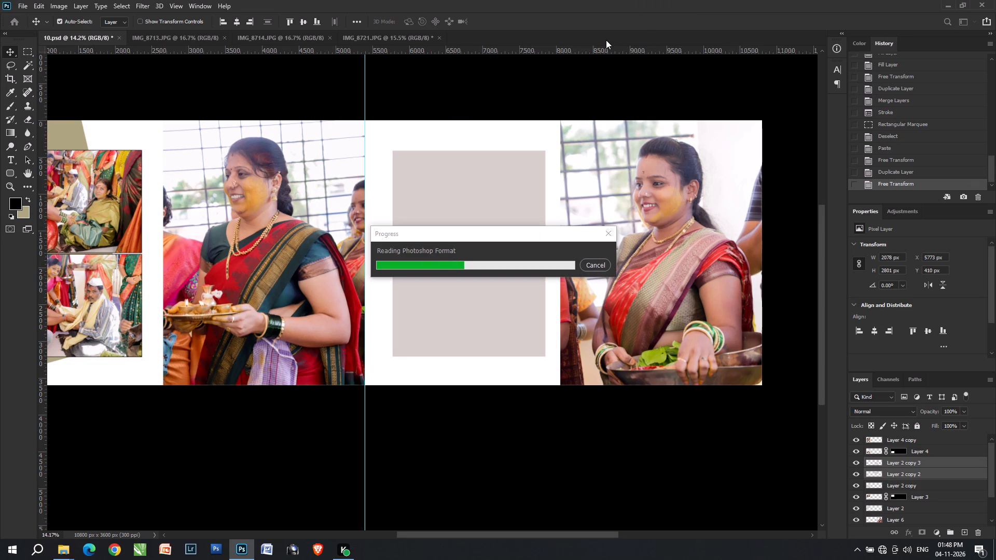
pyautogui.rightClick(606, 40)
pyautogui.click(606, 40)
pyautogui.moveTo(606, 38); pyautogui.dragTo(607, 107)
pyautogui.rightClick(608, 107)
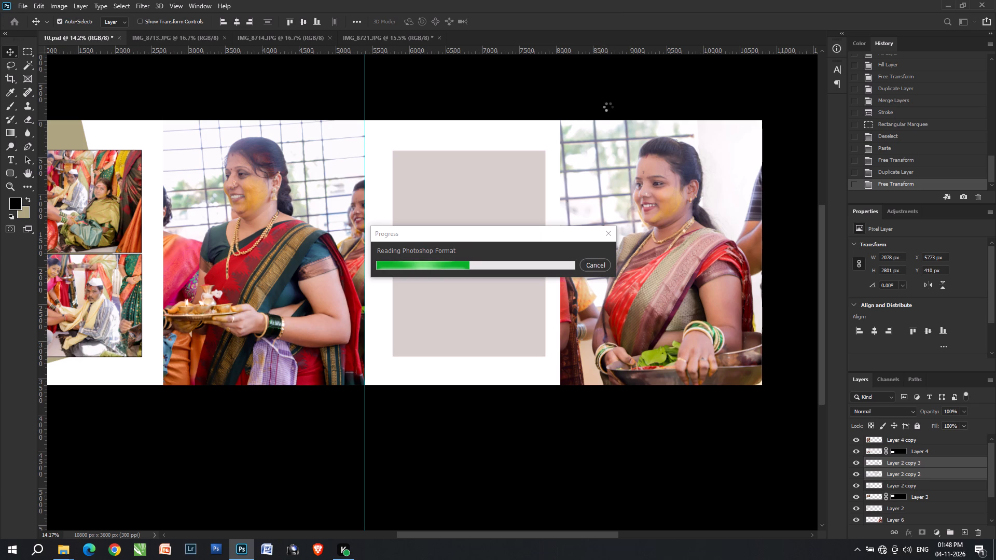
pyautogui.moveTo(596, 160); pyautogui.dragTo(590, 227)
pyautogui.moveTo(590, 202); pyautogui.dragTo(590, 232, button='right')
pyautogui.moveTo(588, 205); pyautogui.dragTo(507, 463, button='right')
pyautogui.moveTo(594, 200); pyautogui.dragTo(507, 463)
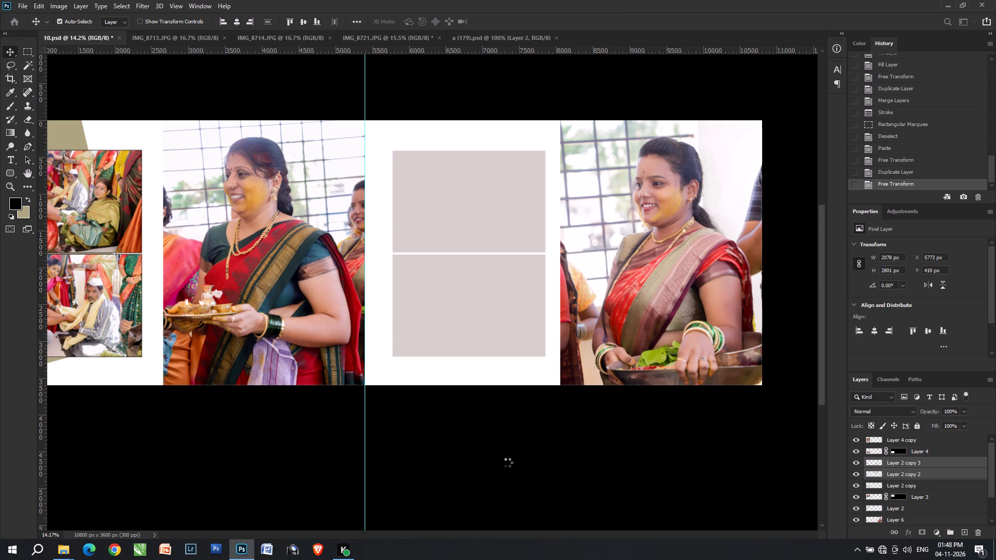
# Bring the brush-edged brown shape, Layer 2, from a (179).psd into 10.psd over the outer woman's photo, at about X 7929 px.
pyautogui.moveTo(458, 320); pyautogui.dragTo(415, 284)
pyautogui.moveTo(348, 295); pyautogui.dragTo(109, 36)
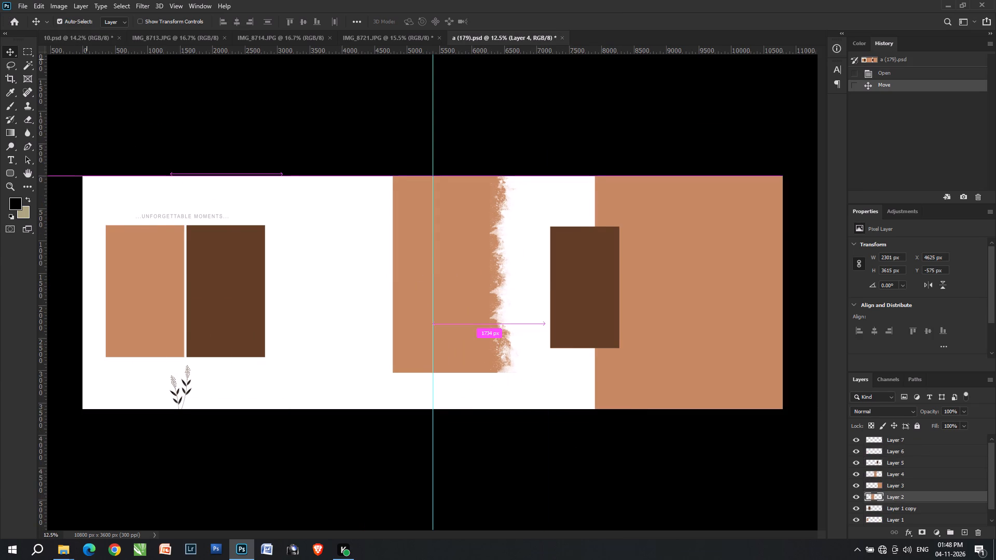
pyautogui.moveTo(109, 36); pyautogui.dragTo(696, 274)
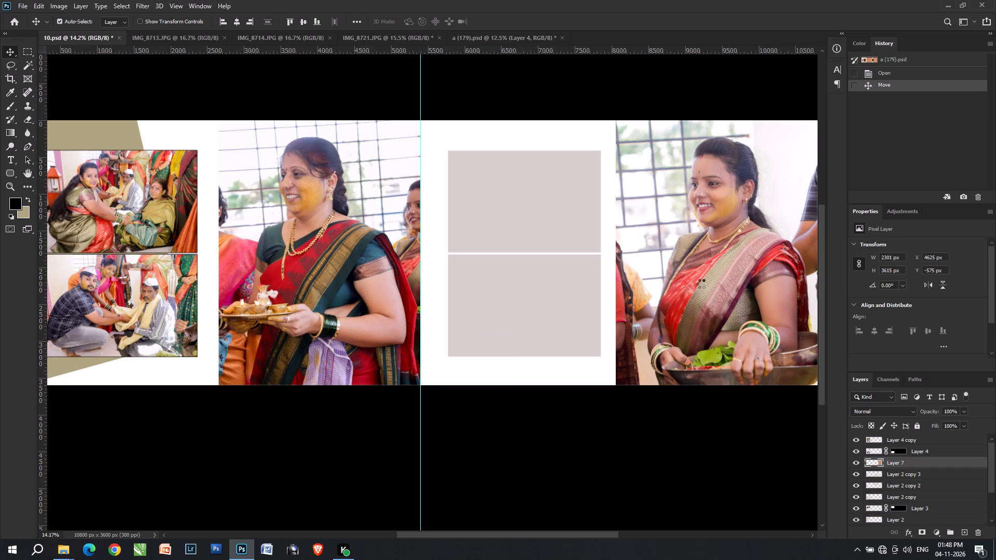
pyautogui.moveTo(701, 290); pyautogui.dragTo(701, 263)
pyautogui.press('space')
pyautogui.press('space')
pyautogui.press('space')
pyautogui.press('space')
pyautogui.press('space')
pyautogui.press('space')
pyautogui.press('space')
pyautogui.press('space')
pyautogui.press('space')
pyautogui.press('space')
pyautogui.press('space')
pyautogui.press('space')
pyautogui.moveTo(707, 267); pyautogui.dragTo(705, 267)
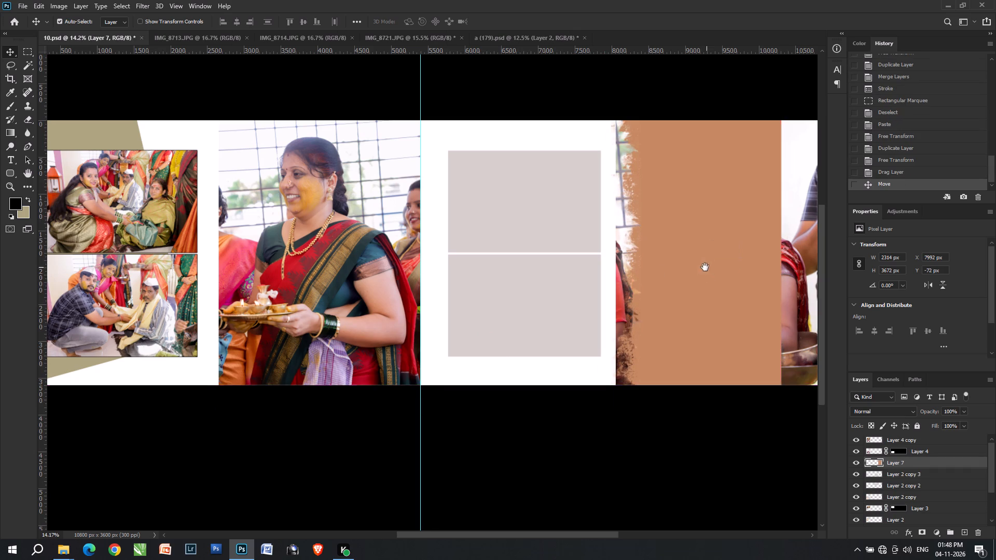
pyautogui.moveTo(705, 267); pyautogui.dragTo(527, 281)
pyautogui.moveTo(543, 283); pyautogui.dragTo(538, 284)
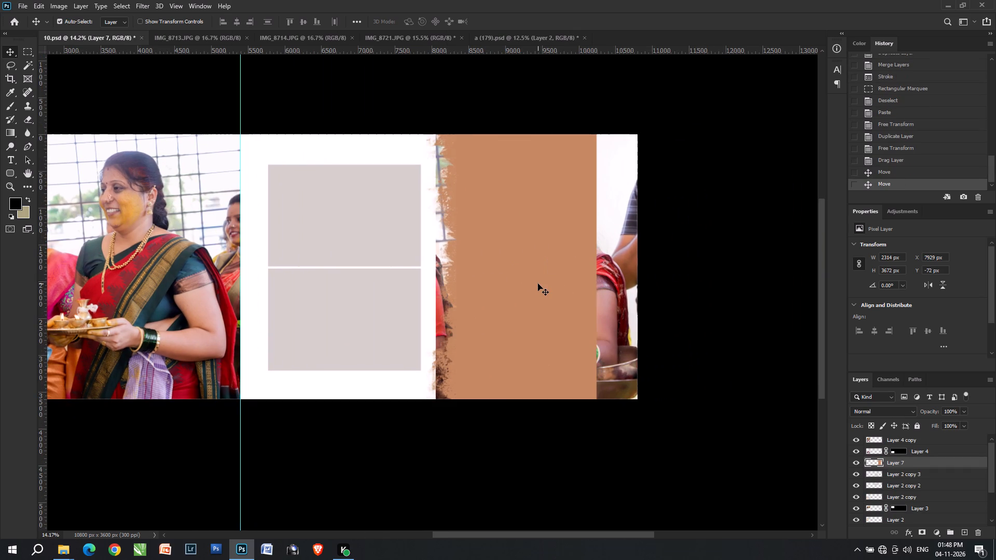
# Sample the shape's brown as background colour and copy an 868 × 3600 px Background strip at the spread's outer edge to a new layer.
pyautogui.press('m')
pyautogui.press('m')
pyautogui.moveTo(574, 102); pyautogui.dragTo(735, 513)
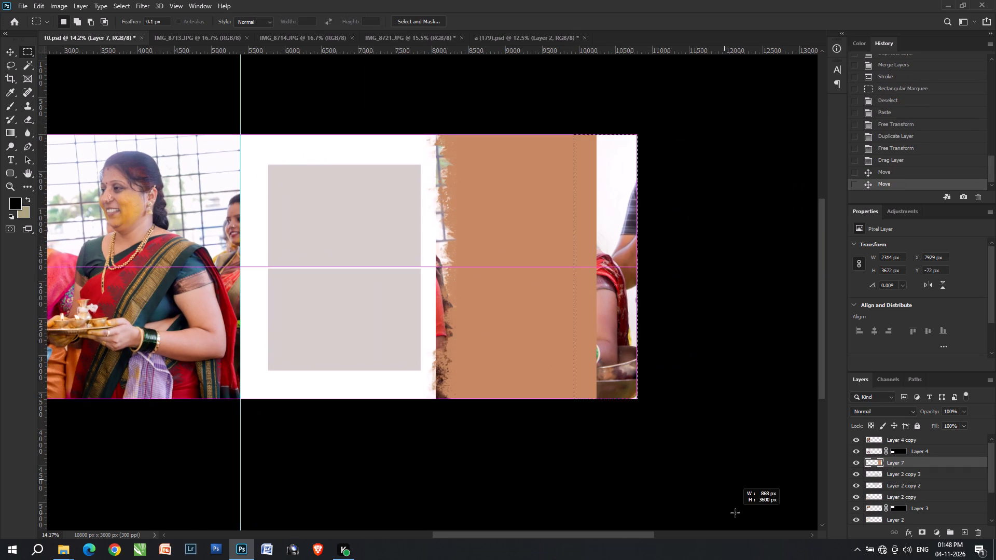
pyautogui.press('i')
pyautogui.click(504, 316)
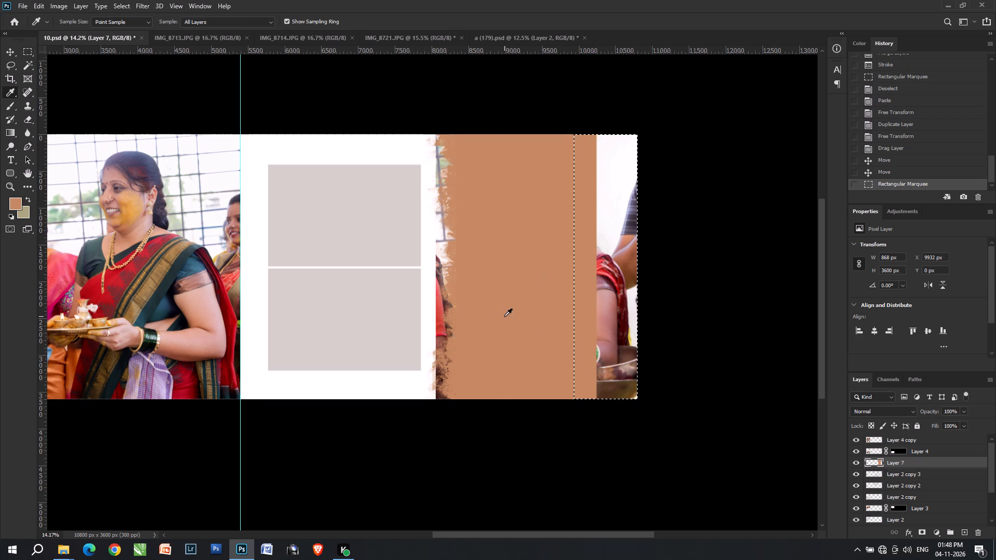
pyautogui.press('x')
pyautogui.scroll(-3, 926, 559)
pyautogui.scroll(-8, 885, 483)
pyautogui.click(898, 520)
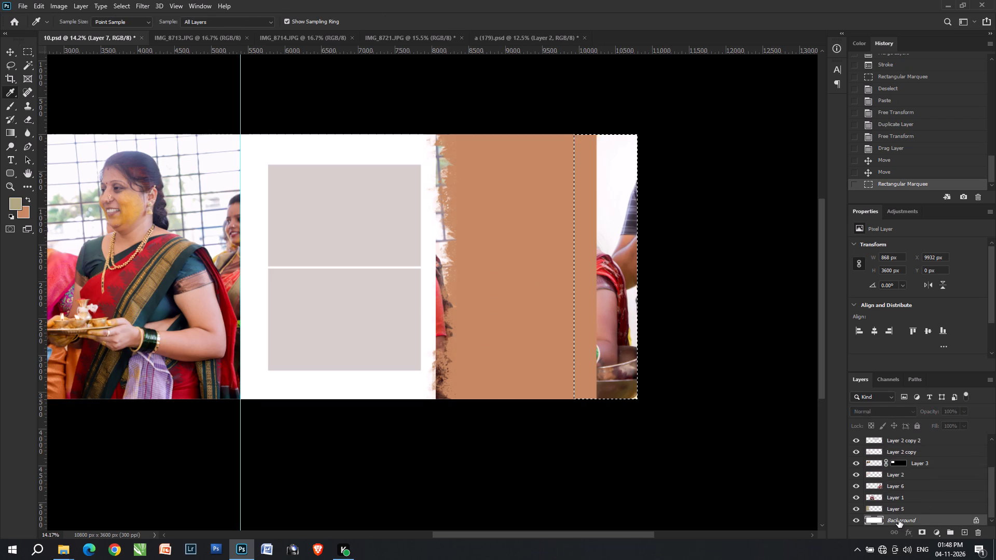
pyautogui.hotkey('ctrl', 'j')
# Send the brush-edged brown shape, Layer 7, to the back and merge it with the strip on Layer 8.
pyautogui.press('v')
pyautogui.press('v')
pyautogui.click(573, 358)
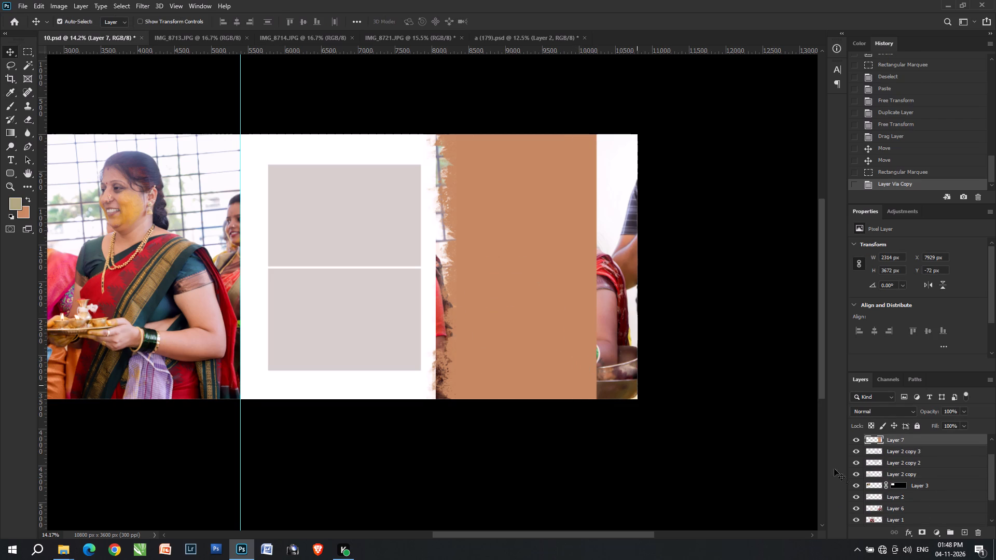
pyautogui.hotkey('ctrl', 'shift', '[')
pyautogui.scroll(-2, 951, 496)
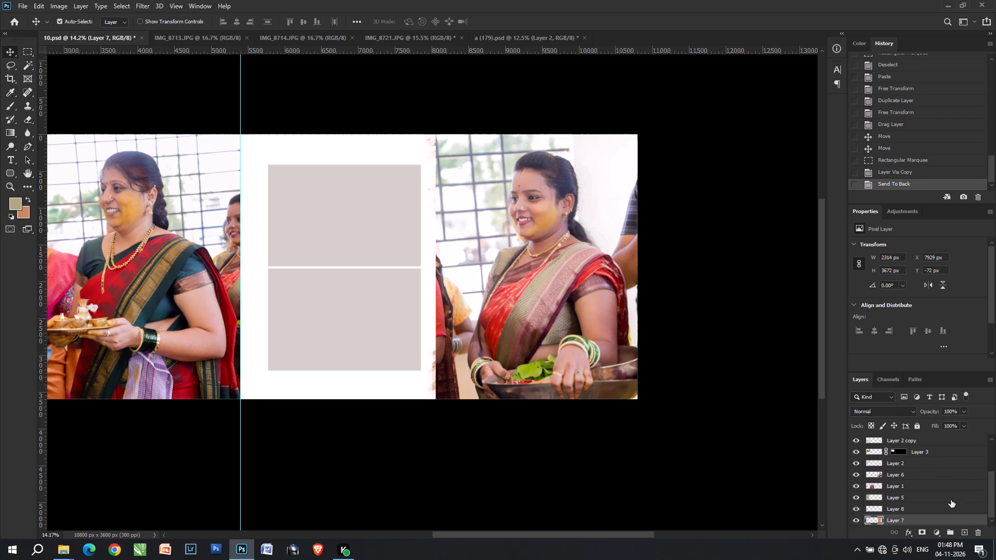
pyautogui.keyDown('ctrl'); pyautogui.click(919, 497); pyautogui.keyUp('ctrl')
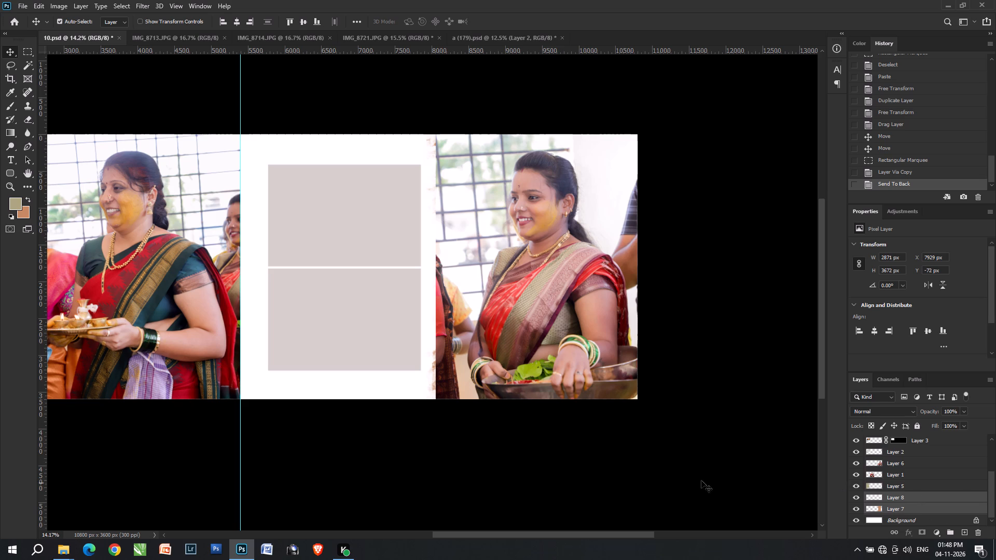
pyautogui.hotkey('ctrl', 'e')
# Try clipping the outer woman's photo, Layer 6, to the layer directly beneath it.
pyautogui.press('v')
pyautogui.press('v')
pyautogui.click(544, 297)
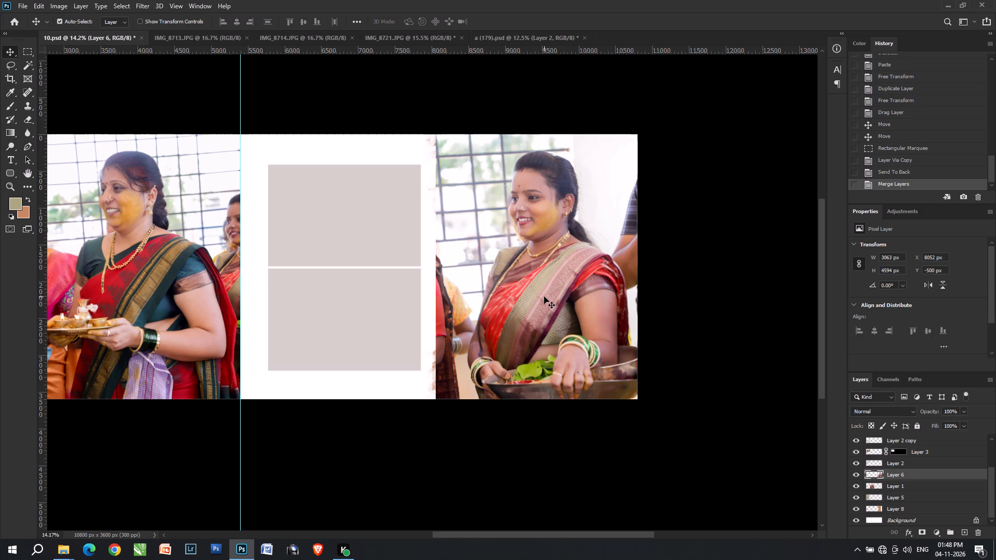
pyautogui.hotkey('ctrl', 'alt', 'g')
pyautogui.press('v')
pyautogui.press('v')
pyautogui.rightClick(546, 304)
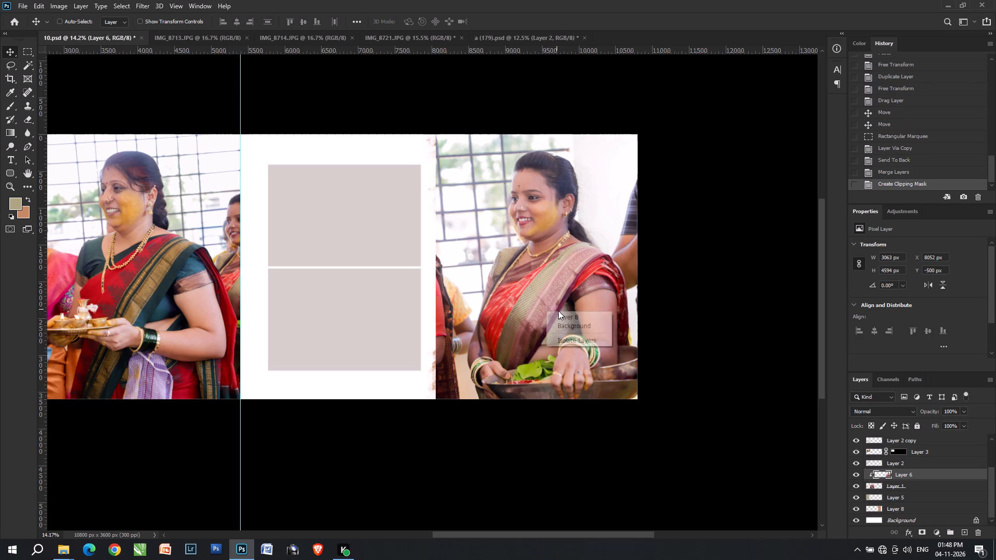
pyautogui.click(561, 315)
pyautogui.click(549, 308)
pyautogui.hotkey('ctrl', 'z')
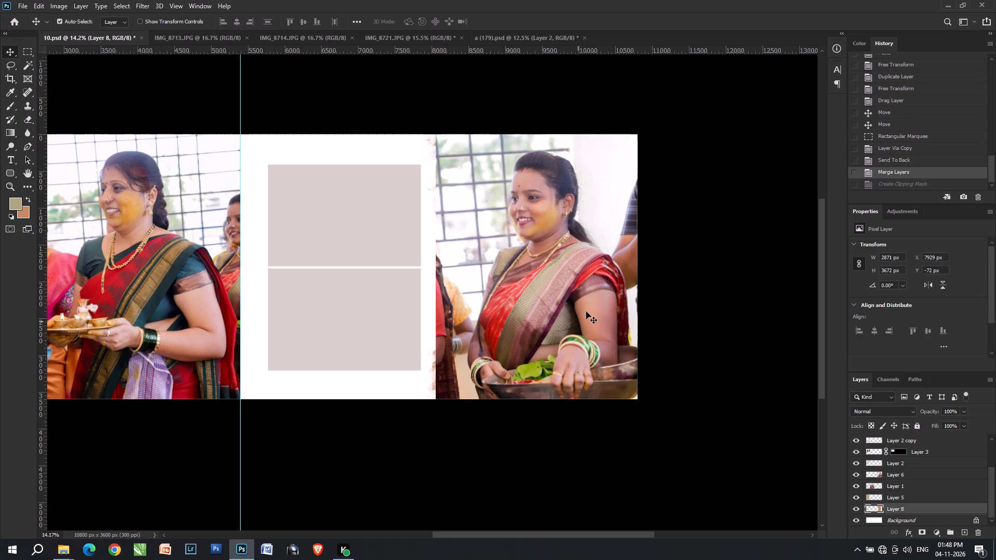
# Send the outer woman's photo, Layer 6, to the back, just above the Background.
pyautogui.press('v')
pyautogui.rightClick(585, 300)
pyautogui.click(603, 323)
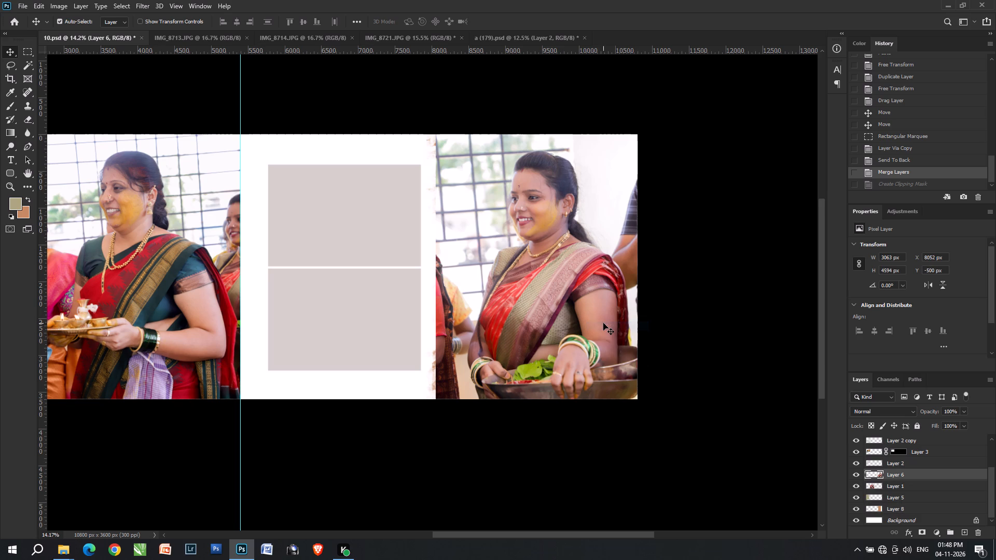
pyautogui.hotkey('ctrl', 'shift', '[')
# Reapply the last Hue/Saturation settings to the merged shape, Layer 8, and fill its pixels entirely with the sampled brown.
pyautogui.rightClick(556, 314)
pyautogui.moveTo(589, 344); pyautogui.dragTo(597, 359)
pyautogui.click(518, 307)
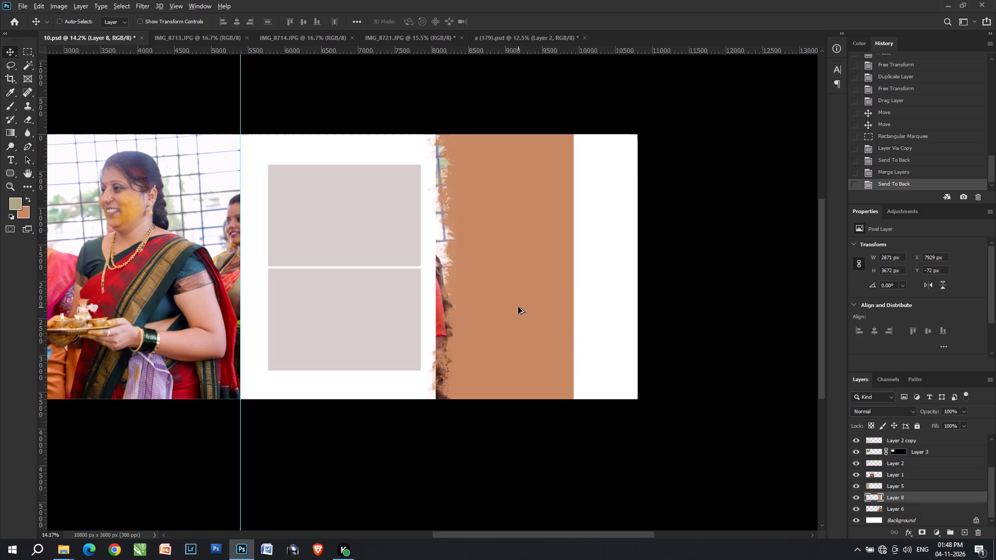
pyautogui.hotkey('ctrl', 'alt', 'u')
pyautogui.press('Return')
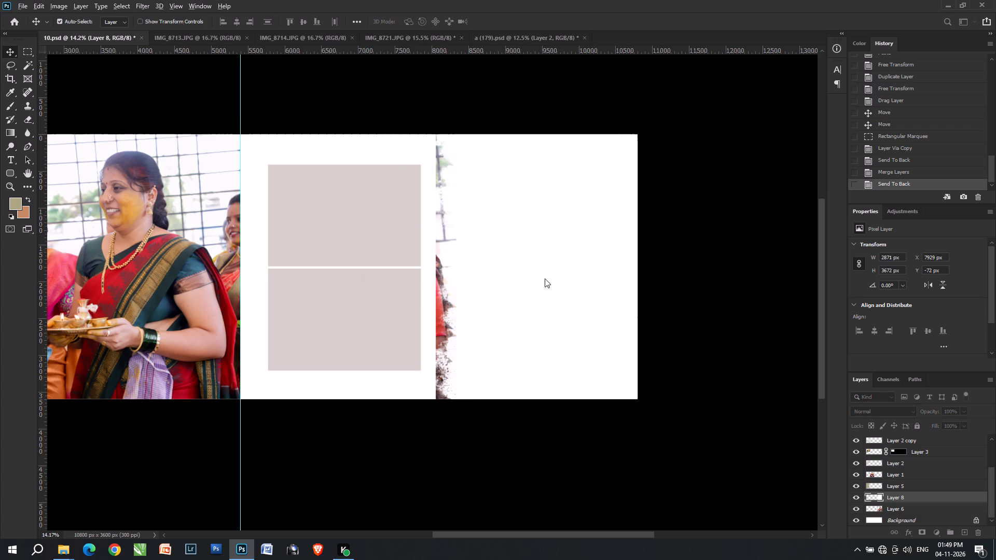
pyautogui.hotkey('ctrl', 'shift', 'BackSpace')
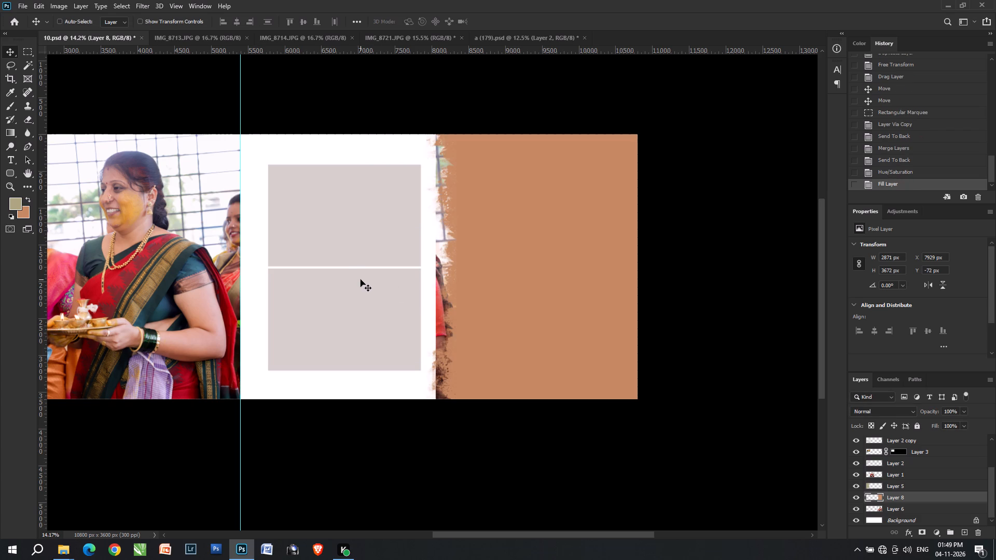
# Move Layer 8 beneath the outer woman's photo, Layer 6, and clip the photo to the brush-edged shape.
pyautogui.hotkey('ctrl', '[')
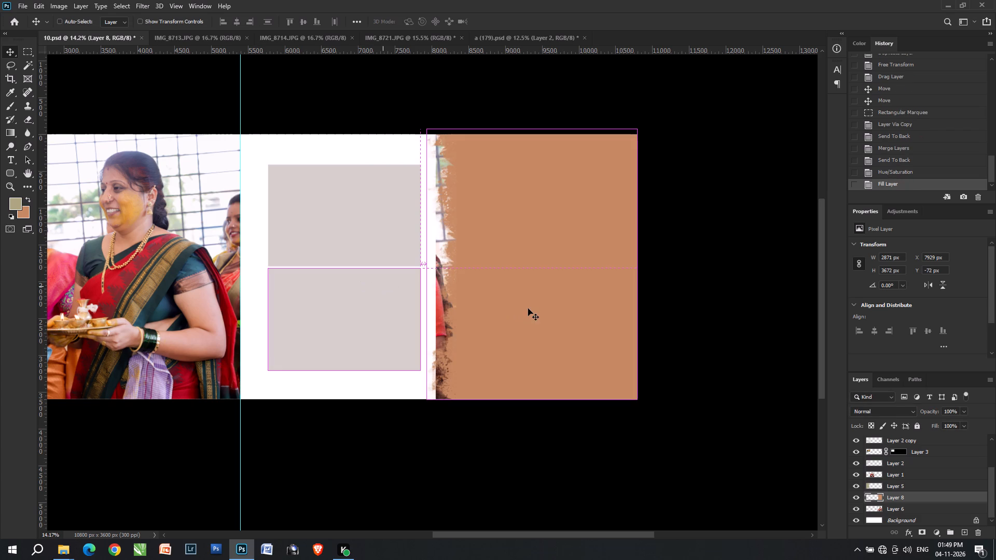
pyautogui.press('v')
pyautogui.press('v')
pyautogui.rightClick(530, 305)
pyautogui.click(537, 314)
pyautogui.hotkey('ctrl', 'alt', 'g')
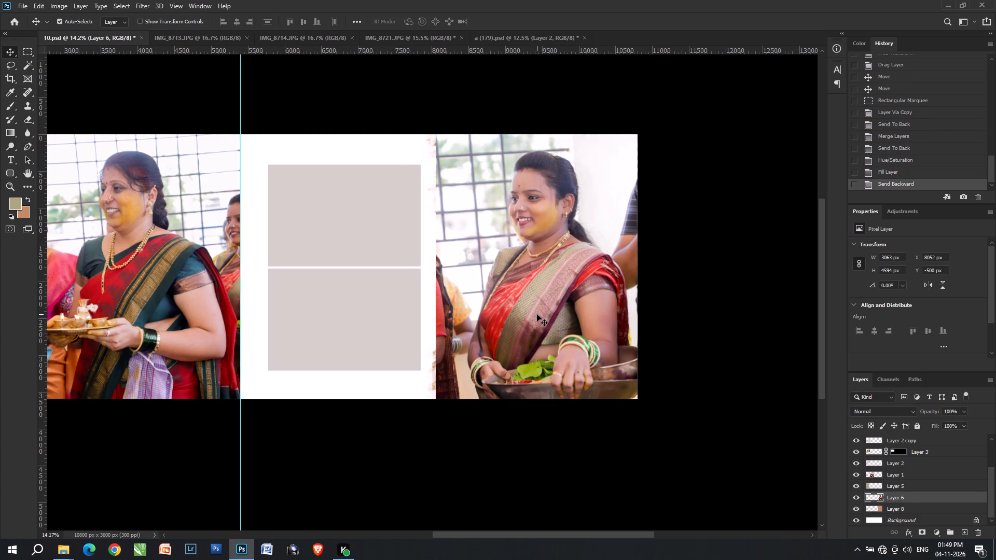
# Scale the clipped photo, Layer 6, unrotated to about 105.55% (3233 × 4849 px) so it covers the brush-edged shape from X 7929 px.
pyautogui.hotkey('ctrl', 't')
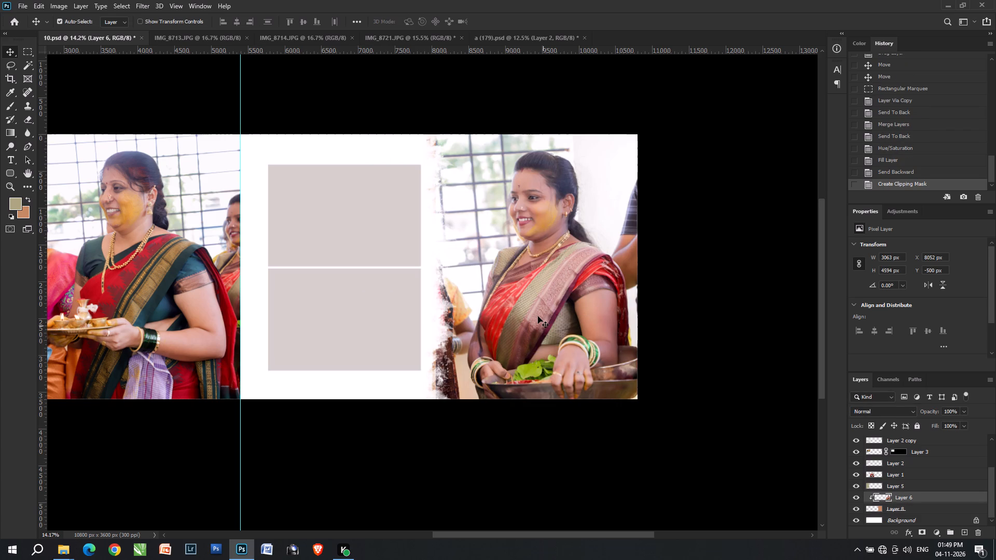
pyautogui.write('vv')
pyautogui.hotkey('ctrl', 't')
pyautogui.moveTo(537, 445); pyautogui.dragTo(542, 442)
pyautogui.moveTo(547, 441); pyautogui.dragTo(548, 449)
pyautogui.hotkey('ctrl', 'z')
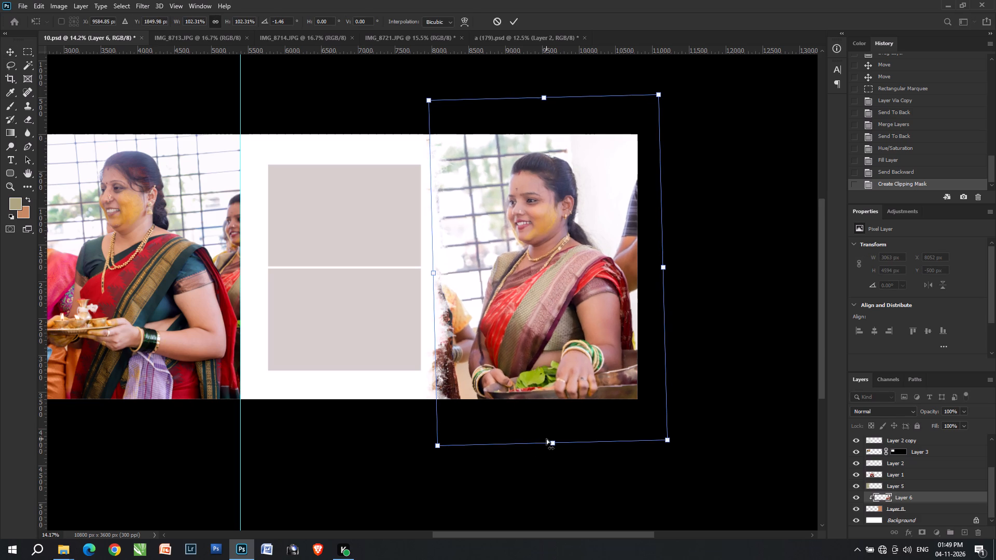
pyautogui.hotkey('ctrl', 'z')
pyautogui.moveTo(542, 435); pyautogui.dragTo(545, 445)
pyautogui.moveTo(431, 271); pyautogui.dragTo(425, 270)
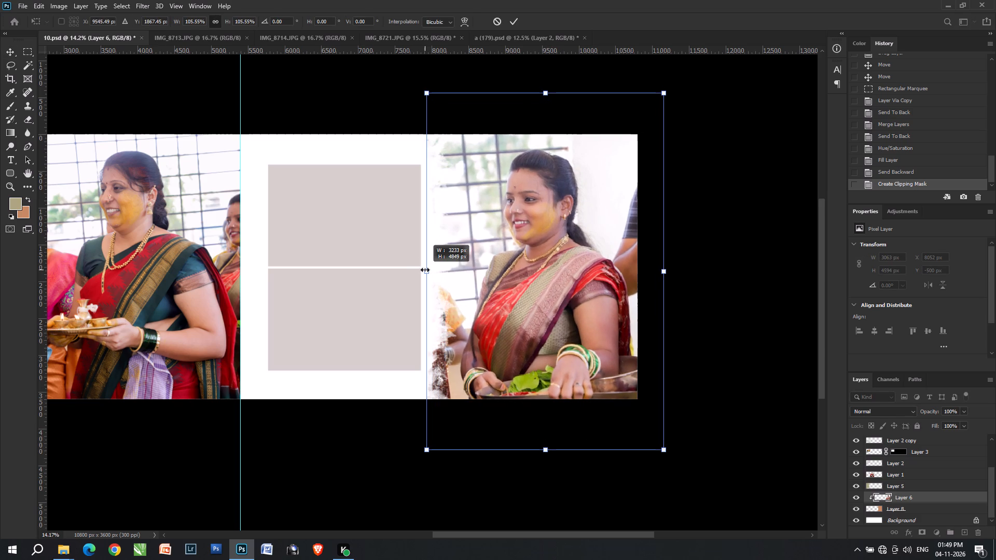
pyautogui.moveTo(425, 270); pyautogui.dragTo(428, 269)
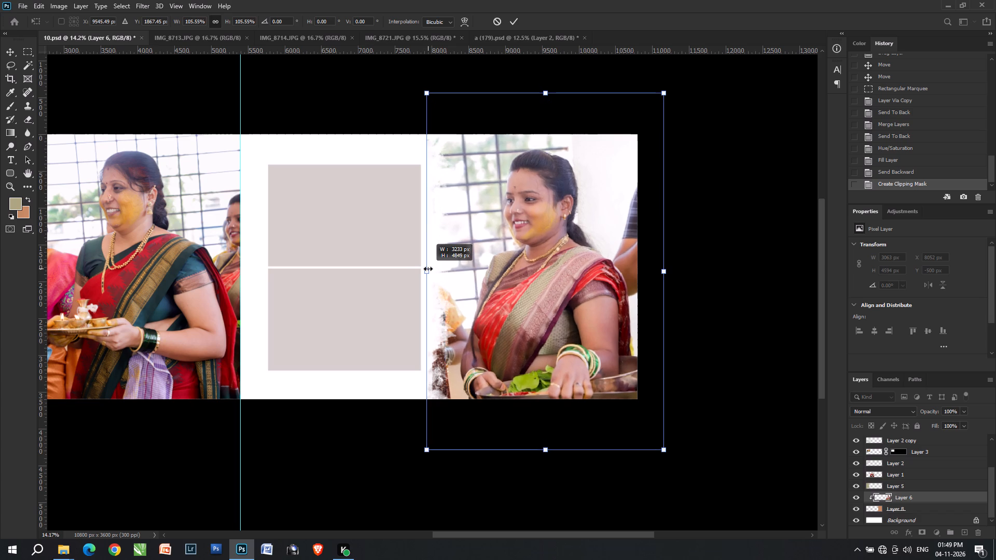
pyautogui.moveTo(428, 269); pyautogui.dragTo(424, 268)
pyautogui.press('Return')
# Make the upper blank frame's layer, Layer 2 copy 2, active and select its grey area with the Magic Wand.
pyautogui.press('v')
pyautogui.press('v')
pyautogui.rightClick(359, 229)
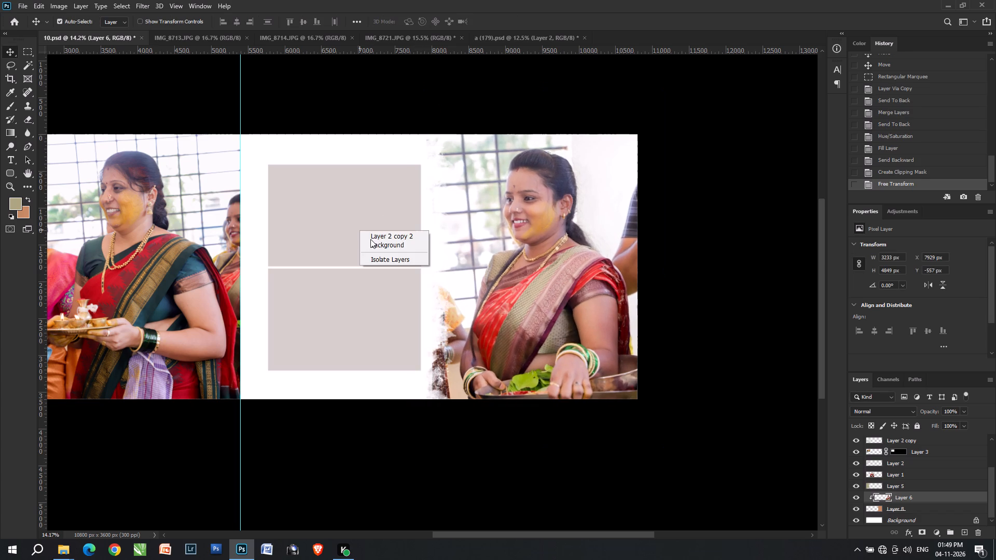
pyautogui.click(372, 240)
pyautogui.click(378, 237)
pyautogui.press('w')
pyautogui.click(378, 237)
# Close the a (179).psd template document.
pyautogui.hotkey('ctrl', 'Tab')
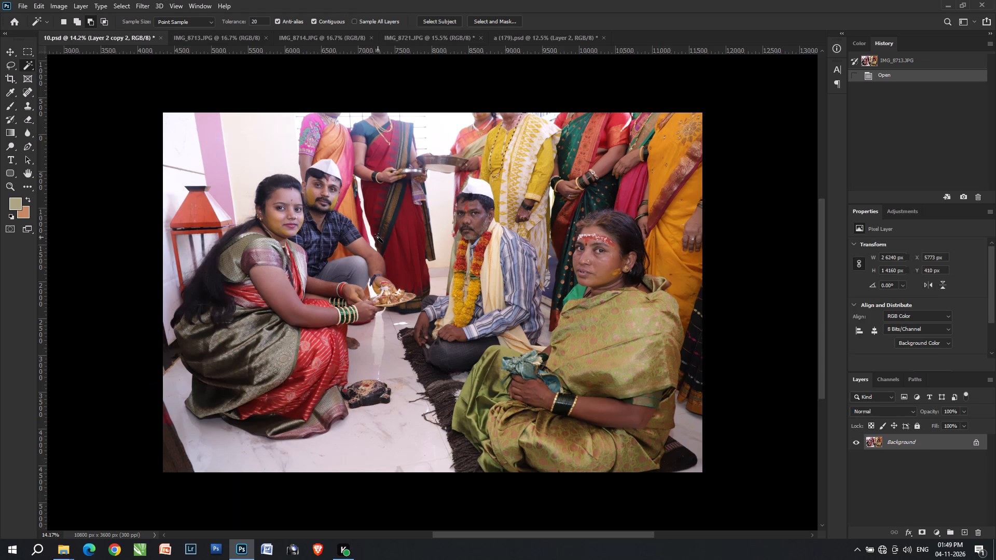
pyautogui.keyDown('alt'); pyautogui.scroll(2, 378, 237); pyautogui.keyUp('alt')
pyautogui.keyDown('alt'); pyautogui.scroll(-4, 378, 237); pyautogui.keyUp('alt')
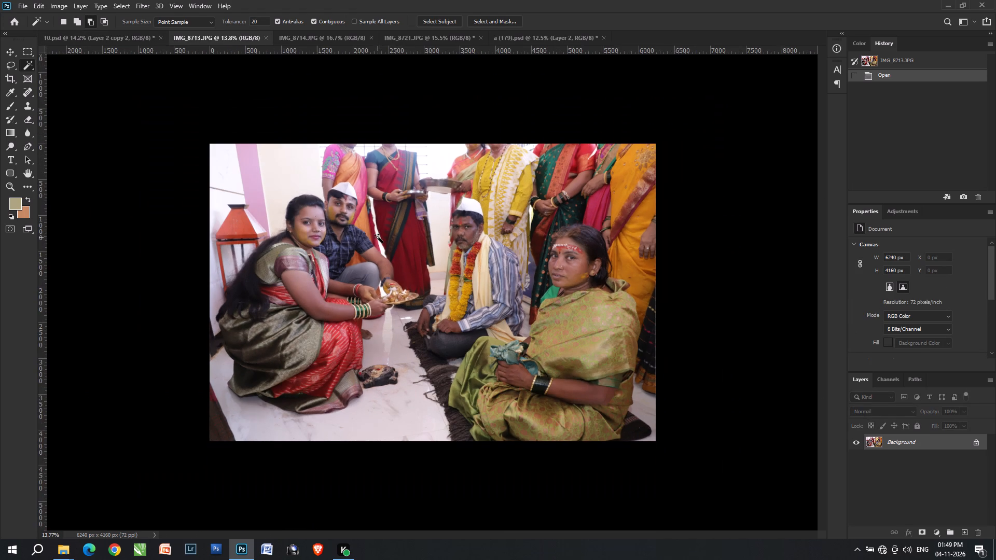
pyautogui.hotkey('ctrl', 'Tab')
pyautogui.hotkey('ctrl', 'Tab')
pyautogui.hotkey('ctrl', 'Tab')
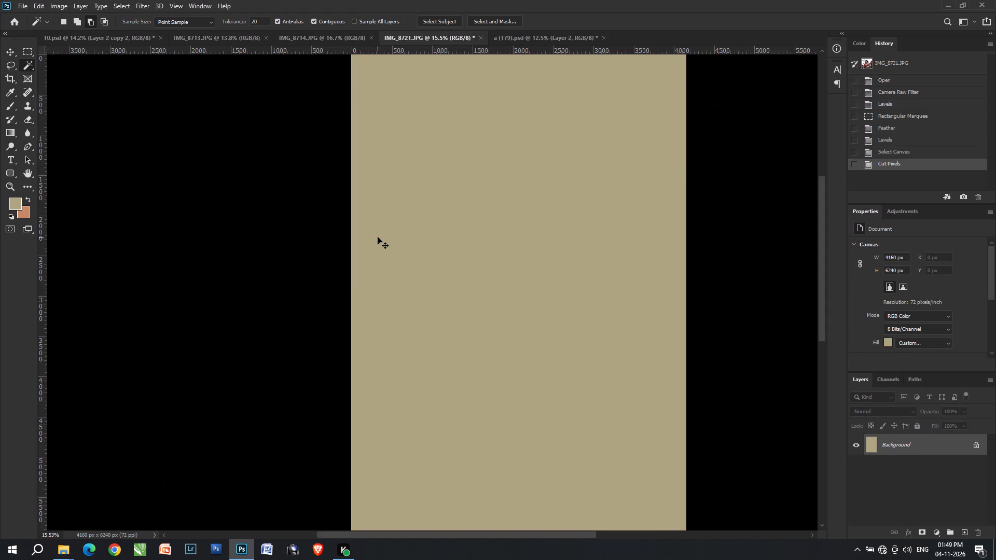
pyautogui.hotkey('ctrl', 'w')
pyautogui.hotkey('ctrl', 'Tab')
pyautogui.hotkey('shift', 'Return')
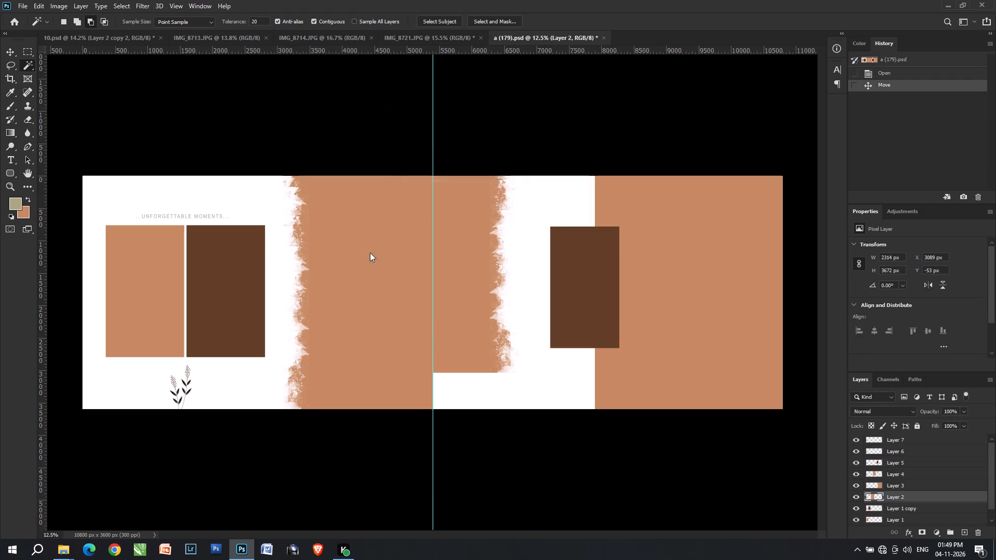
# Colour-correct the IMG_8713 photo with the Camera Raw filter.
pyautogui.hotkey('ctrl', 'Tab')
pyautogui.hotkey('ctrl', 'Tab')
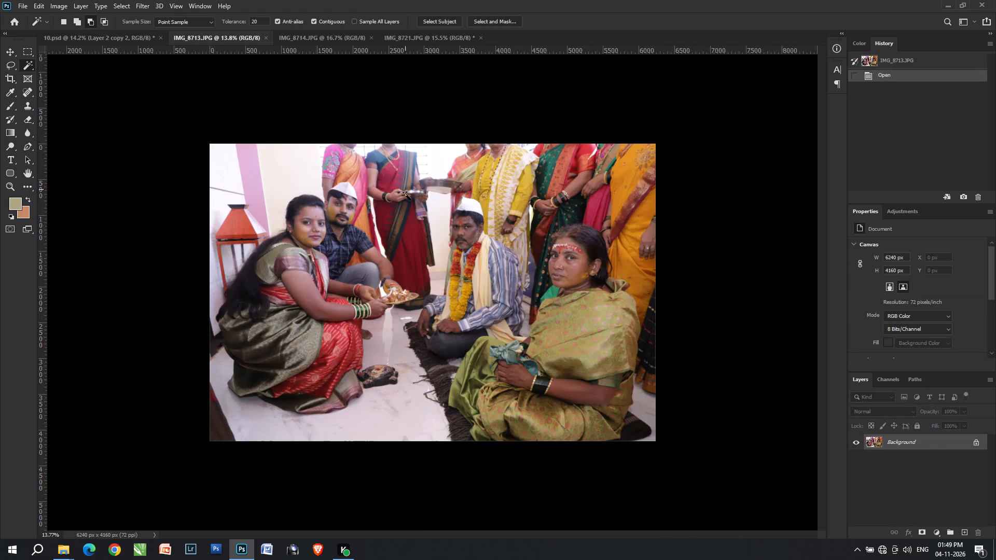
pyautogui.keyDown('alt'); pyautogui.scroll(5, 384, 212); pyautogui.keyUp('alt')
pyautogui.keyDown('alt'); pyautogui.scroll(-6, 385, 213); pyautogui.keyUp('alt')
pyautogui.keyDown('alt'); pyautogui.scroll(6, 385, 213); pyautogui.keyUp('alt')
pyautogui.hotkey('ctrl', 'shift', 'a')
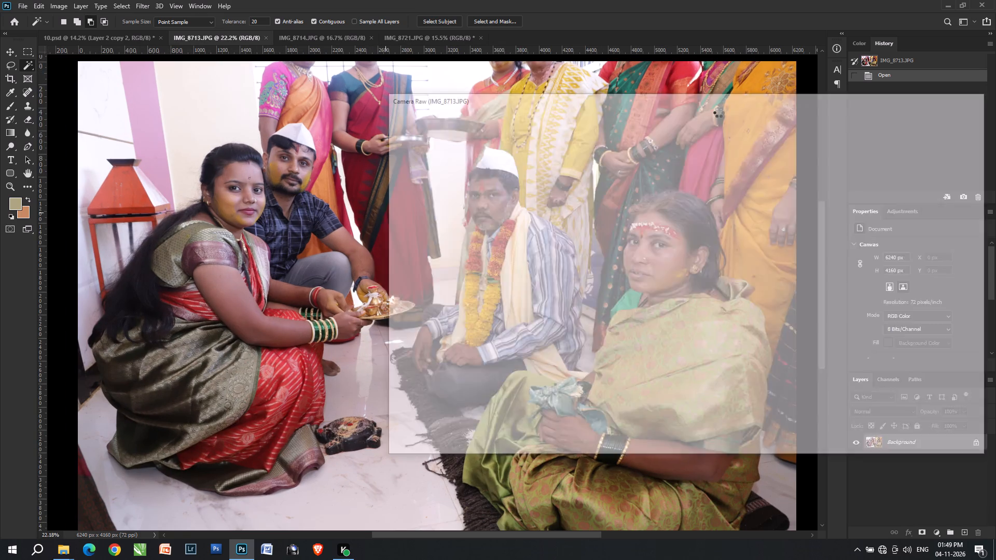
pyautogui.click(980, 109)
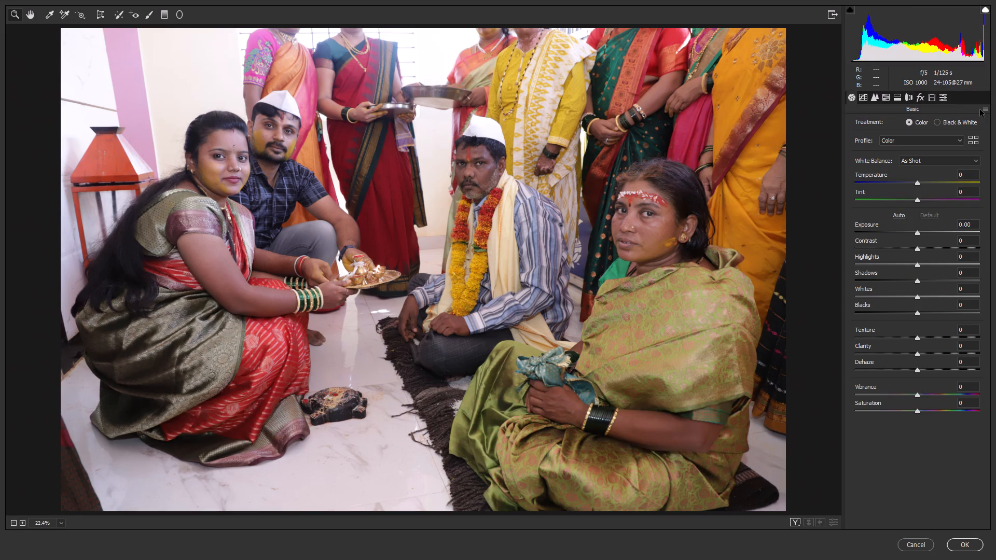
pyautogui.click(987, 108)
pyautogui.moveTo(955, 148); pyautogui.dragTo(959, 142)
pyautogui.moveTo(414, 164); pyautogui.dragTo(433, 183)
pyautogui.click(962, 543)
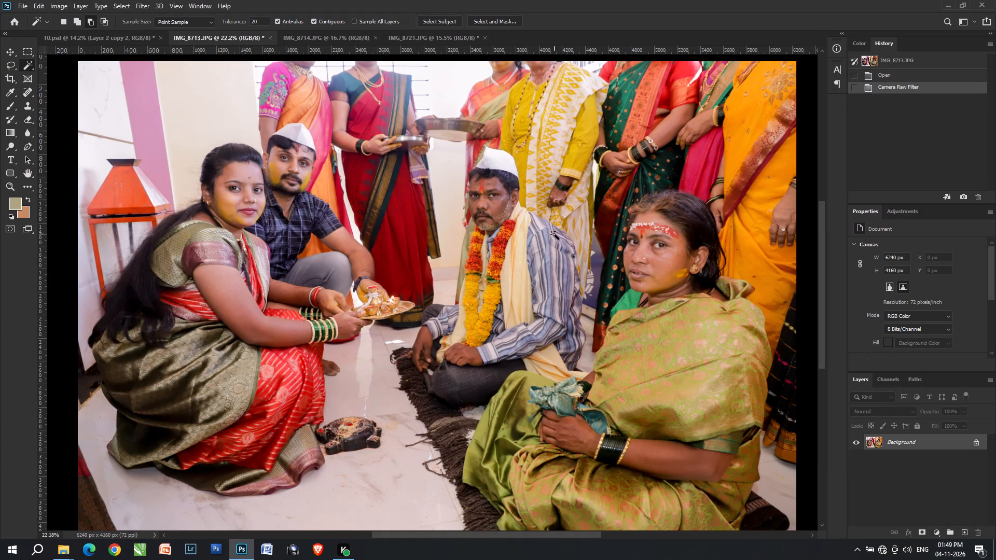
# Brighten the whole IMG_8713 photo with Levels, setting midtones to 1.04 and slightly lowering the white input level.
pyautogui.hotkey('ctrl', 'l')
pyautogui.click(735, 320)
pyautogui.scroll(2, 772, 317)
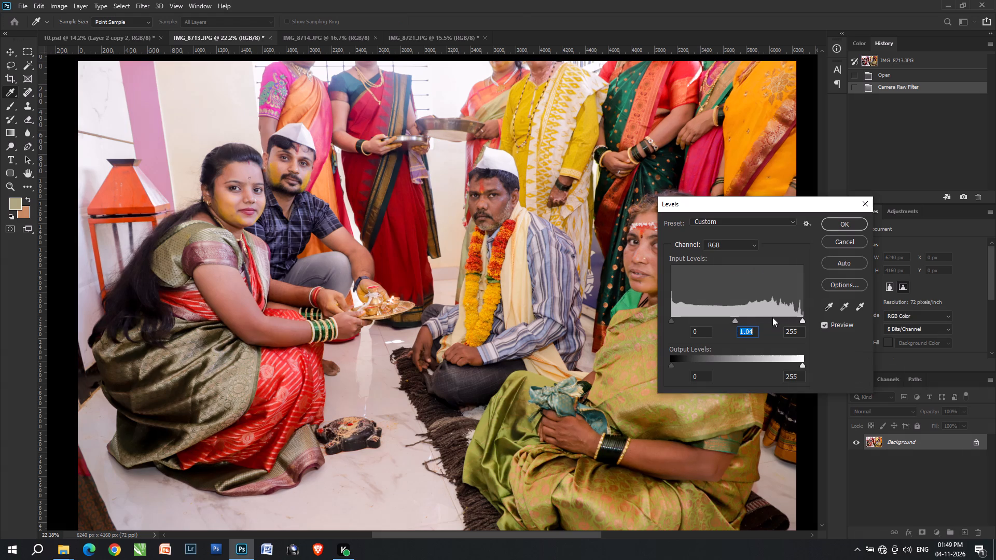
pyautogui.scroll(6, 772, 317)
pyautogui.click(797, 320)
pyautogui.press('Return')
# Marquee an area of about 3071 × 3211 px around the seated man and the woman in green, and feather it.
pyautogui.keyDown('alt'); pyautogui.scroll(-3, 520, 193); pyautogui.keyUp('alt')
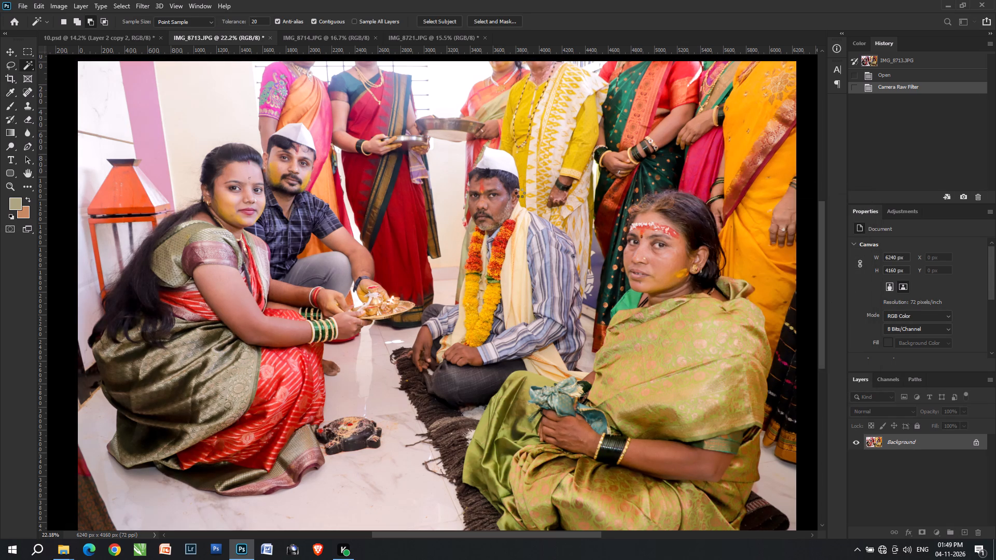
pyautogui.keyDown('alt'); pyautogui.scroll(-2, 520, 194); pyautogui.keyUp('alt')
pyautogui.press('m')
pyautogui.press('m')
pyautogui.moveTo(412, 156); pyautogui.dragTo(683, 440)
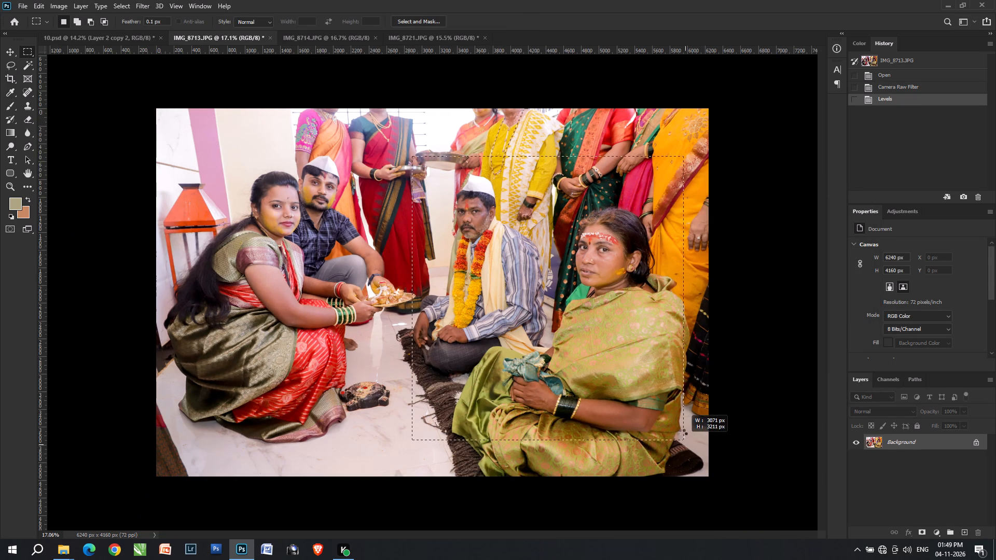
pyautogui.hotkey('ctrl', 'alt', 'd')
pyautogui.hotkey('shift', 'Return')
# Brighten the feathered area with Levels at midtones 1.23 and fade that adjustment to 40%.
pyautogui.hotkey('ctrl', 'l')
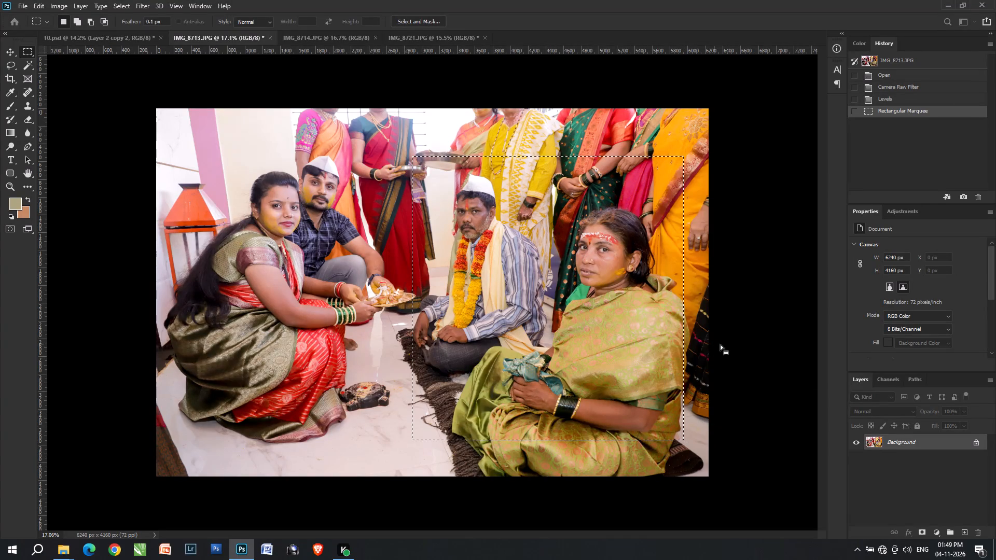
pyautogui.click(727, 321)
pyautogui.press('Return')
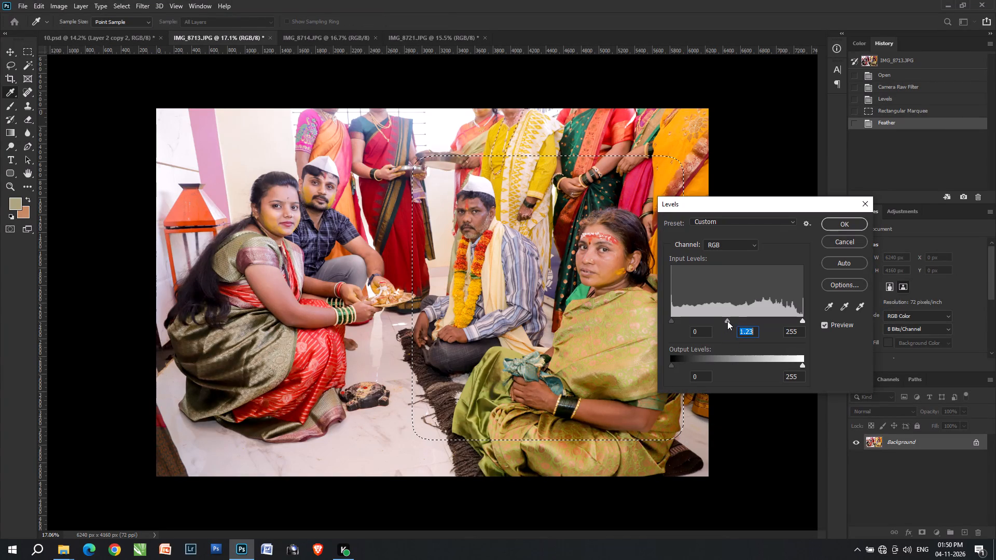
pyautogui.hotkey('ctrl', 'shift', 'f')
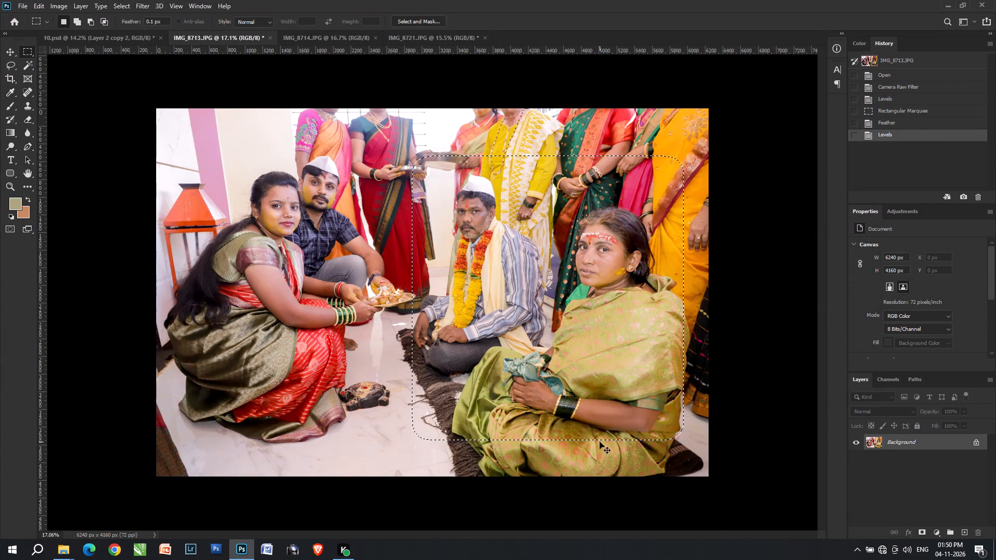
pyautogui.write('40')
pyautogui.press('Return')
# Cut the entire corrected IMG_8713 image and return to the 10.psd spread.
pyautogui.hotkey('ctrl', 'a')
pyautogui.hotkey('ctrl', 'x')
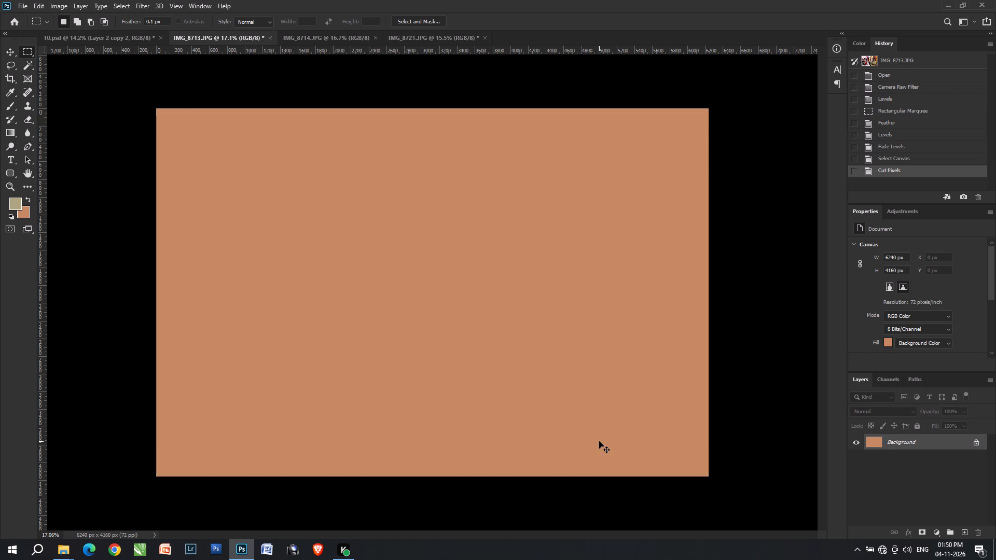
pyautogui.hotkey('ctrl', 'shift', 'Tab')
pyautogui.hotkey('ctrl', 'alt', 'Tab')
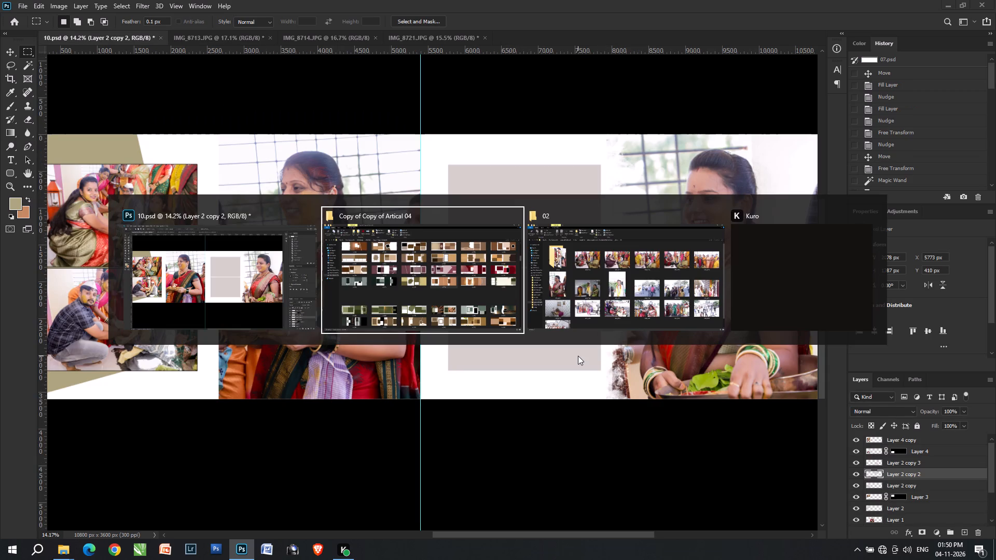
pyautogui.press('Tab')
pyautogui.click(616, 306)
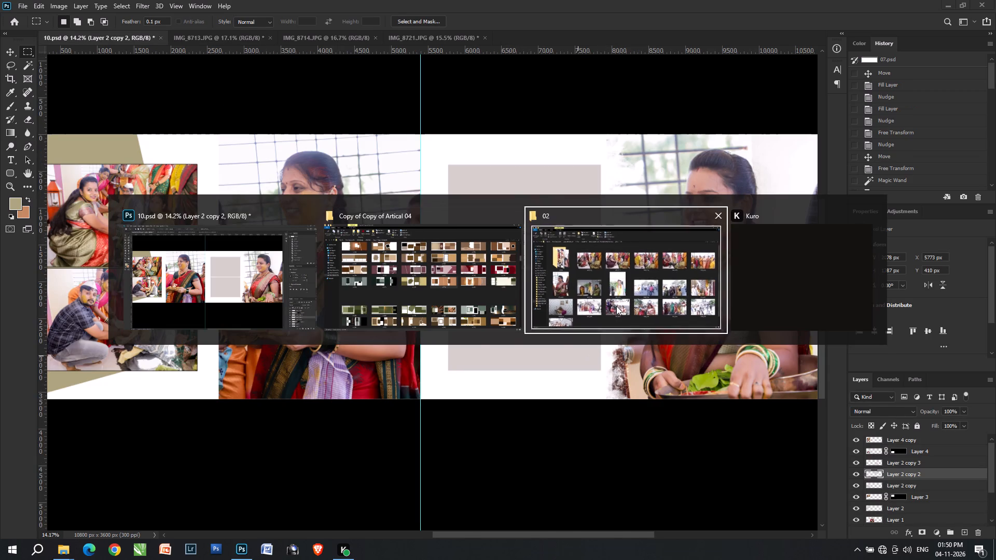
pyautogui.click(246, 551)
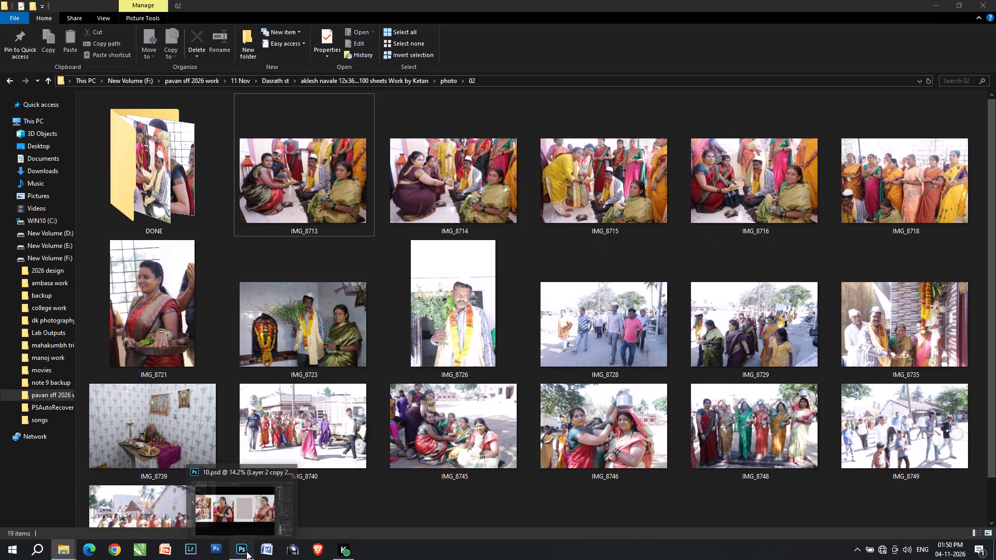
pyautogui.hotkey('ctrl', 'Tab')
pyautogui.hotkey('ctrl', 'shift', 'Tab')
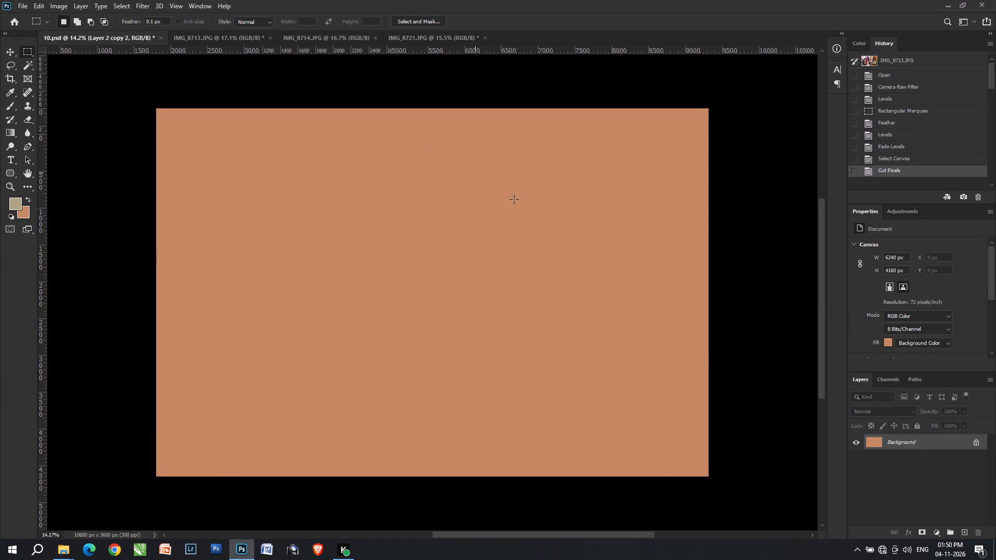
# Paste the cut photo into the upper frame's selection and turn on CMYK proof colours.
pyautogui.hotkey('ctrl', 'alt', 'shift', 'v')
pyautogui.hotkey('ctrl', 'y')
# Scale the pasted photo, Layer 9, to 35.30% (2202 × 1468 px) and centre it over the upper frame at X 5718, Y 364 px.
pyautogui.hotkey('ctrl', 't')
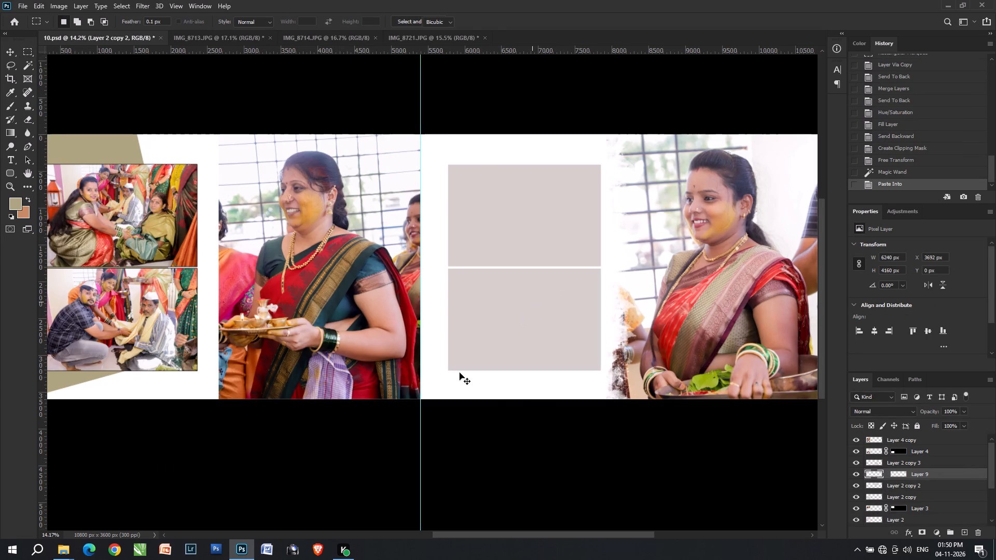
pyautogui.moveTo(525, 443); pyautogui.dragTo(571, 272)
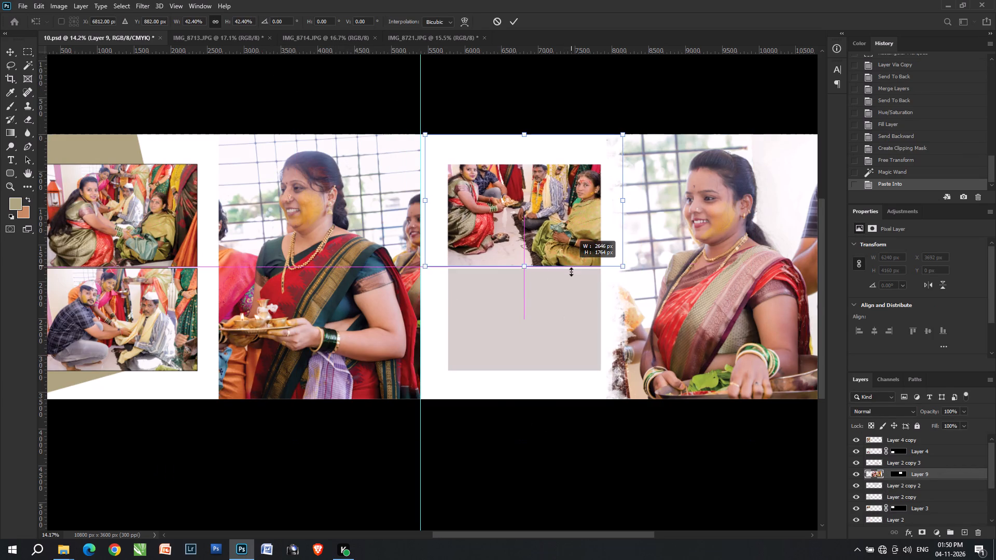
pyautogui.moveTo(571, 272); pyautogui.dragTo(571, 273)
pyautogui.moveTo(528, 134); pyautogui.dragTo(535, 163)
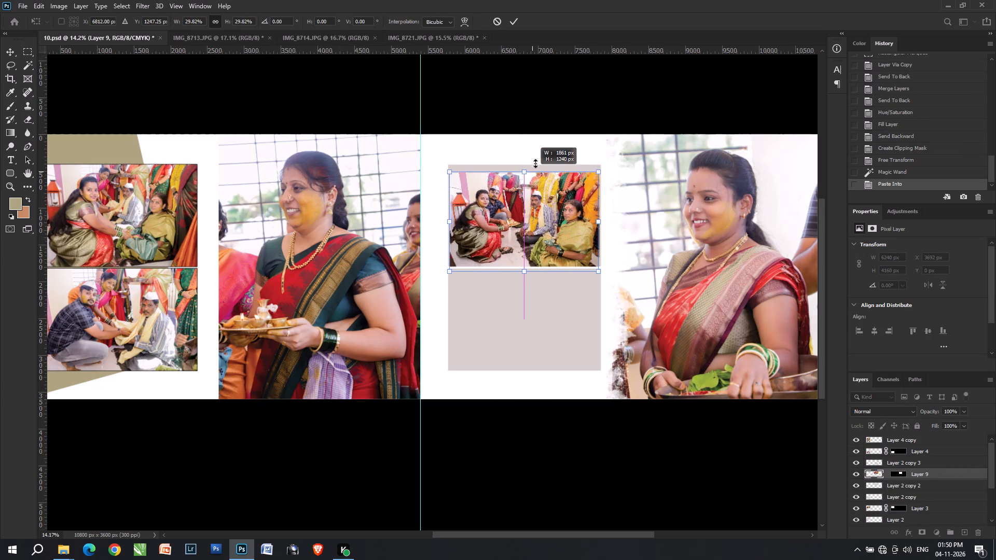
pyautogui.moveTo(535, 163); pyautogui.dragTo(536, 161)
pyautogui.press('Up')
pyautogui.press('Up')
pyautogui.press('Up')
pyautogui.press('Up')
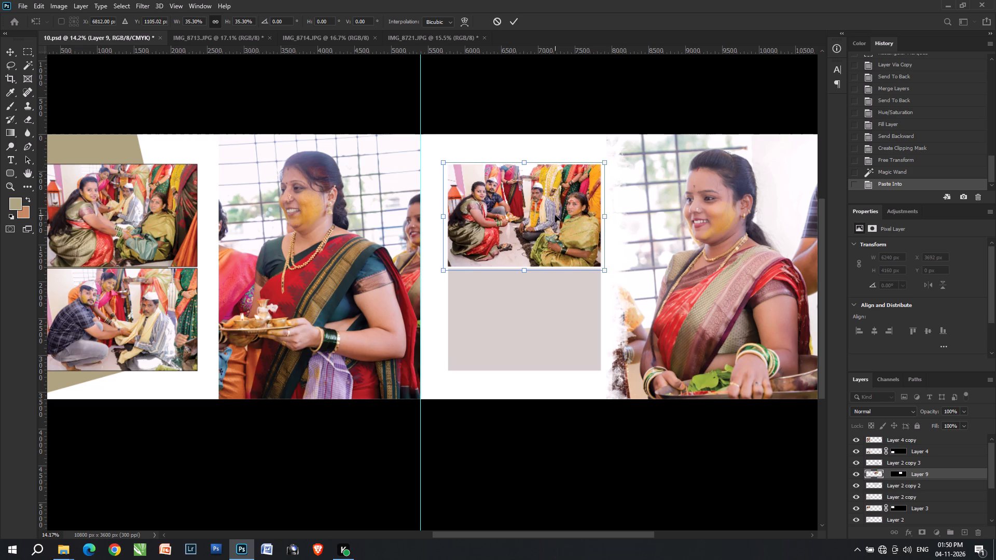
pyautogui.press('Right')
pyautogui.press('Up')
pyautogui.press('Return')
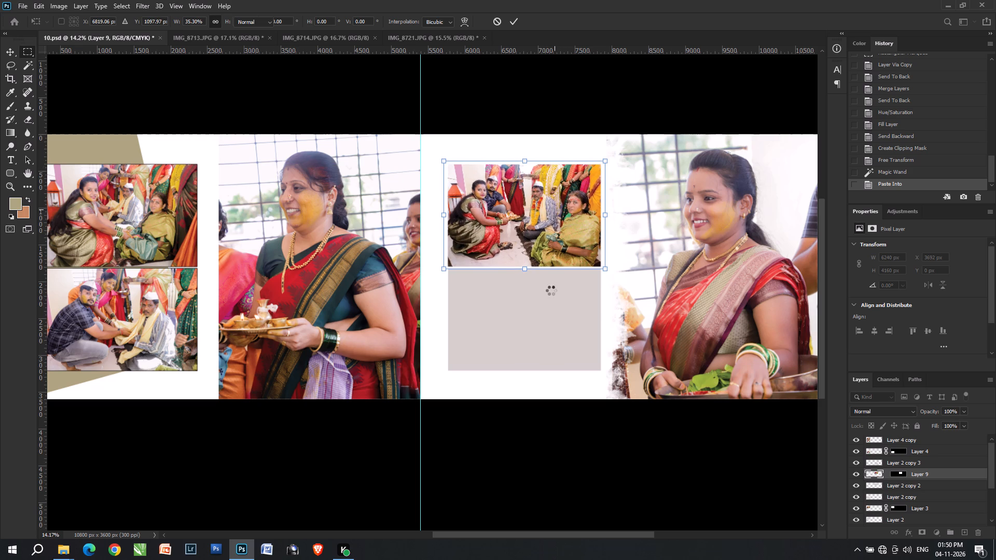
# Make the lower blank frame's layer, Layer 2 copy 3, active and select its grey area with the Magic Wand.
pyautogui.write('vv')
pyautogui.hotkey('ctrl', 't')
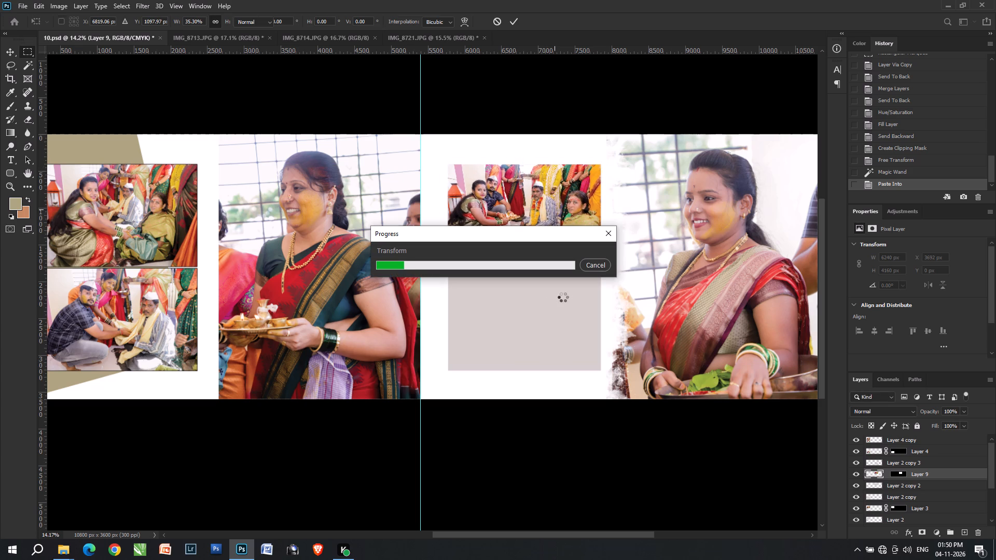
pyautogui.click(563, 297)
pyautogui.hotkey('shift', 'Return')
pyautogui.tripleClick(555, 295)
pyautogui.doubleClick(555, 295)
pyautogui.press('v')
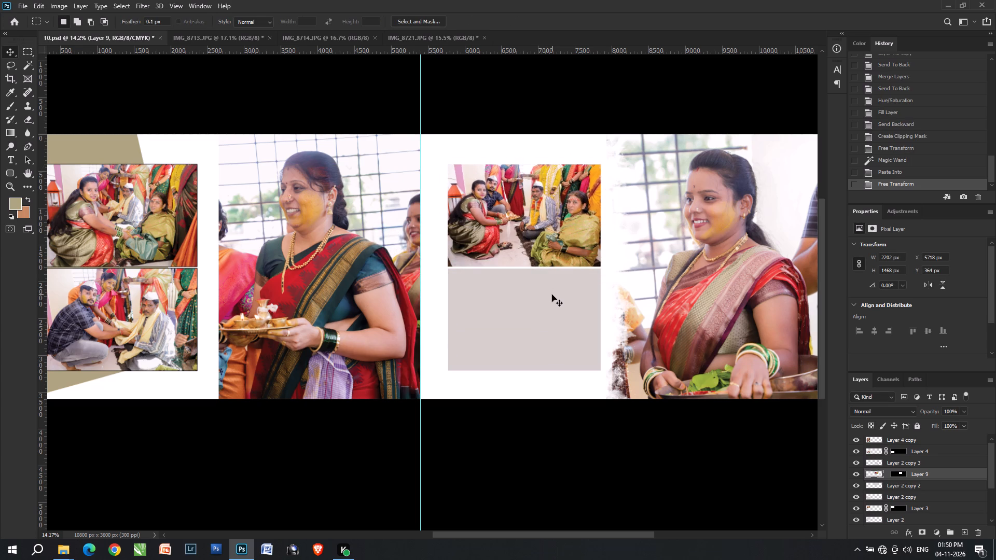
pyautogui.press('v')
pyautogui.click(552, 295)
pyautogui.press('w')
pyautogui.click(552, 295)
# Reapply the last Camera Raw filter to the IMG_8714 photo.
pyautogui.hotkey('ctrl', 'Tab')
pyautogui.hotkey('ctrl', 'Tab')
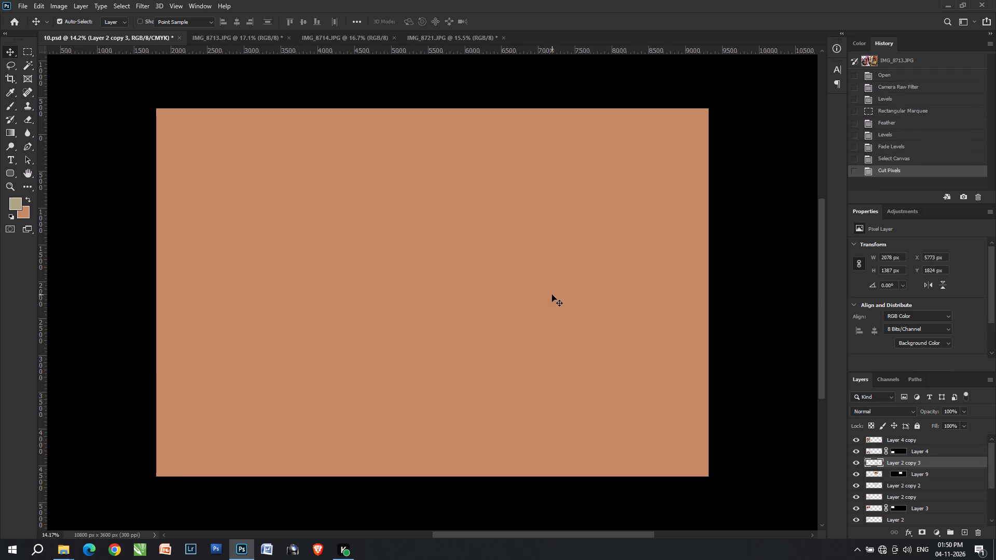
pyautogui.hotkey('ctrl', 'alt', 'f')
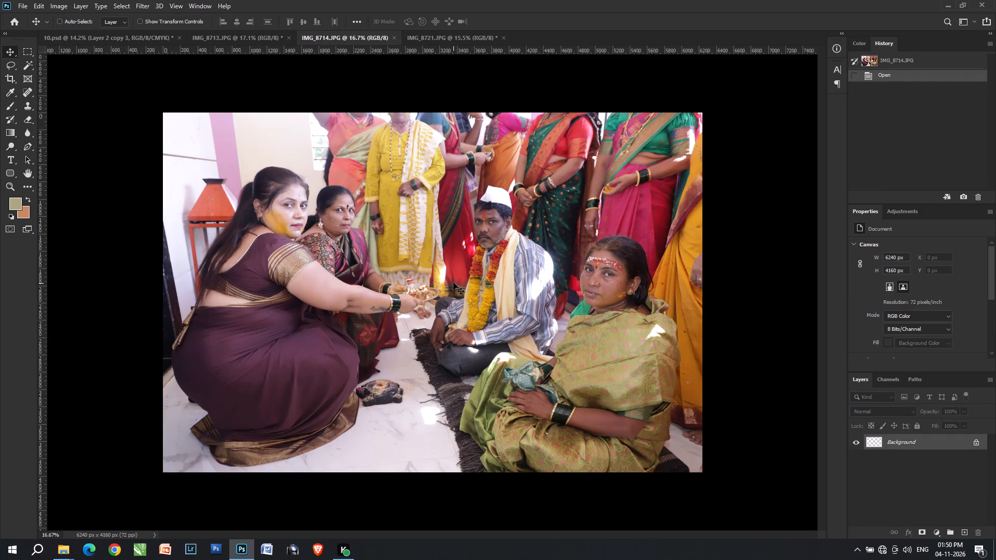
# Fade the Camera Raw filter on the IMG_8714 photo to 70% opacity in Normal mode.
pyautogui.hotkey('ctrl', 'shift', 'f')
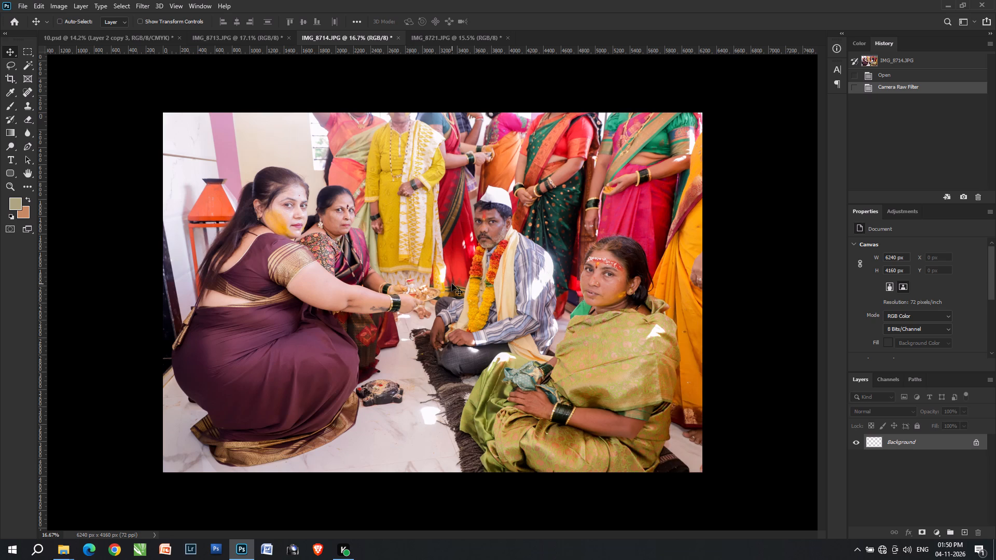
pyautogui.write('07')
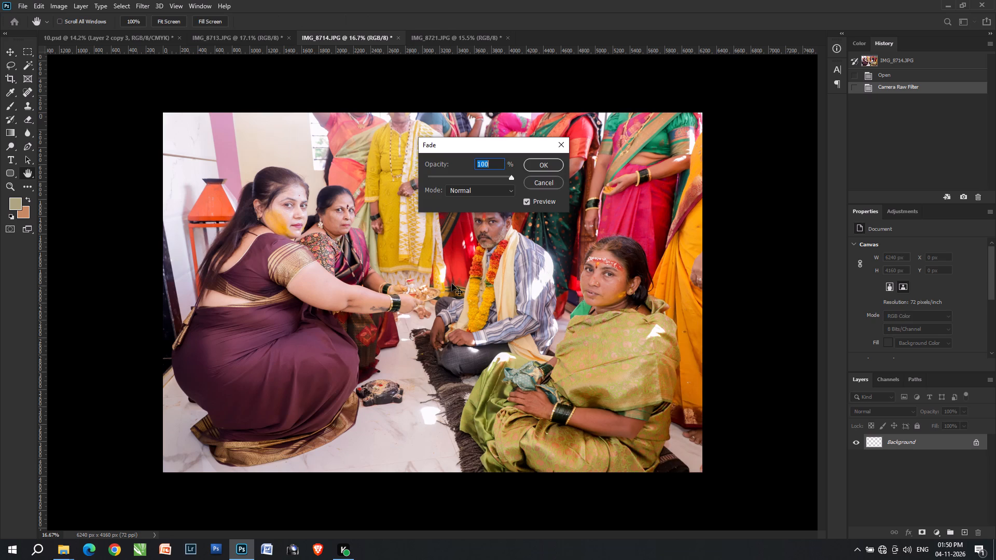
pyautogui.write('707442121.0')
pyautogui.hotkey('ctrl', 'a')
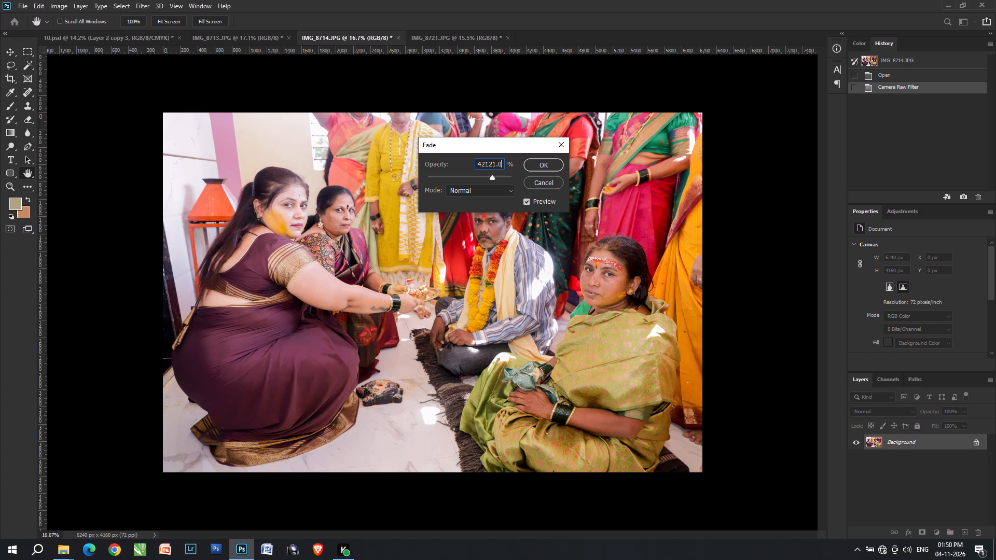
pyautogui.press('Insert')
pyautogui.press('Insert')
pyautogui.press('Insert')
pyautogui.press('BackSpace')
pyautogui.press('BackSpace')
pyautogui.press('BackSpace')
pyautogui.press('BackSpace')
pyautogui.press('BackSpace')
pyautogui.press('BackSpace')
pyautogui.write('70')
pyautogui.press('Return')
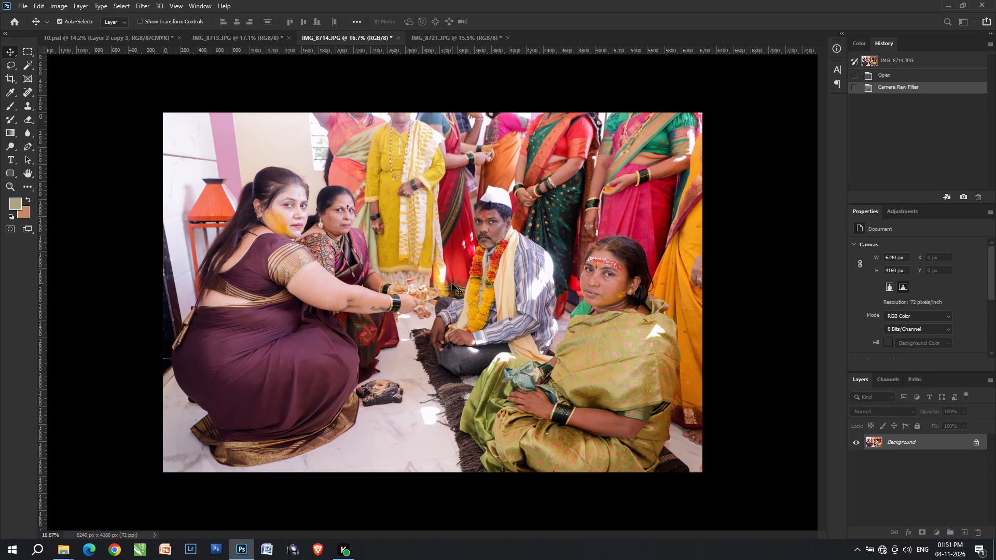
# Compare IMG_8714 before and after the faded Camera Raw filter by stepping back and forth through its history.
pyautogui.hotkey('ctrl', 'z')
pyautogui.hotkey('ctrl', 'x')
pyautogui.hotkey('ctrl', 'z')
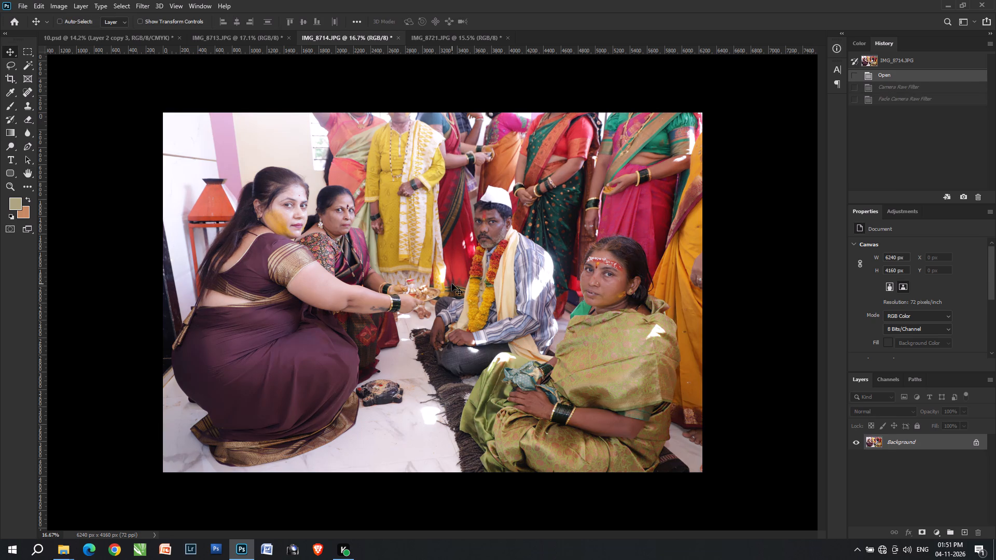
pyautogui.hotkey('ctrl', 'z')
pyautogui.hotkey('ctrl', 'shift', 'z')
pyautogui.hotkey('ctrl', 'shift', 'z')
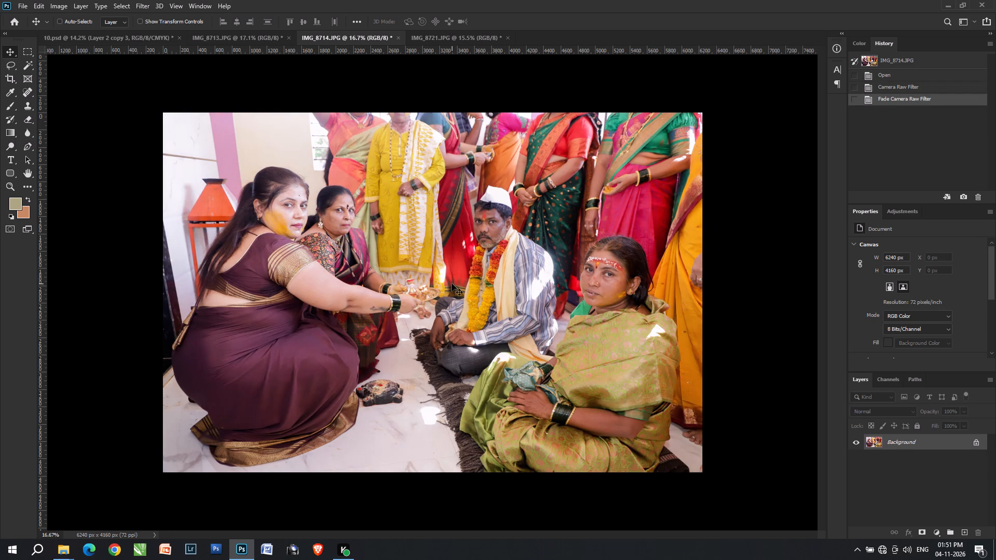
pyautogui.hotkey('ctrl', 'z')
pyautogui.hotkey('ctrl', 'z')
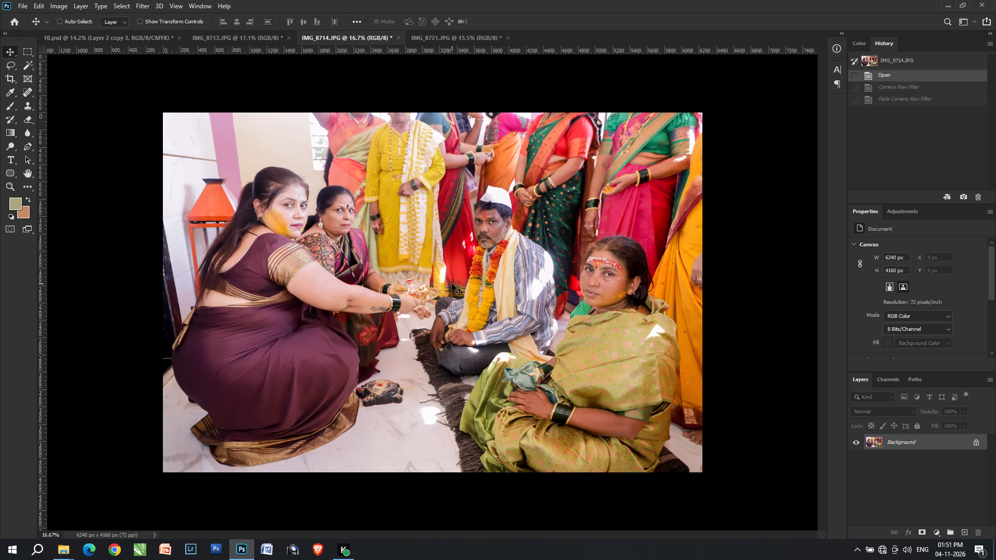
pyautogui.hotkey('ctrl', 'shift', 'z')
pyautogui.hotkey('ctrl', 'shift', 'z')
# Brighten the midtones with Levels in a rectangular selection, feathered by 100, around the seated man and the woman in green.
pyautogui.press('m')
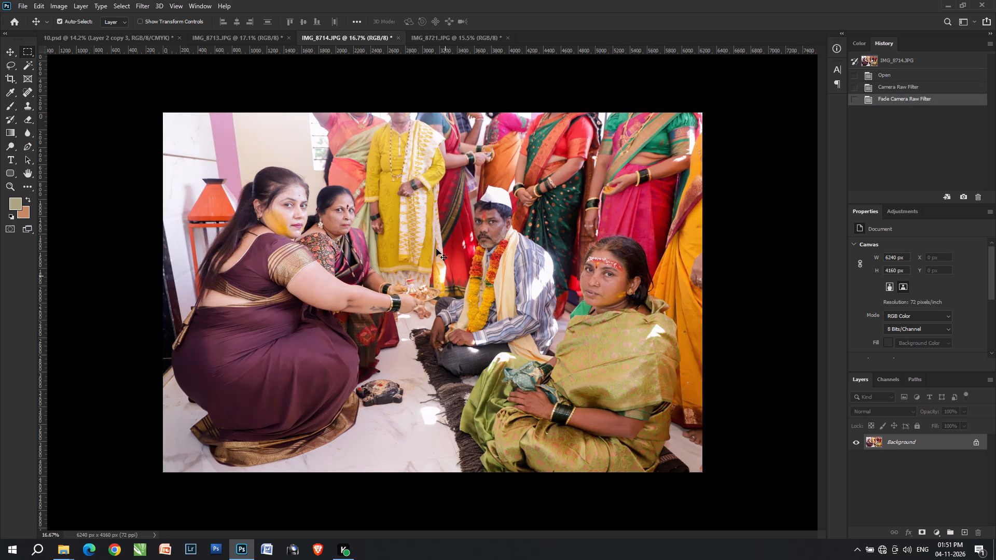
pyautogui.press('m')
pyautogui.moveTo(411, 164); pyautogui.dragTo(676, 462)
pyautogui.hotkey('ctrl', 'alt', 'd')
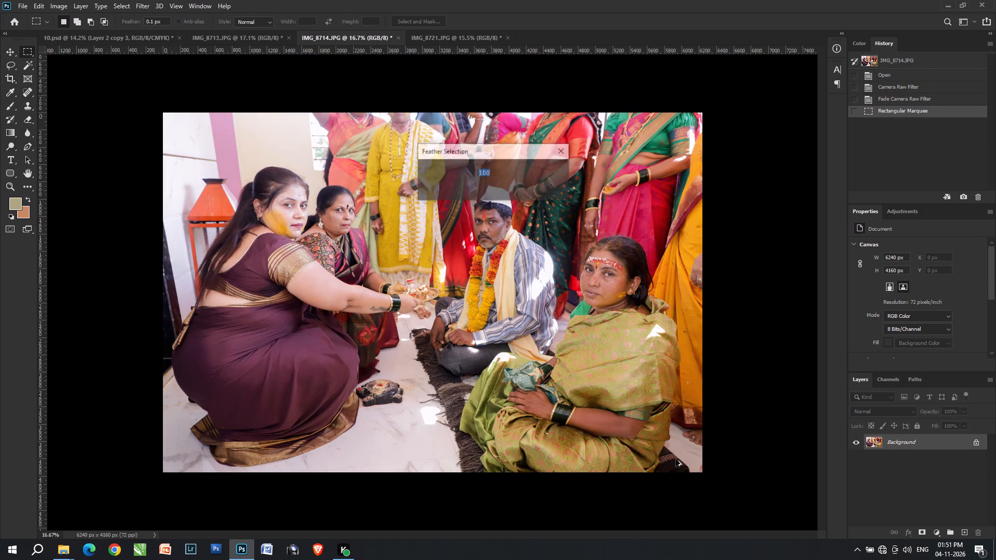
pyautogui.press('Return')
pyautogui.hotkey('ctrl', 'l')
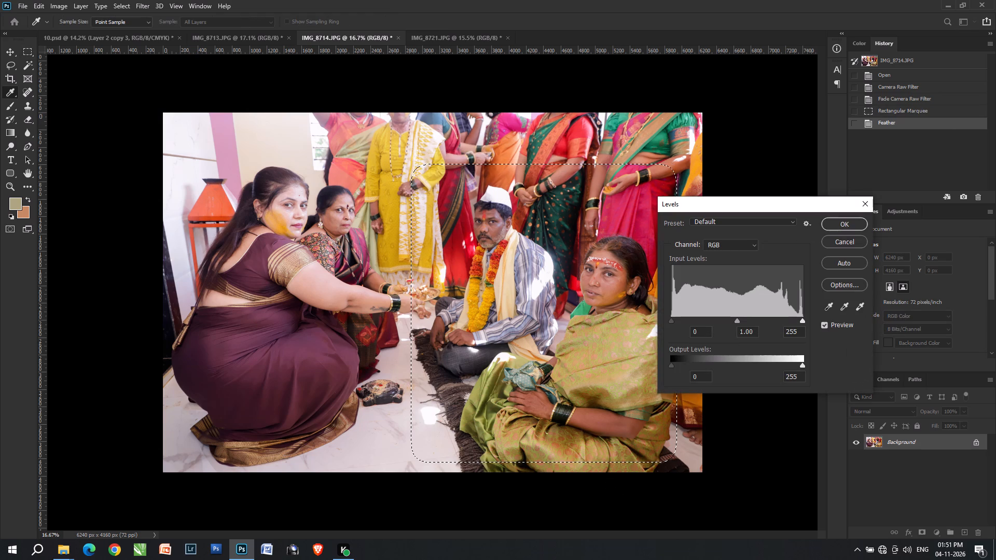
pyautogui.moveTo(735, 327); pyautogui.dragTo(727, 326)
pyautogui.click(727, 320)
pyautogui.press('Return')
# Cut the entire corrected IMG_8714 photo and paste it into the lower frame's selection in 10.psd.
pyautogui.hotkey('ctrl', 'a')
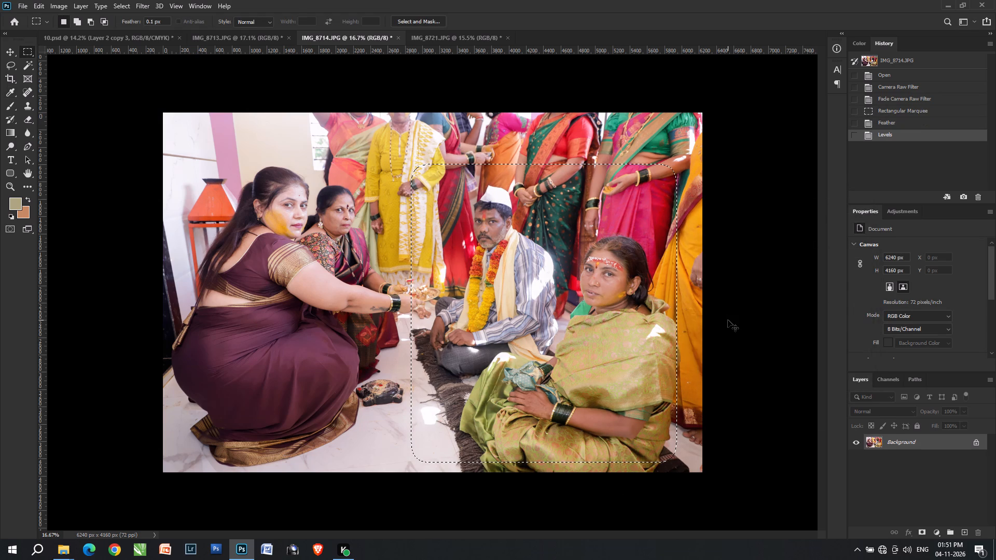
pyautogui.hotkey('ctrl', 'x')
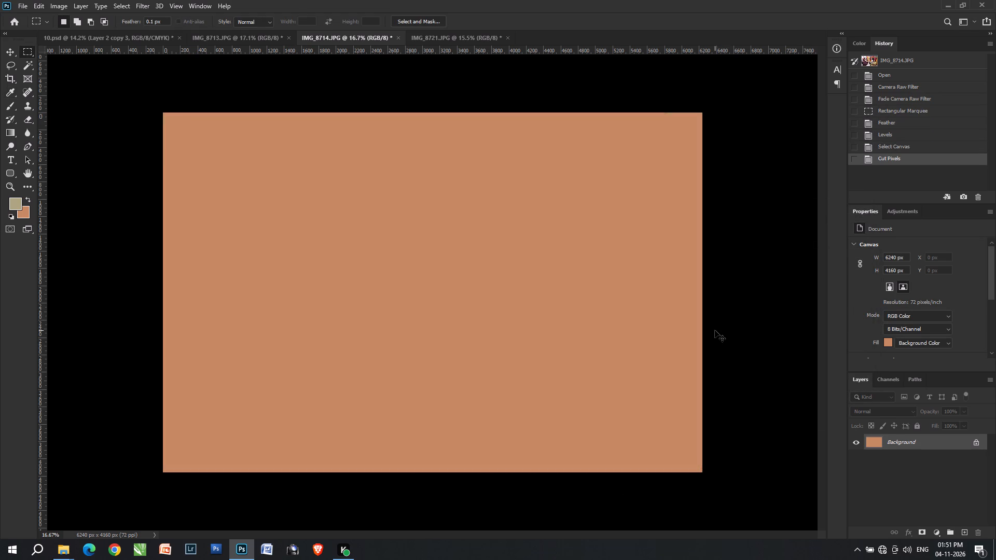
pyautogui.hotkey('ctrl', 'Tab')
pyautogui.hotkey('ctrl', 'Tab')
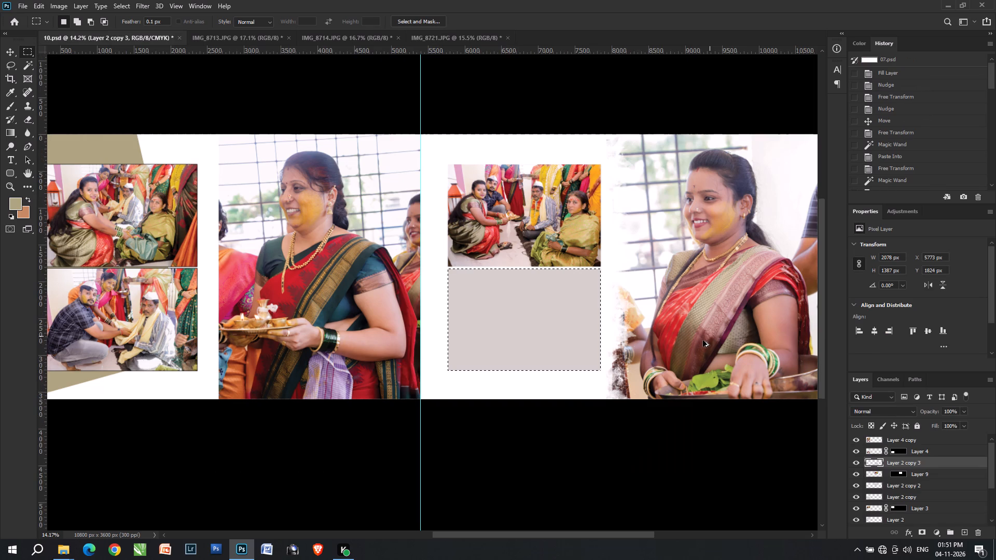
pyautogui.hotkey('ctrl', 'alt', 'shift', 'v')
# Scale the pasted photo, Layer 10, to about 35.40% and position it to cover the lower frame.
pyautogui.hotkey('ctrl', 't')
pyautogui.hotkey('ctrl', 'shift', 't')
pyautogui.write('vv')
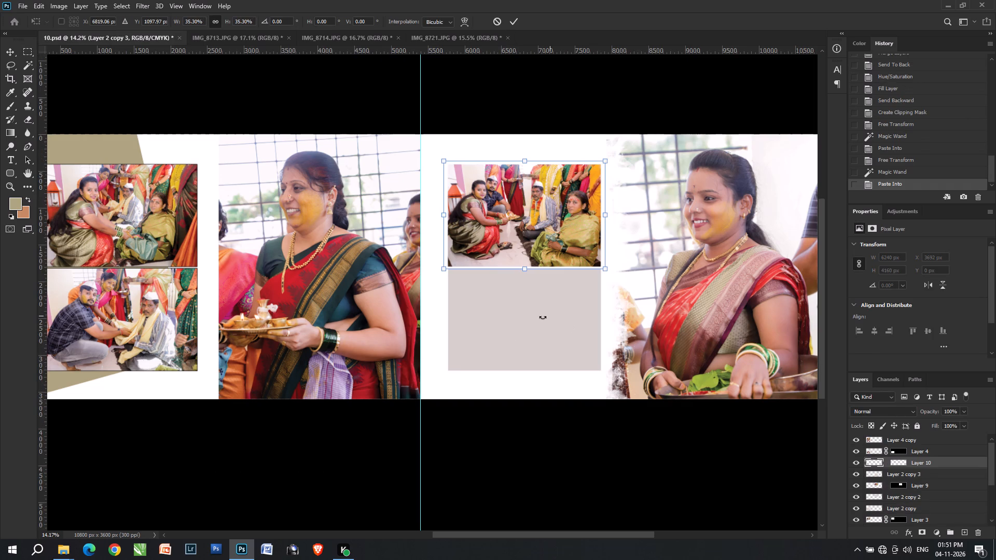
pyautogui.keyDown('shift'); pyautogui.moveTo(531, 261); pyautogui.dragTo(529, 360); pyautogui.keyUp('shift')
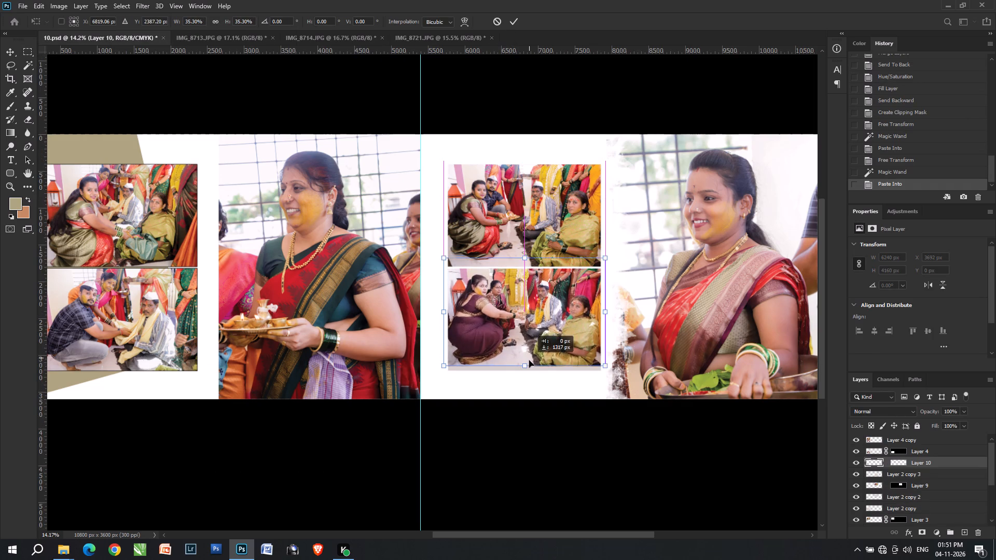
pyautogui.keyDown('shift'); pyautogui.moveTo(529, 360); pyautogui.dragTo(529, 363); pyautogui.keyUp('shift')
pyautogui.press('Left')
pyautogui.click(606, 262)
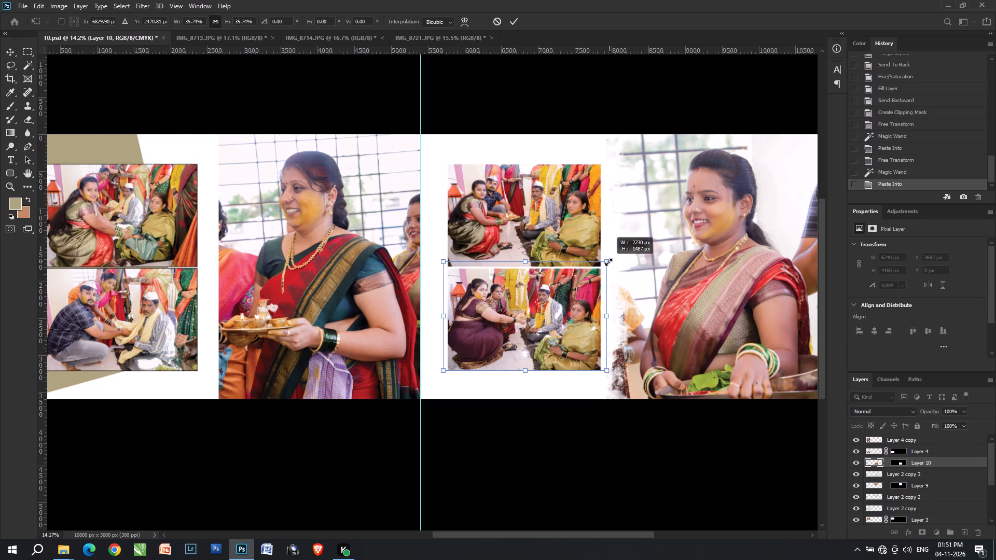
pyautogui.press('Return')
# Duplicate the beige shape, Layer 5, onto the right page at X 4860, Y 0 px and open the copy for free transformation.
pyautogui.write('vv')
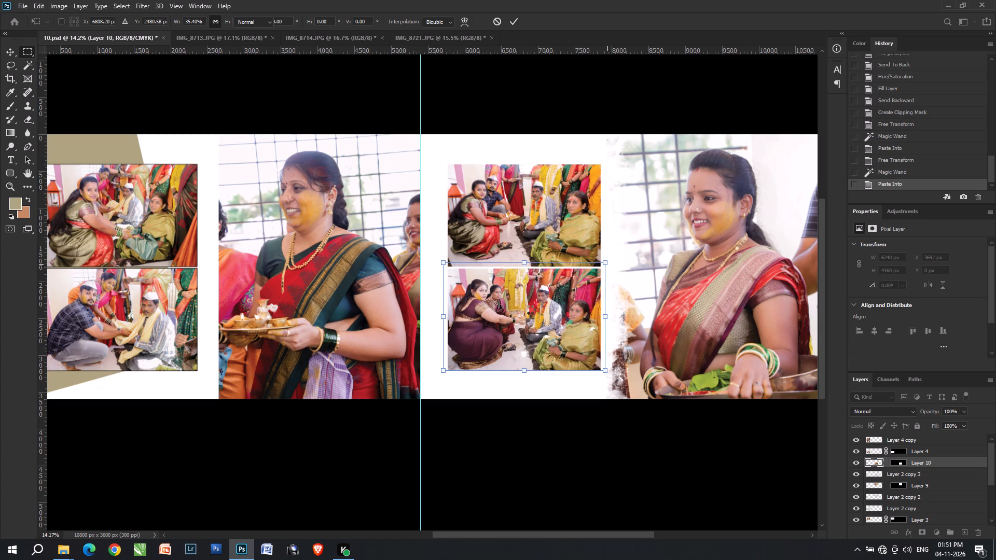
pyautogui.click(87, 154)
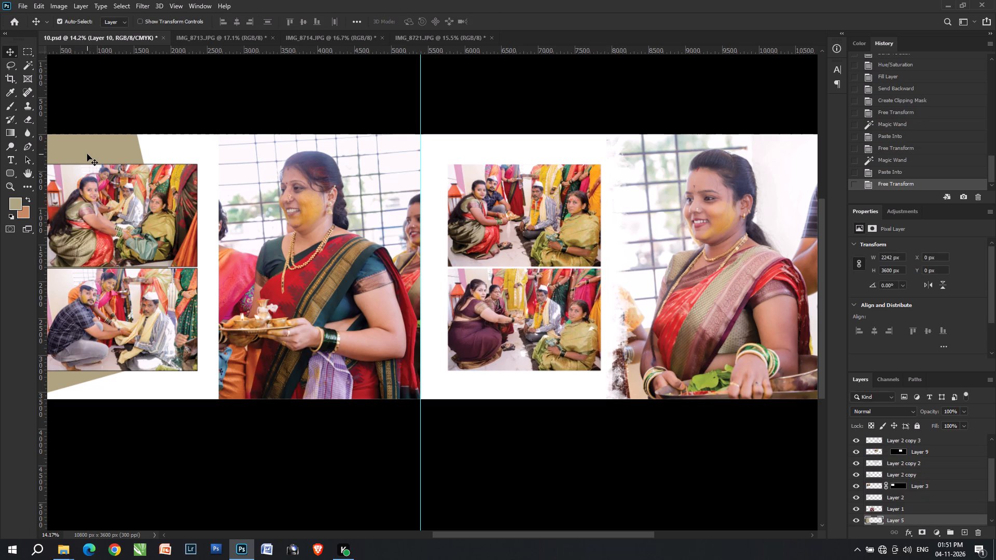
pyautogui.moveTo(87, 154); pyautogui.dragTo(444, 187)
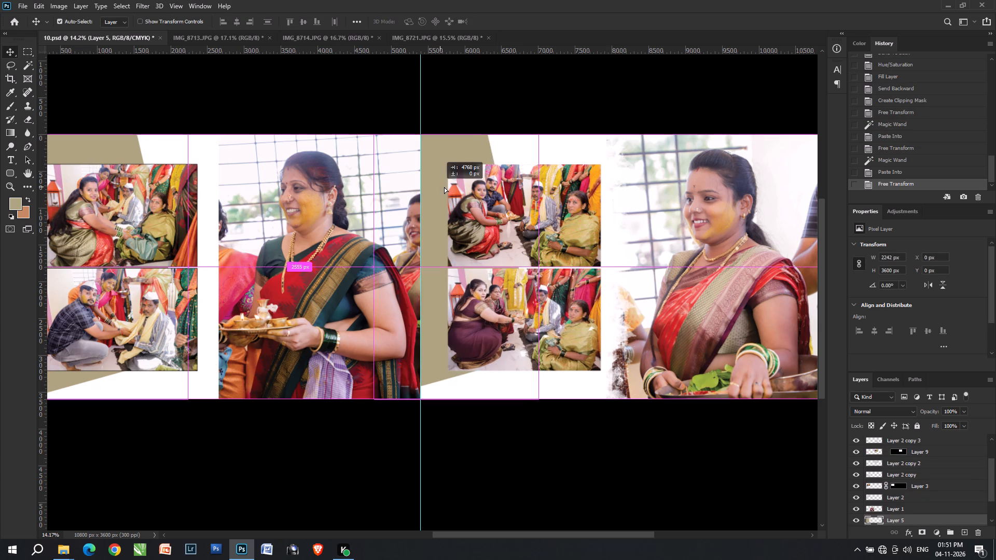
pyautogui.moveTo(444, 187); pyautogui.dragTo(445, 187)
pyautogui.hotkey('ctrl', 't')
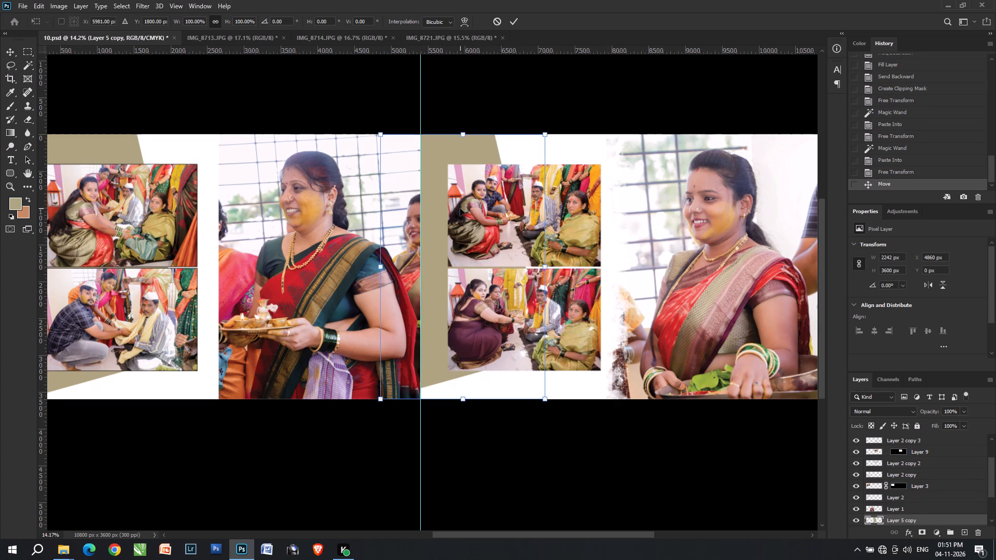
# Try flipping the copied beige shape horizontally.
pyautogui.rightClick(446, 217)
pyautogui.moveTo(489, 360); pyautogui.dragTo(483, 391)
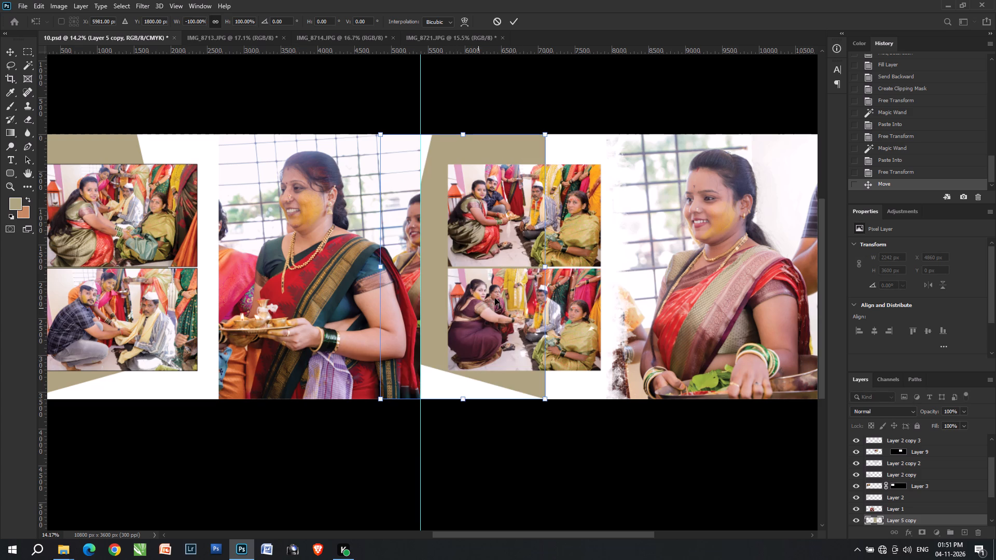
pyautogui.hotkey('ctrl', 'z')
# Flip the copied beige shape vertically and move it down to Y 681 px behind the right page's framed photos.
pyautogui.rightClick(495, 298)
pyautogui.click(524, 486)
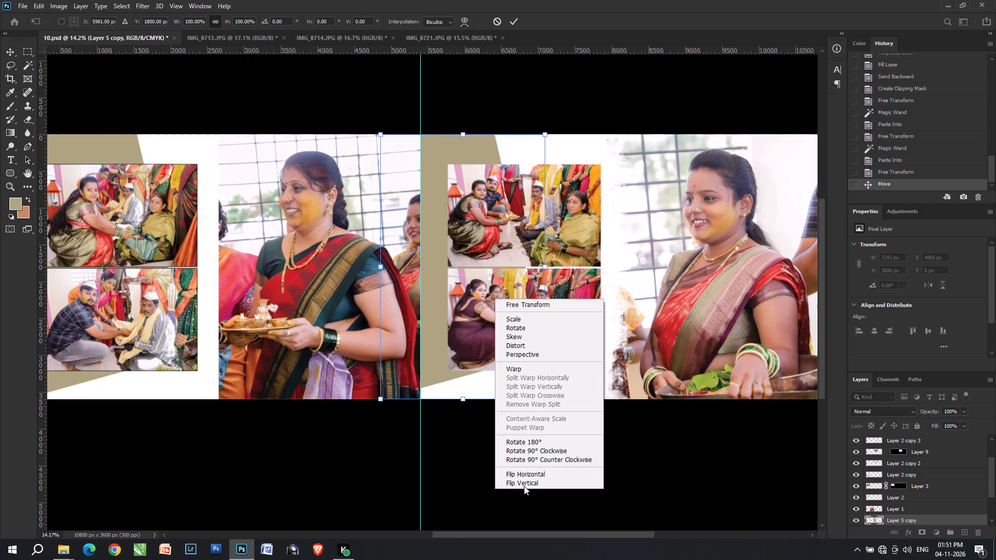
pyautogui.keyDown('shift'); pyautogui.moveTo(486, 312); pyautogui.dragTo(487, 361); pyautogui.keyUp('shift')
pyautogui.press('Return')
# Duplicate the two framed photos on the right page, Layer 9 and Layer 10, and merge the copies into one layer.
pyautogui.keyDown('alt'); pyautogui.scroll(4, 486, 364); pyautogui.keyUp('alt')
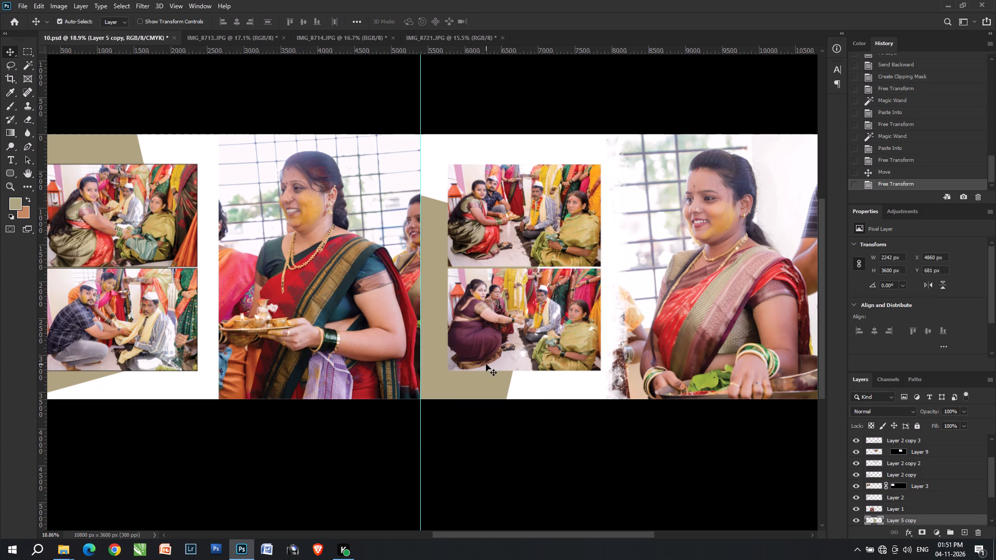
pyautogui.press('space')
pyautogui.press('space')
pyautogui.moveTo(483, 367); pyautogui.dragTo(424, 411)
pyautogui.click(448, 383)
pyautogui.keyDown('shift'); pyautogui.click(499, 178); pyautogui.keyUp('shift')
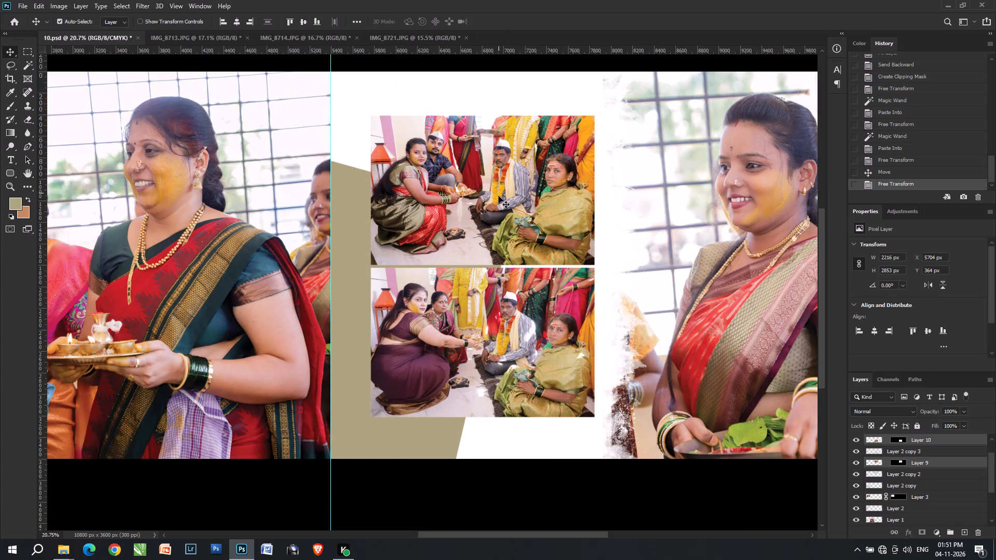
pyautogui.hotkey('ctrl', 'j')
pyautogui.hotkey('ctrl', 'e')
# Add a 6 px black outside stroke in Darken mode at 100% opacity around the merged photos, Layer 10 copy.
pyautogui.hotkey('ctrl', 'shift', 'q')
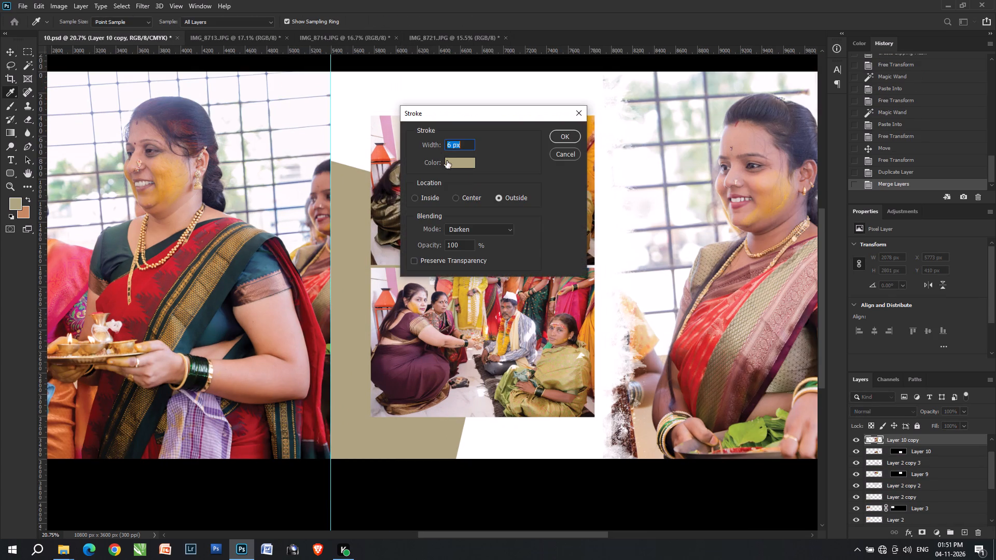
pyautogui.click(447, 161)
pyautogui.press('Return')
pyautogui.moveTo(509, 220); pyautogui.dragTo(547, 251)
pyautogui.click(460, 168)
pyautogui.moveTo(520, 241); pyautogui.dragTo(532, 255)
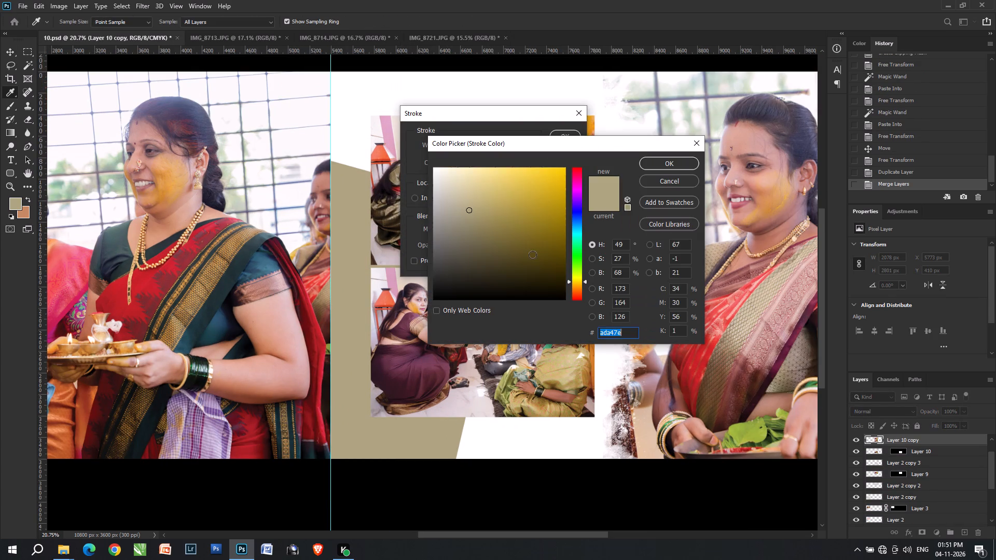
pyautogui.moveTo(532, 255); pyautogui.dragTo(718, 413)
pyautogui.press('Return')
pyautogui.press('Return')
# Save the album spread 10.psd.
pyautogui.keyDown('alt'); pyautogui.scroll(-3, 529, 304); pyautogui.keyUp('alt')
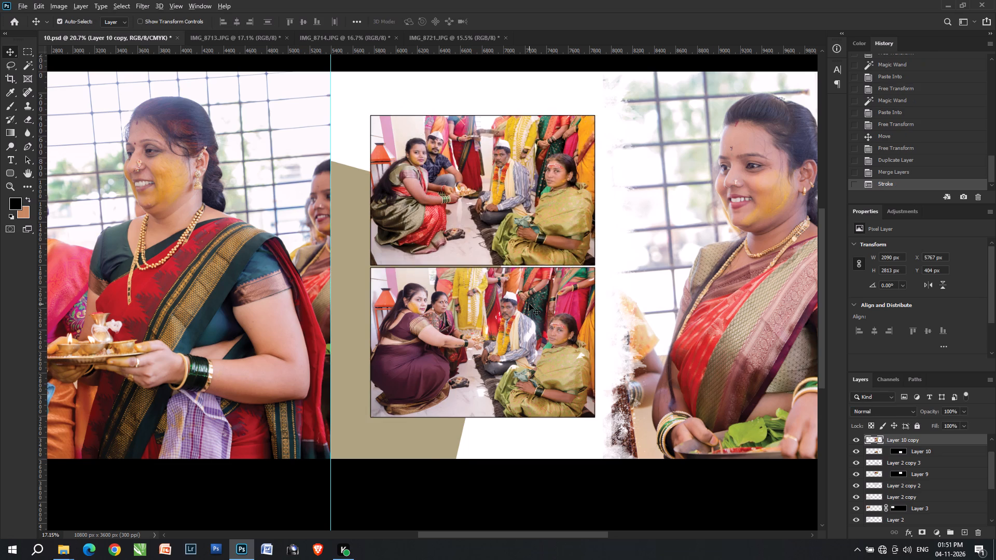
pyautogui.keyDown('alt'); pyautogui.scroll(-3, 529, 304); pyautogui.keyUp('alt')
pyautogui.hotkey('ctrl', 's')
pyautogui.hotkey('ctrl', 's')
pyautogui.press('v')
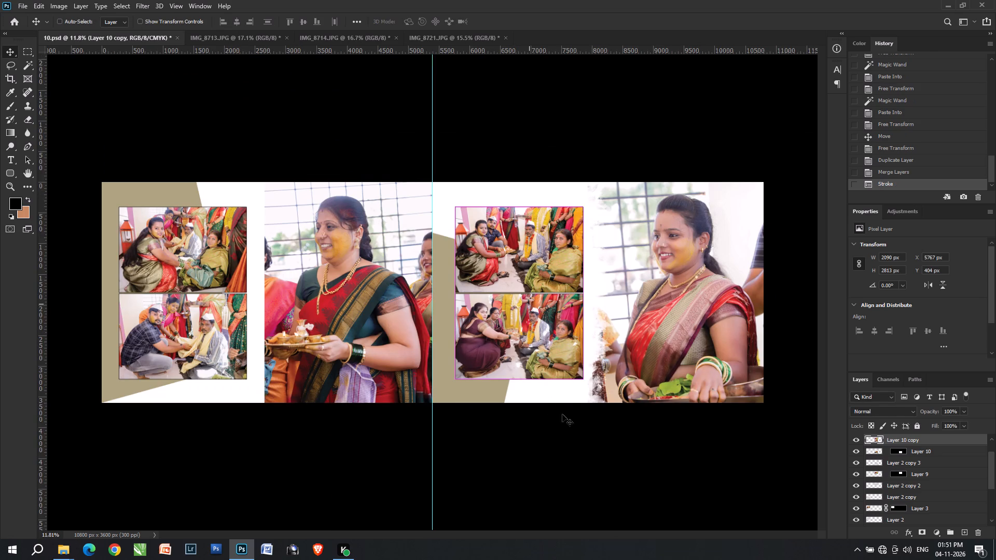
pyautogui.keyDown('alt'); pyautogui.scroll(12, 570, 339); pyautogui.keyUp('alt')
pyautogui.keyDown('alt'); pyautogui.scroll(10, 601, 382); pyautogui.keyUp('alt')
pyautogui.press('Return')
# Select the right page's framed photos with their frames and stroke layer, and link the masks of Layer 9 and Layer 10.
pyautogui.scroll(-12, 620, 353)
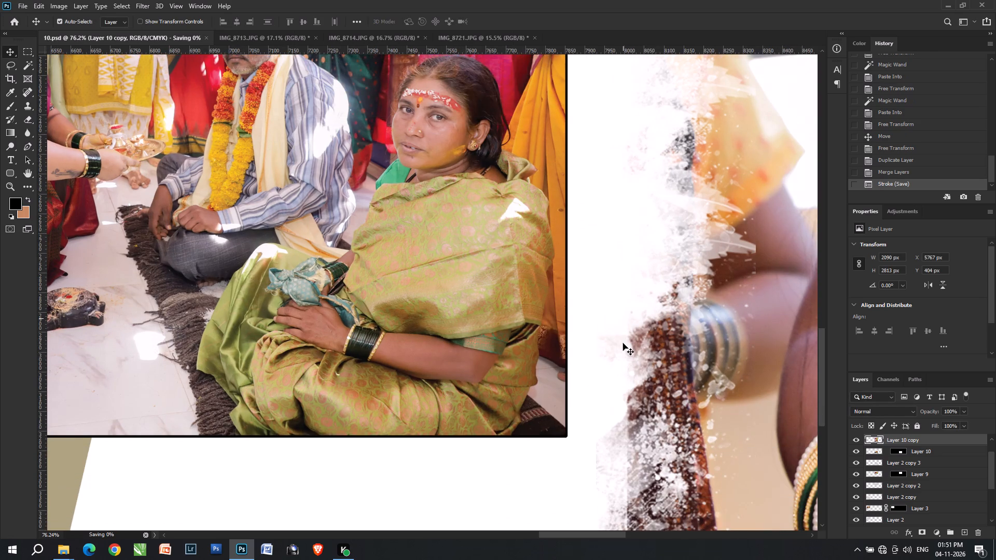
pyautogui.keyDown('alt'); pyautogui.scroll(-10, 623, 347); pyautogui.keyUp('alt')
pyautogui.press('space')
pyautogui.moveTo(471, 250); pyautogui.dragTo(465, 317)
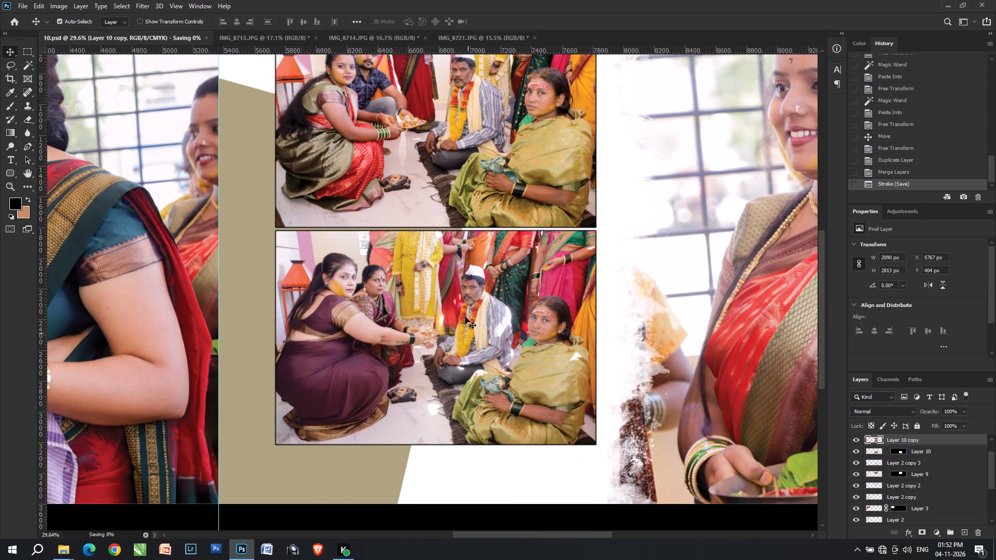
pyautogui.keyDown('shift'); pyautogui.click(465, 317); pyautogui.keyUp('shift')
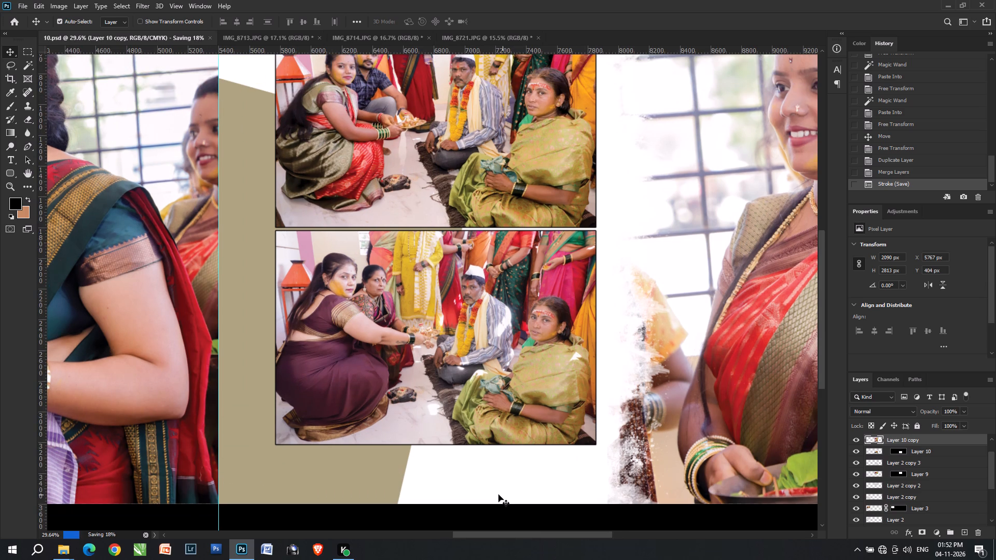
pyautogui.moveTo(499, 495); pyautogui.dragTo(494, 200)
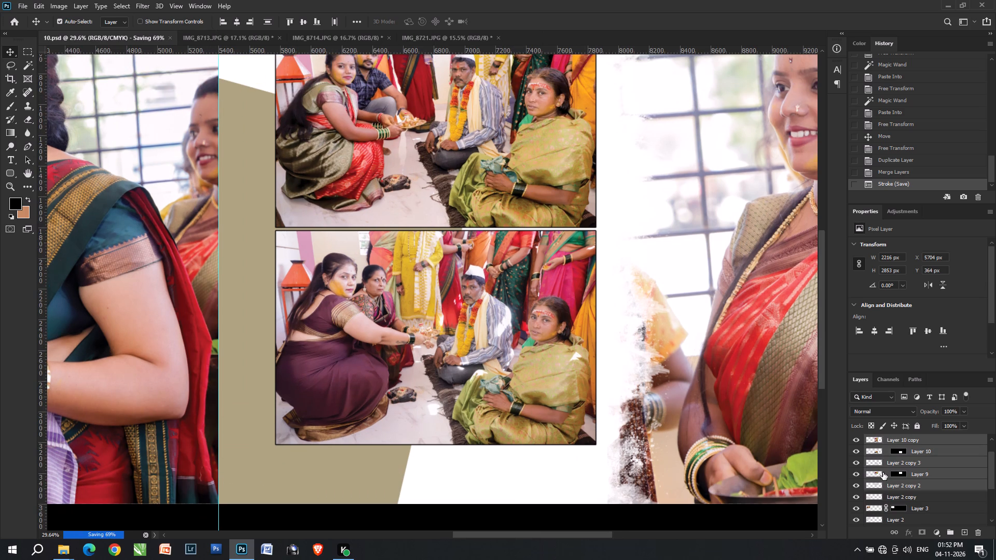
pyautogui.click(883, 473)
pyautogui.click(884, 449)
# Move the selected framed photos and frames on the right page to X 5607 px, Y 357 px.
pyautogui.press('space')
pyautogui.press('space')
pyautogui.press('space')
pyautogui.press('space')
pyautogui.moveTo(472, 268); pyautogui.dragTo(464, 329)
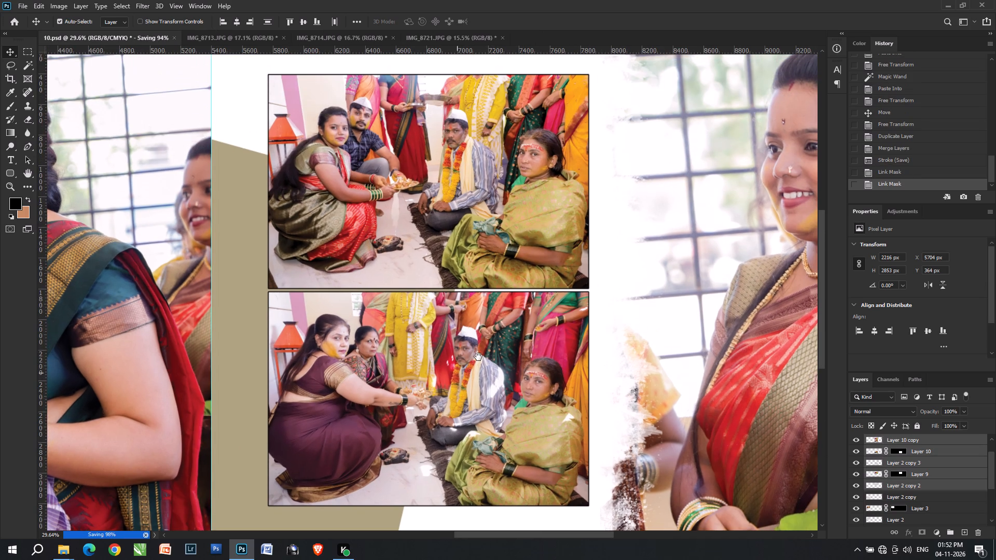
pyautogui.keyDown('shift'); pyautogui.click(478, 357); pyautogui.keyUp('shift')
pyautogui.keyDown('shift'); pyautogui.moveTo(478, 357); pyautogui.dragTo(461, 354); pyautogui.keyUp('shift')
pyautogui.keyDown('alt'); pyautogui.scroll(-8, 465, 353); pyautogui.keyUp('alt')
pyautogui.press('v')
pyautogui.press('Right')
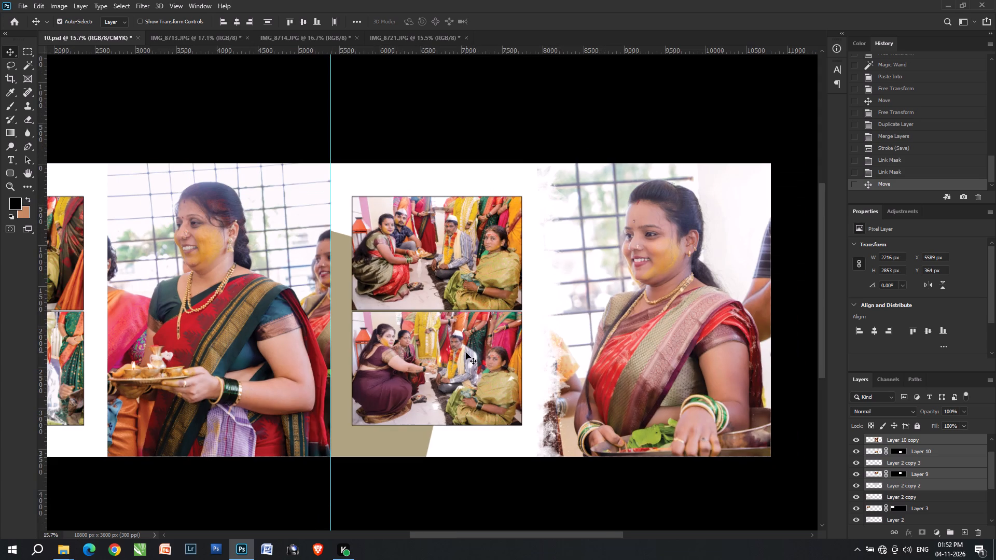
pyautogui.press('Right')
pyautogui.press('Right')
pyautogui.press('Right')
pyautogui.press('Right')
pyautogui.press('Right')
pyautogui.press('Up')
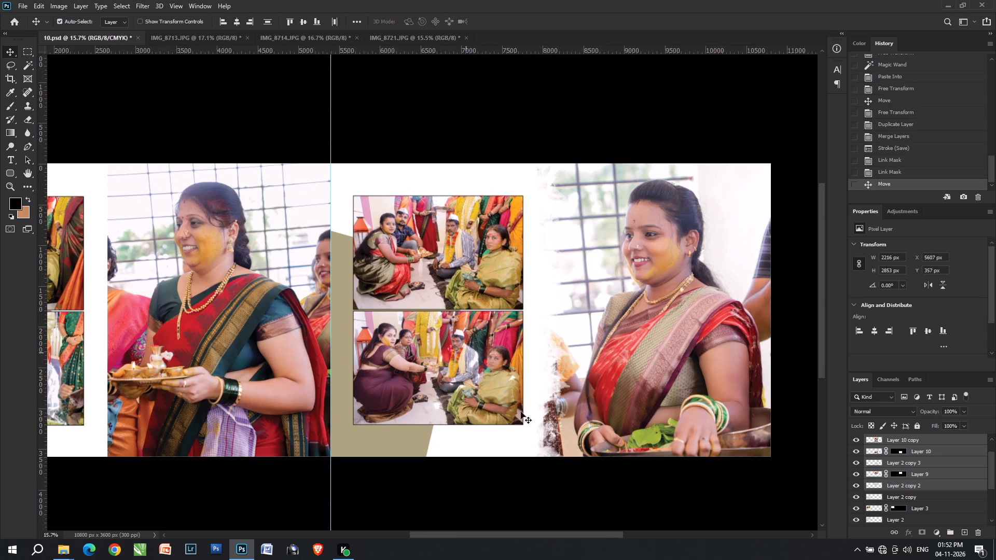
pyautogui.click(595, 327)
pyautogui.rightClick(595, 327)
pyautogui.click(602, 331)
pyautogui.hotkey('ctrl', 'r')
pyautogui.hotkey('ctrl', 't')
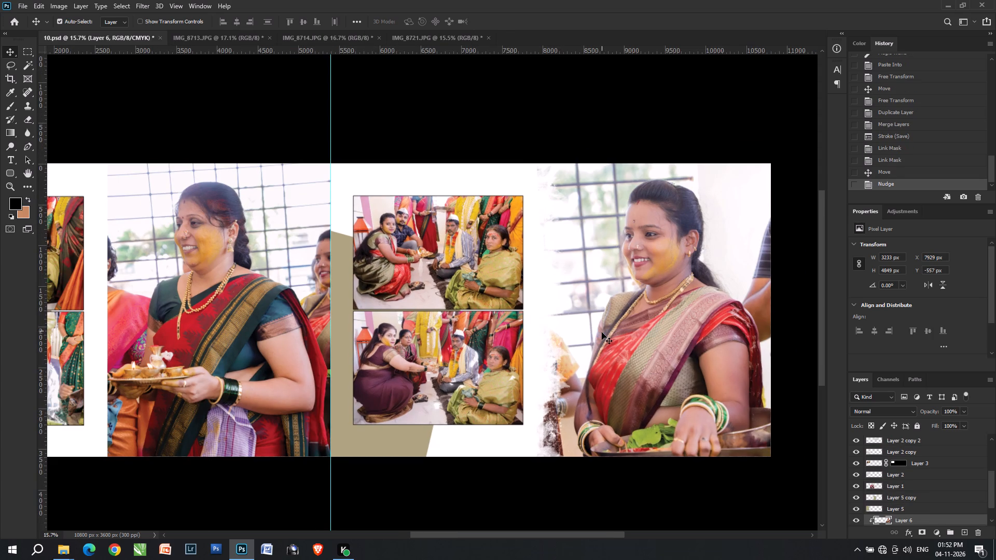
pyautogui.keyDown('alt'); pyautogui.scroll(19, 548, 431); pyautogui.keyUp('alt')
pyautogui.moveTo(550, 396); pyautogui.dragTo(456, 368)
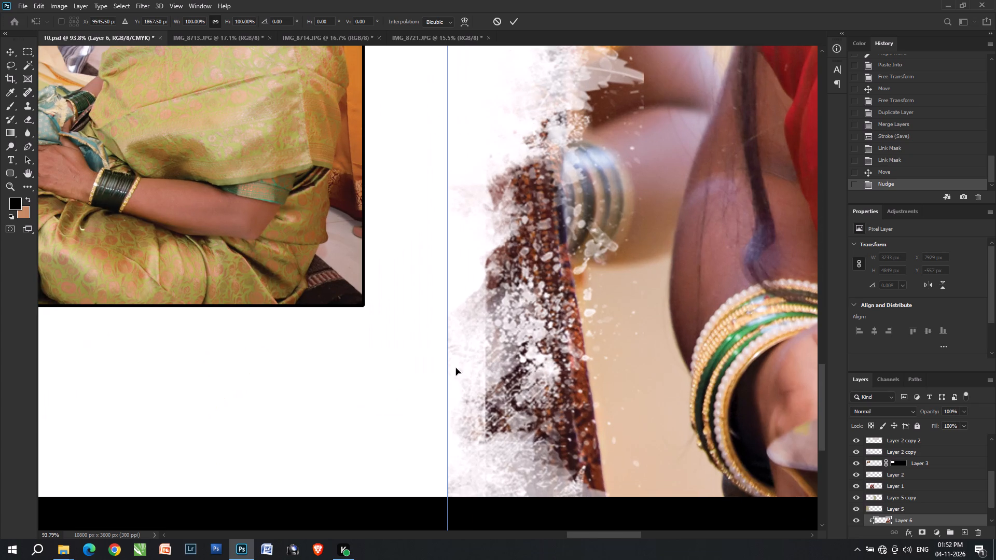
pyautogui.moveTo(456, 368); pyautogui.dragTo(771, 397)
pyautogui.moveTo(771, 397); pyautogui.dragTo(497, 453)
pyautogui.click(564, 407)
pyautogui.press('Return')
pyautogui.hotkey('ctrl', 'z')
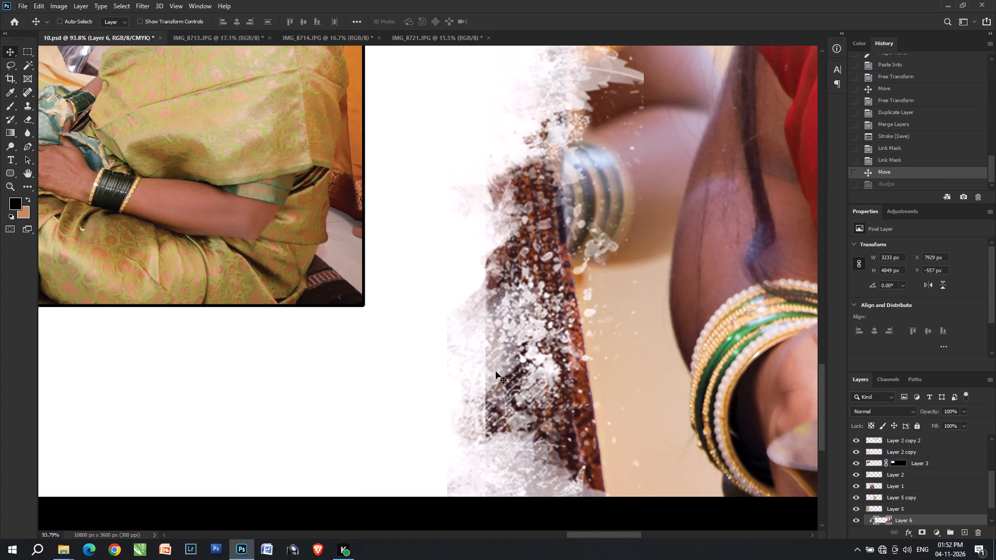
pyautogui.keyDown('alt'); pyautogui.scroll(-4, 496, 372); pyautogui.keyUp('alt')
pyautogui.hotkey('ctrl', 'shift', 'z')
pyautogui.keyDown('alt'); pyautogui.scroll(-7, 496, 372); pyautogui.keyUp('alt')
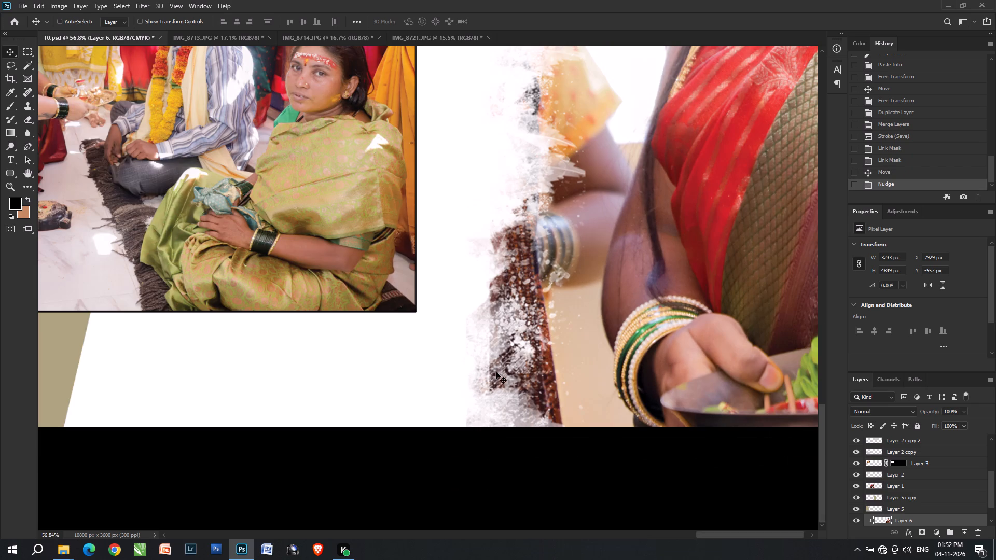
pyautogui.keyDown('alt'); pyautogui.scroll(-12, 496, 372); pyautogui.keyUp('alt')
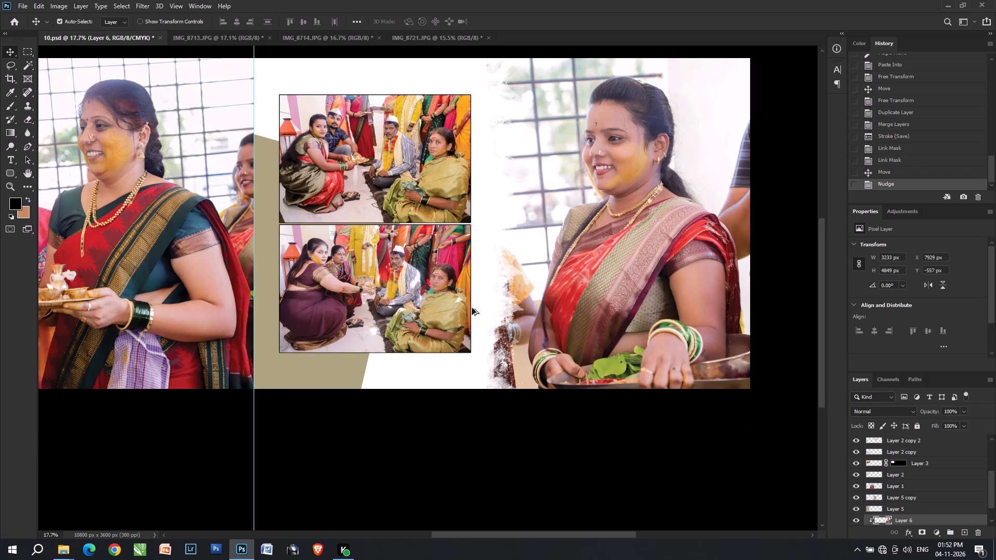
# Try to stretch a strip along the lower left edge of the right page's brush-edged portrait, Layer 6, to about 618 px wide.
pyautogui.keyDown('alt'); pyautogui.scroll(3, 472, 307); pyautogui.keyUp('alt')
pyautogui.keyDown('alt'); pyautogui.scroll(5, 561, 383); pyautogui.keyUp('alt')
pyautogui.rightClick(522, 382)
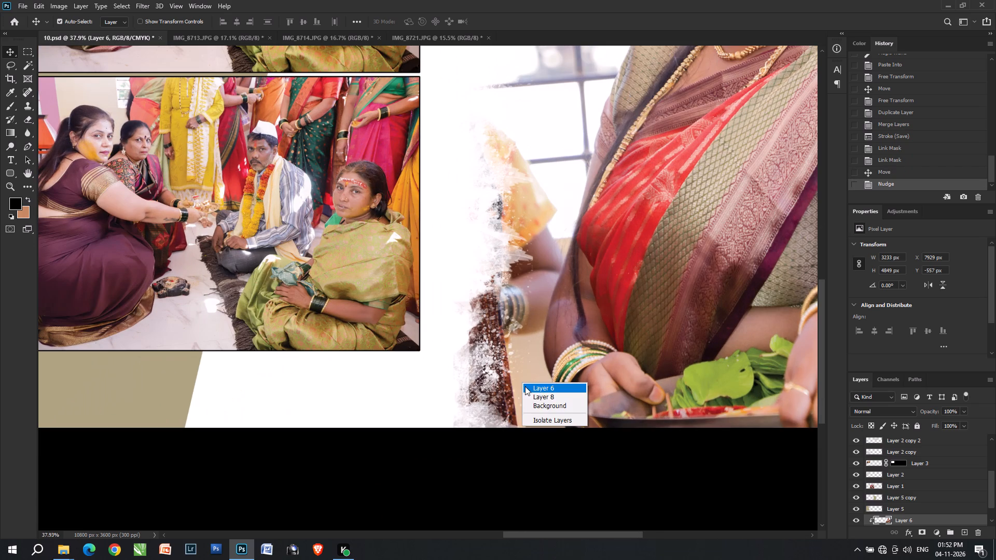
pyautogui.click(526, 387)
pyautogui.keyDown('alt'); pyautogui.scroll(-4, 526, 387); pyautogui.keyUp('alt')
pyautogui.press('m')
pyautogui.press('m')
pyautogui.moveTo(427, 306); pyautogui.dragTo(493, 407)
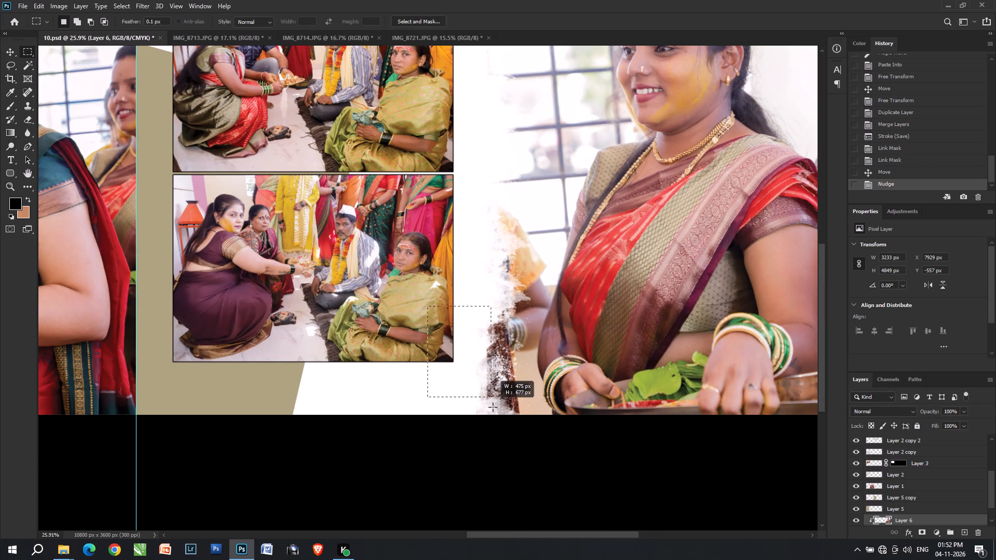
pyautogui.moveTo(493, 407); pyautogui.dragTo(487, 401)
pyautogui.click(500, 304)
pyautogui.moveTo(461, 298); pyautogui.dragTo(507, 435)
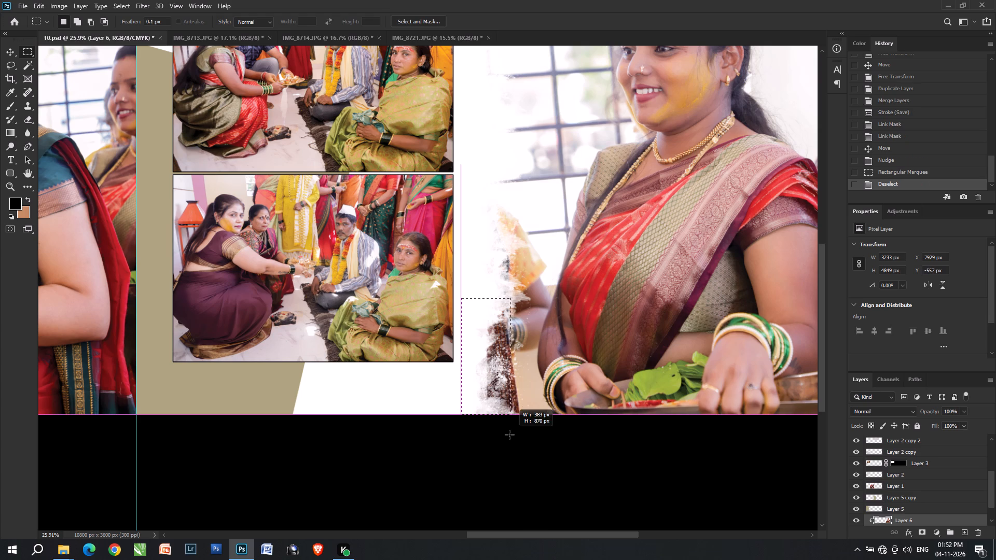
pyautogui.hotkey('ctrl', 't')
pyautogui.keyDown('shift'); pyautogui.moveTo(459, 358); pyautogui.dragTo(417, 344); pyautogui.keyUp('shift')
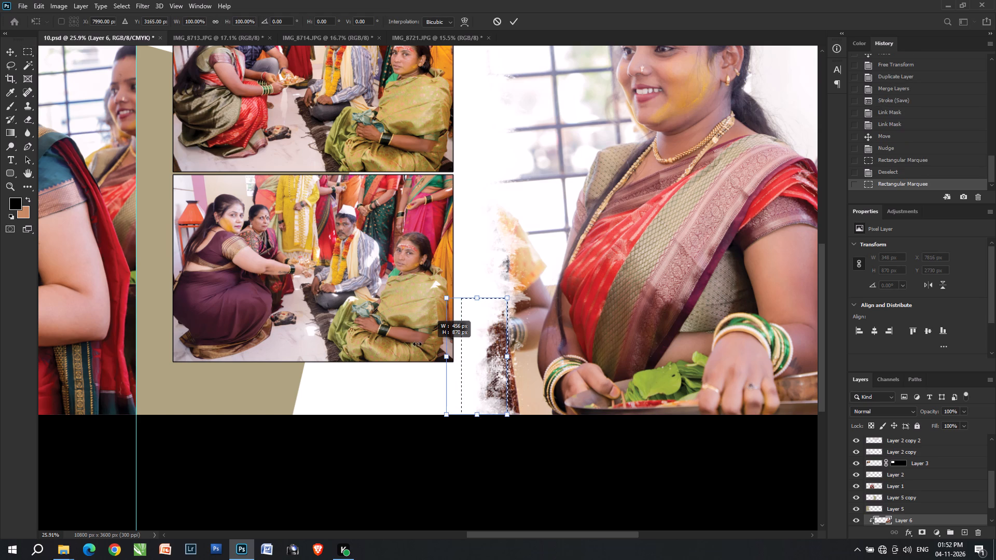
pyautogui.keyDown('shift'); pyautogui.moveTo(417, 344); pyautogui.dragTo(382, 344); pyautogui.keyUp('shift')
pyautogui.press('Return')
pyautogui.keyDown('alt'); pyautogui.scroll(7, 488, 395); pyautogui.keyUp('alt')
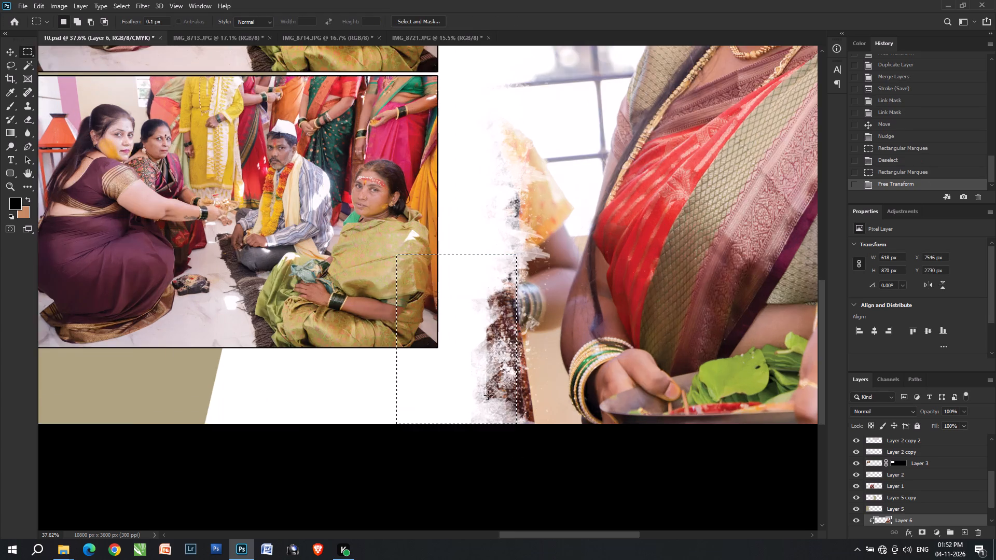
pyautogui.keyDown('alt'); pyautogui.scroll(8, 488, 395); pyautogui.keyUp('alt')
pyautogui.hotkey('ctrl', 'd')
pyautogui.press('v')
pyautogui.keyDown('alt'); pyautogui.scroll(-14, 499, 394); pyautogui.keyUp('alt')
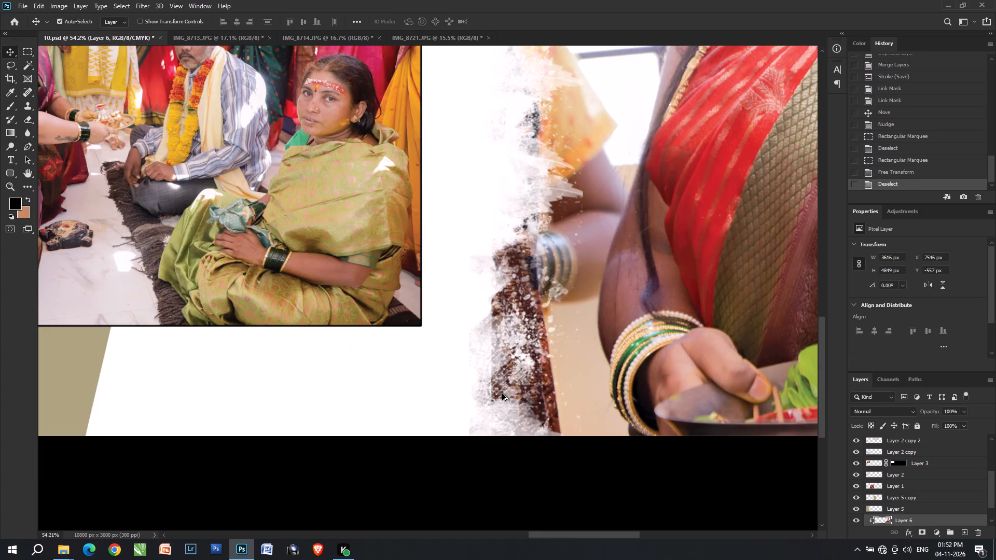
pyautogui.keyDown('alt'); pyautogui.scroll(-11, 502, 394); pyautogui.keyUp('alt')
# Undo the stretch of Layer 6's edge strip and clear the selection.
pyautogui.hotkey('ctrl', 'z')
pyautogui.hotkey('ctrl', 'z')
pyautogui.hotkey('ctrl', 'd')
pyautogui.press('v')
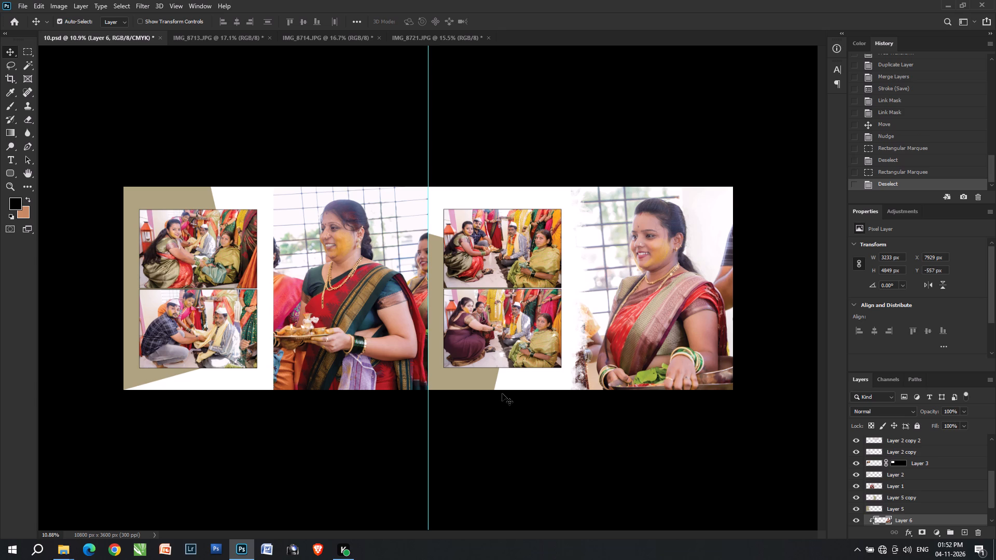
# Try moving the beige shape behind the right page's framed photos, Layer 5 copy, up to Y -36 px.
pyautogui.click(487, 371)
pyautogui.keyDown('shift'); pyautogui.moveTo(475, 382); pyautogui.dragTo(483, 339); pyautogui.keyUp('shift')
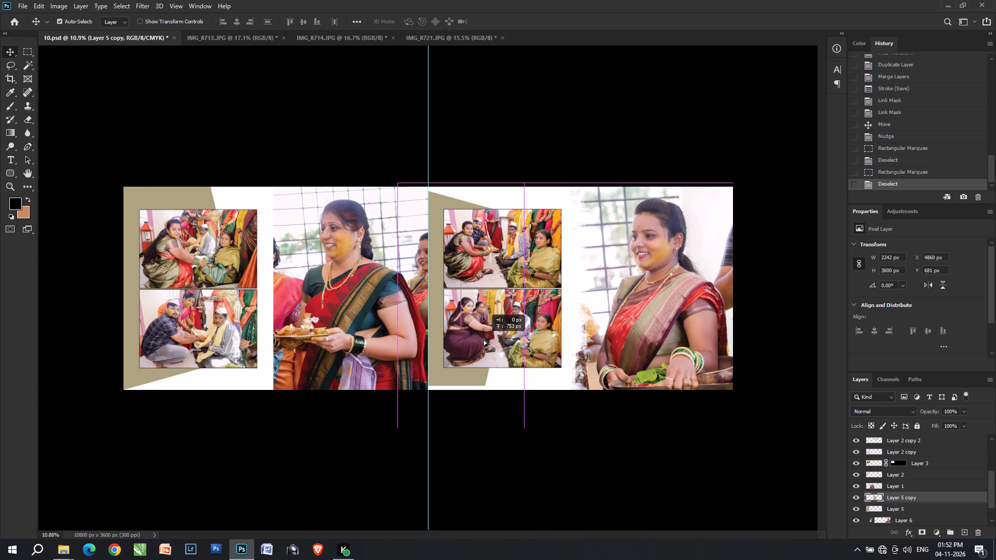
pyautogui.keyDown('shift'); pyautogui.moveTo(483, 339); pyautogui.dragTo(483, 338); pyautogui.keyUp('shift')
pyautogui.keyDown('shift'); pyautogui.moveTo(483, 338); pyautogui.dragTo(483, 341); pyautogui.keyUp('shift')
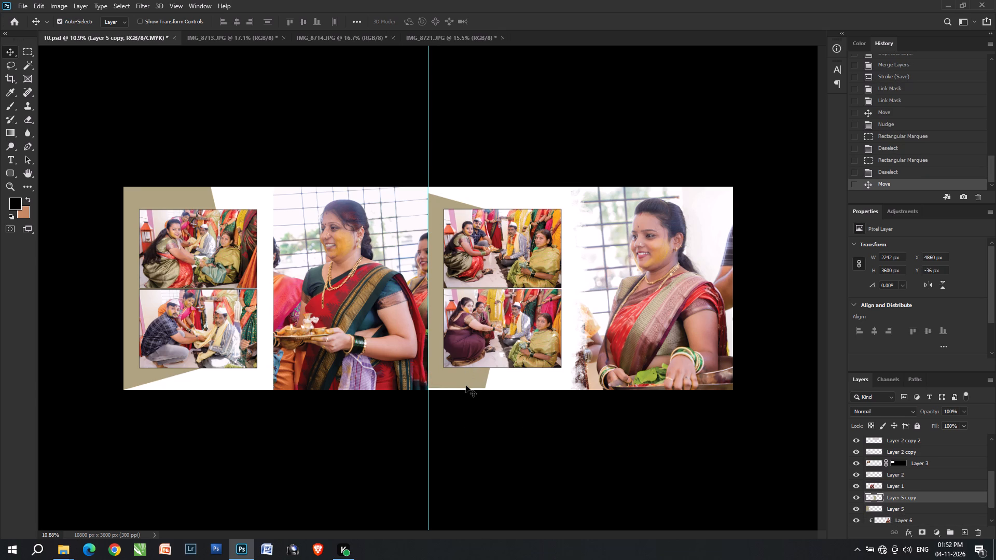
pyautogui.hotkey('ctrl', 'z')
# Move the beige shape, Layer 5 copy, straight up to Y -63 px.
pyautogui.keyDown('shift'); pyautogui.moveTo(466, 380); pyautogui.dragTo(473, 338); pyautogui.keyUp('shift')
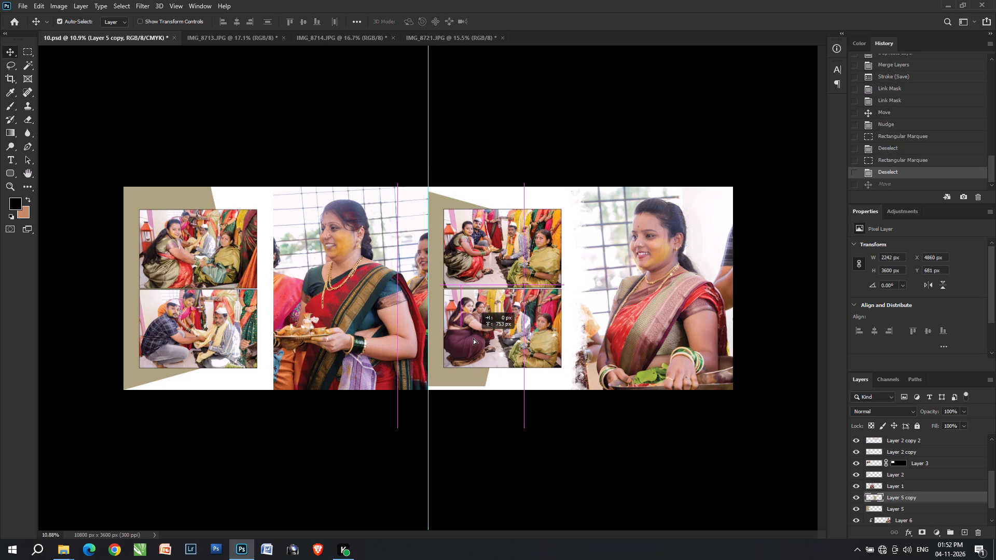
pyautogui.keyDown('shift'); pyautogui.moveTo(473, 338); pyautogui.dragTo(474, 338); pyautogui.keyUp('shift')
# Distort the beige shape, Layer 5 copy, by pulling its lower right corner slightly up and inward.
pyautogui.hotkey('ctrl', 't')
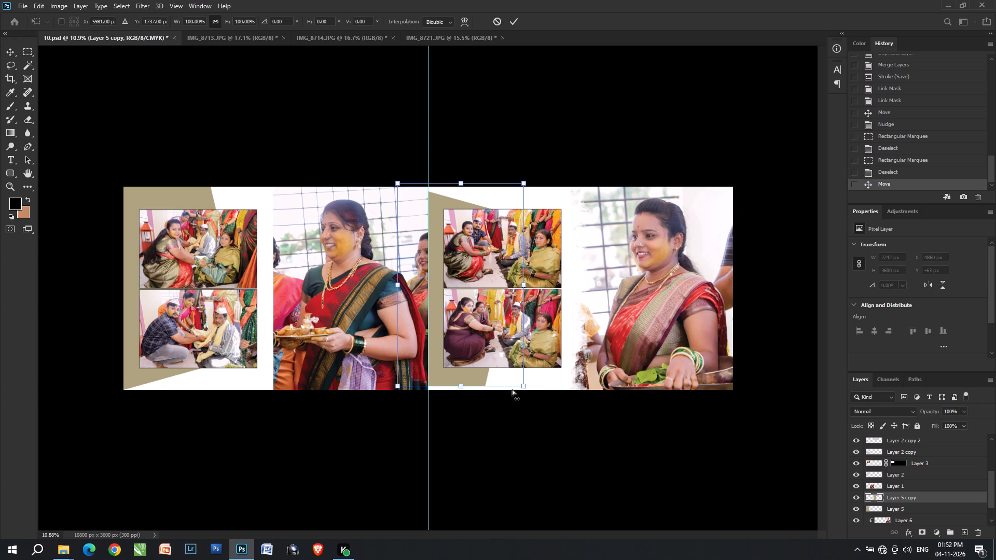
pyautogui.keyDown('ctrl'); pyautogui.moveTo(522, 386); pyautogui.dragTo(518, 373); pyautogui.keyUp('ctrl')
pyautogui.doubleClick(456, 356)
pyautogui.press('v')
pyautogui.press('v')
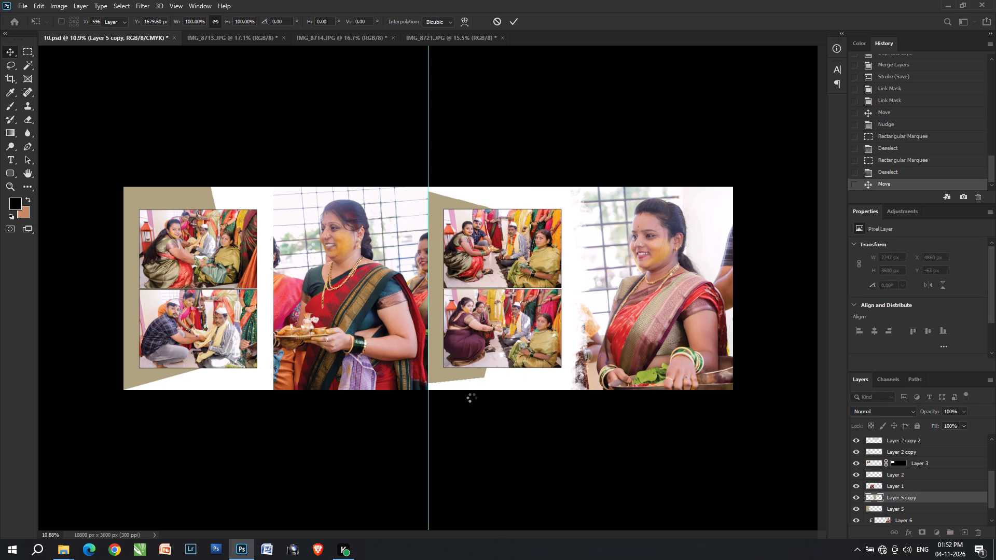
# Move the beige shape, Layer 5 copy, to X 5090 px, Y -72 px.
pyautogui.moveTo(471, 373); pyautogui.dragTo(482, 373)
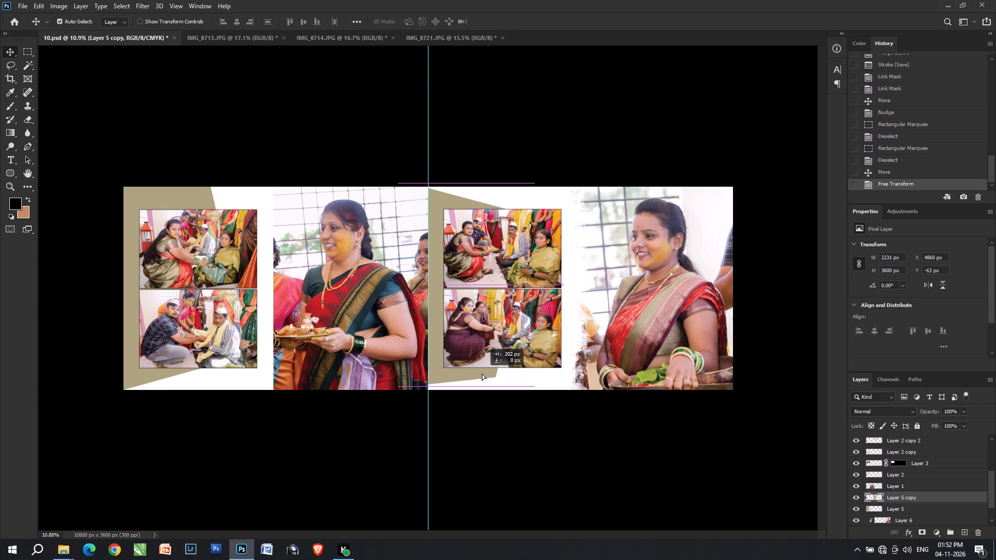
pyautogui.moveTo(482, 373); pyautogui.dragTo(483, 372)
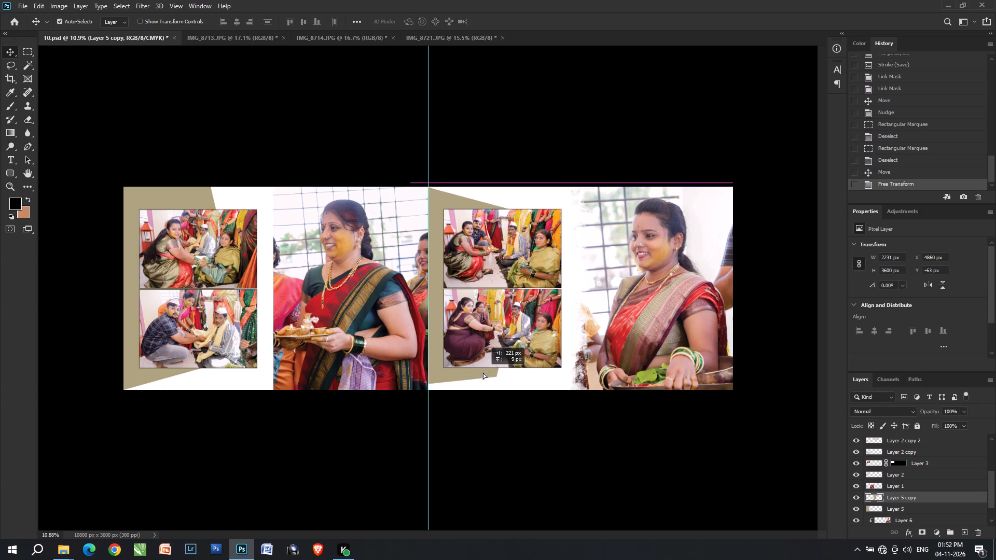
pyautogui.moveTo(483, 372); pyautogui.dragTo(483, 375)
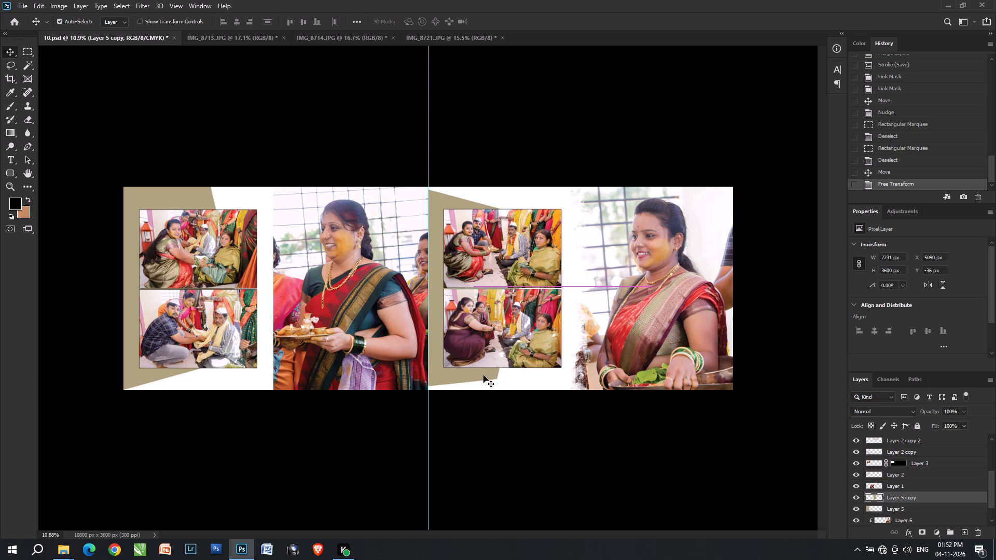
pyautogui.click(483, 375)
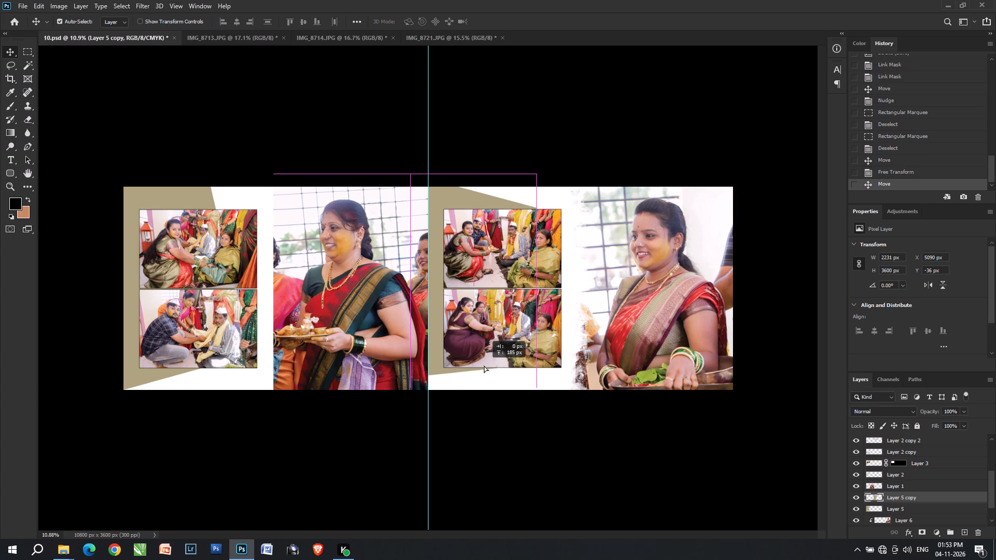
# Distort the beige shape's lower right corner outward to about 125% width and 101% height with about 10° horizontal skew.
pyautogui.hotkey('ctrl', 't')
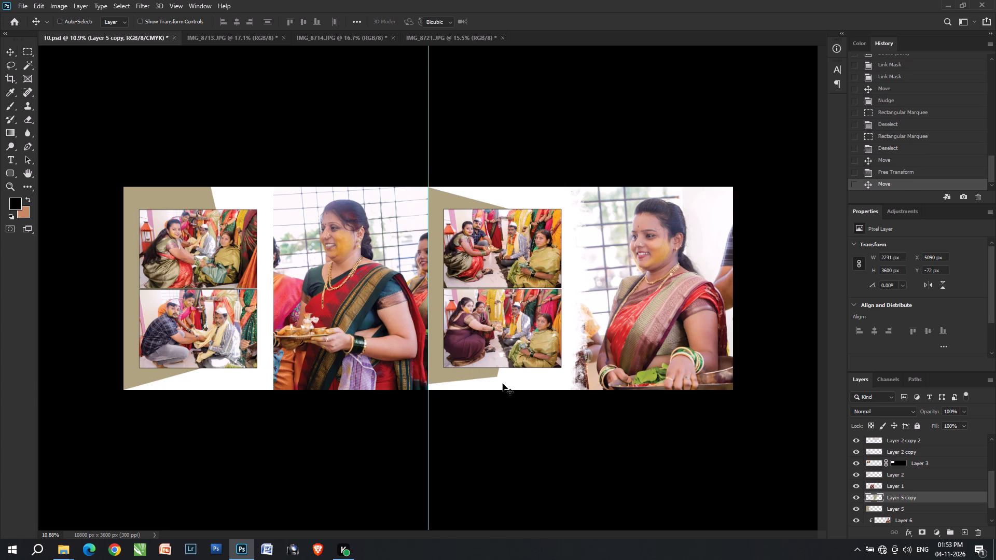
pyautogui.keyDown('ctrl'); pyautogui.moveTo(539, 384); pyautogui.dragTo(584, 413); pyautogui.keyUp('ctrl')
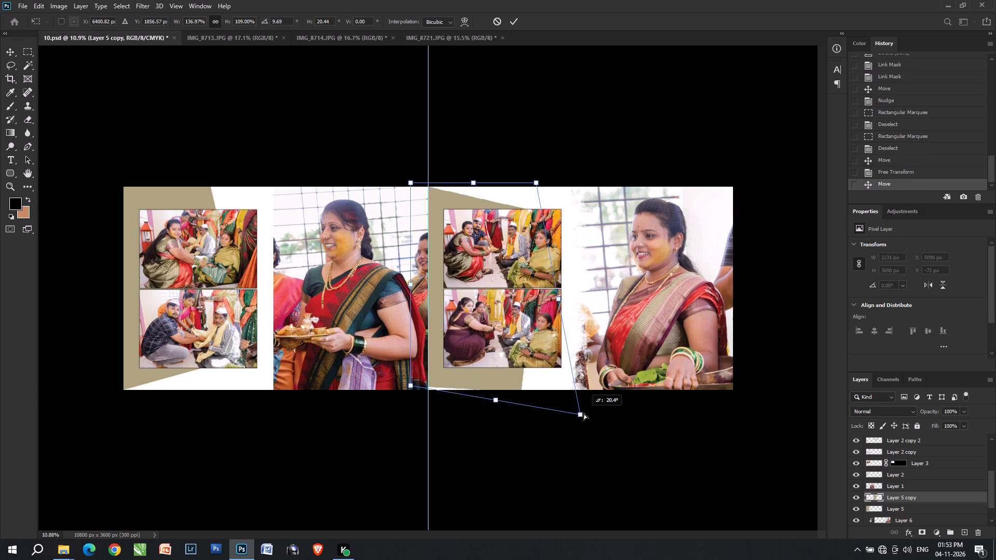
pyautogui.keyDown('ctrl'); pyautogui.moveTo(584, 413); pyautogui.dragTo(585, 377); pyautogui.keyUp('ctrl')
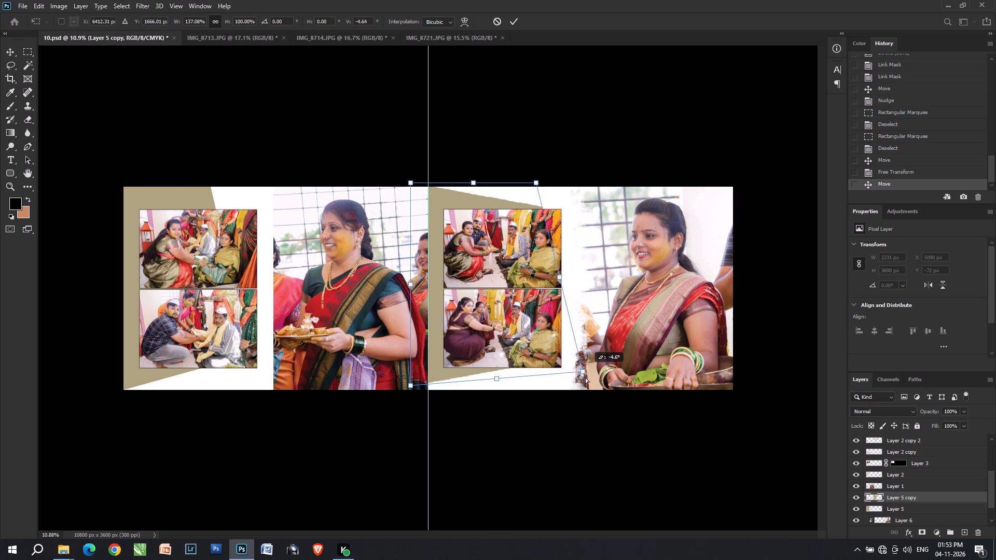
pyautogui.keyDown('ctrl'); pyautogui.moveTo(585, 377); pyautogui.dragTo(571, 388); pyautogui.keyUp('ctrl')
pyautogui.keyDown('ctrl'); pyautogui.doubleClick(507, 370); pyautogui.keyUp('ctrl')
pyautogui.press('v')
pyautogui.press('v')
pyautogui.click(516, 414)
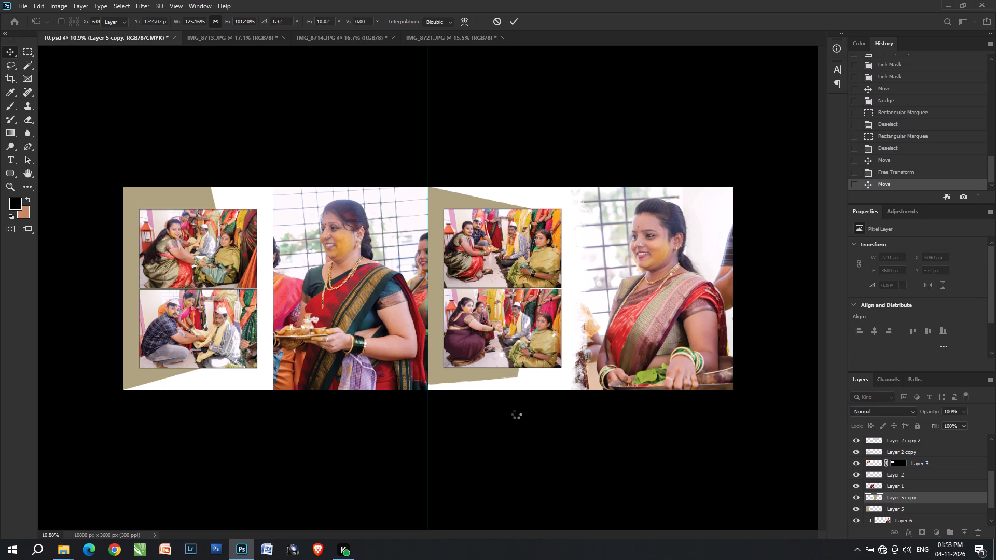
# Save the album spread 10.psd.
pyautogui.hotkey('ctrl', 's')
pyautogui.hotkey('ctrl', 's')
pyautogui.hotkey('ctrl', 's')
pyautogui.hotkey('ctrl', 's')
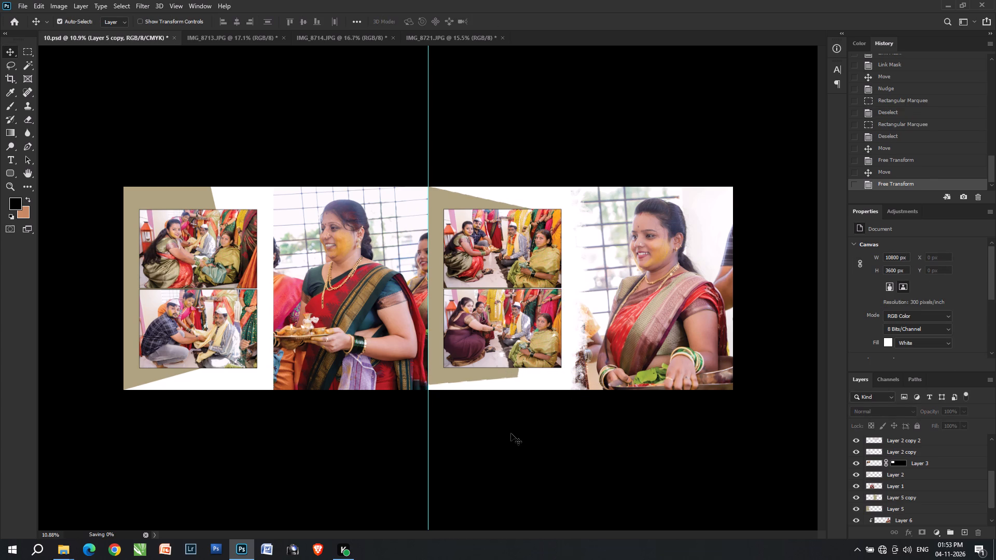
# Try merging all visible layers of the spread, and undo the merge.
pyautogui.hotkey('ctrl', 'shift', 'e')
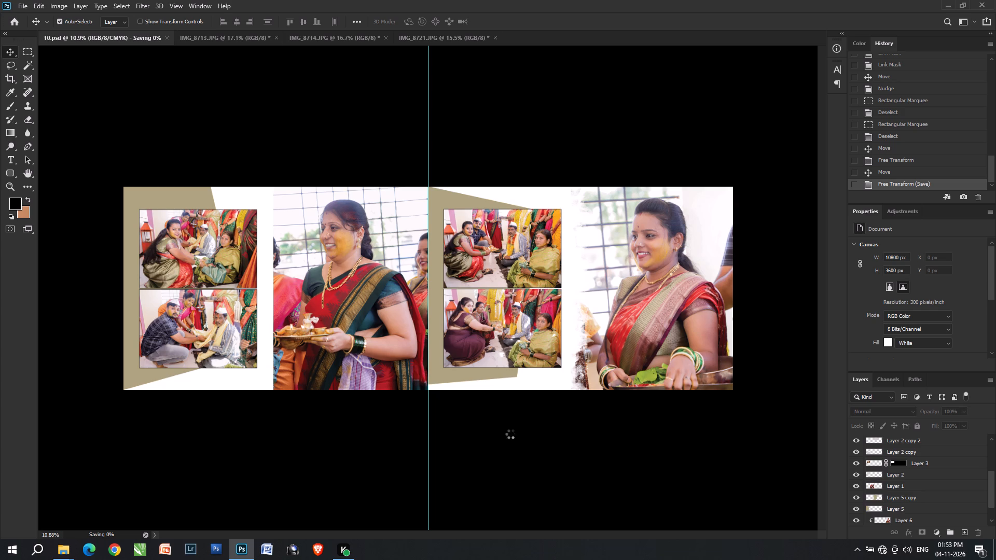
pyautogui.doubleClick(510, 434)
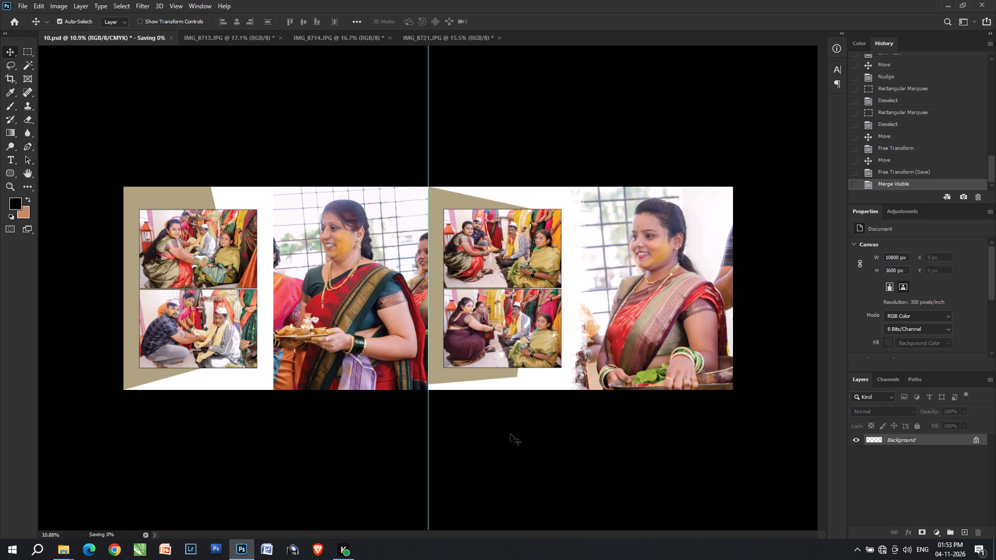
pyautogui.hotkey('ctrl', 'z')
# Open the green design template a (184) from the Copy of Copy of Artical 04 folder in Photoshop.
pyautogui.hotkey('alt', 'Tab')
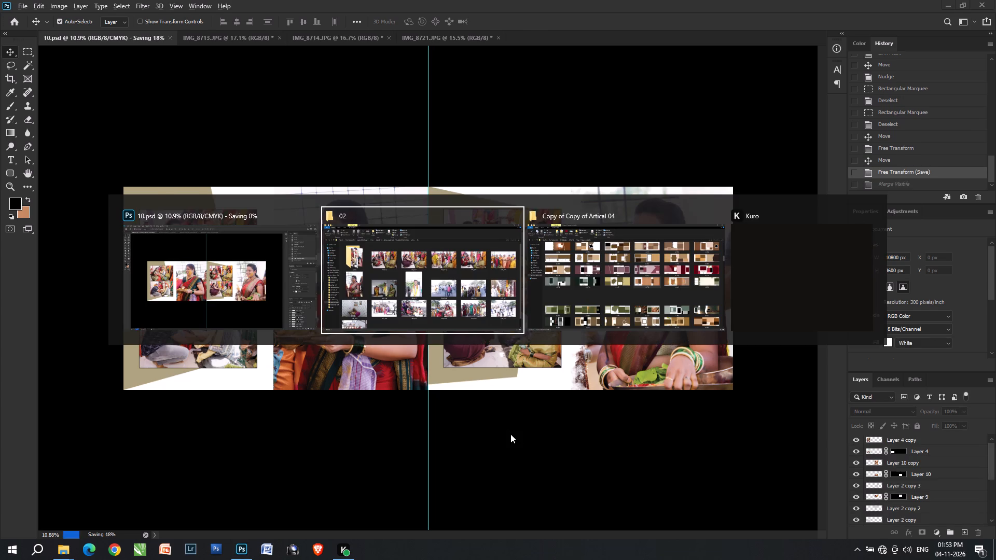
pyautogui.hotkey('alt', 'Tab')
pyautogui.hotkey('alt', 'Tab')
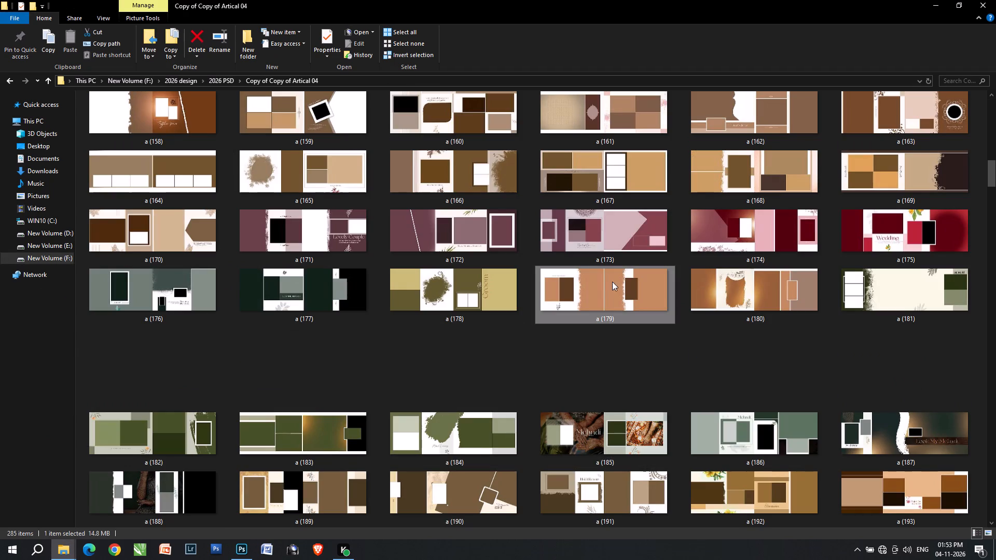
pyautogui.moveTo(588, 286); pyautogui.dragTo(596, 283)
pyautogui.moveTo(444, 442); pyautogui.dragTo(577, 5)
pyautogui.hotkey('alt', 'Tab')
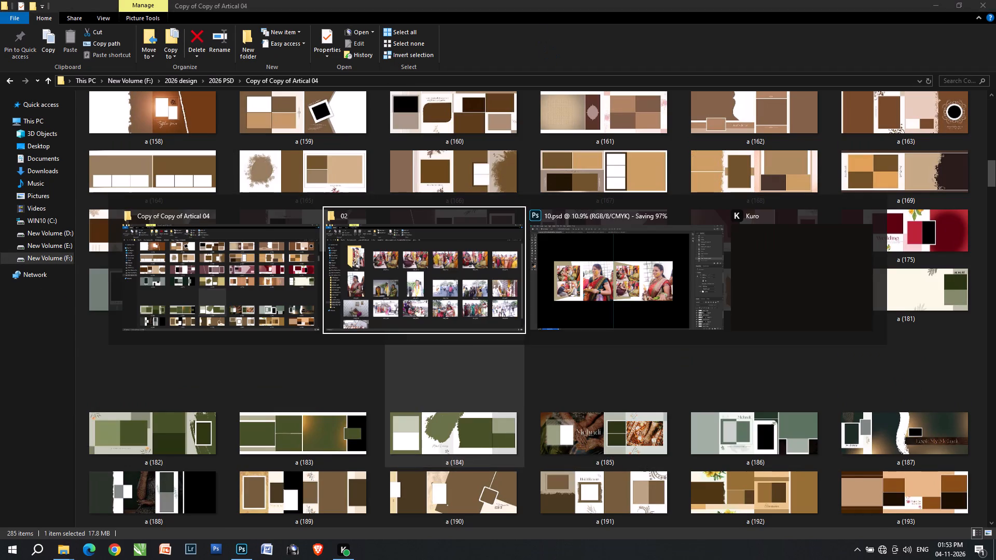
pyautogui.moveTo(577, 5); pyautogui.dragTo(608, 27)
pyautogui.hotkey('alt', 'Tab')
pyautogui.doubleClick(608, 27)
pyautogui.rightClick(608, 29)
pyautogui.click(611, 27)
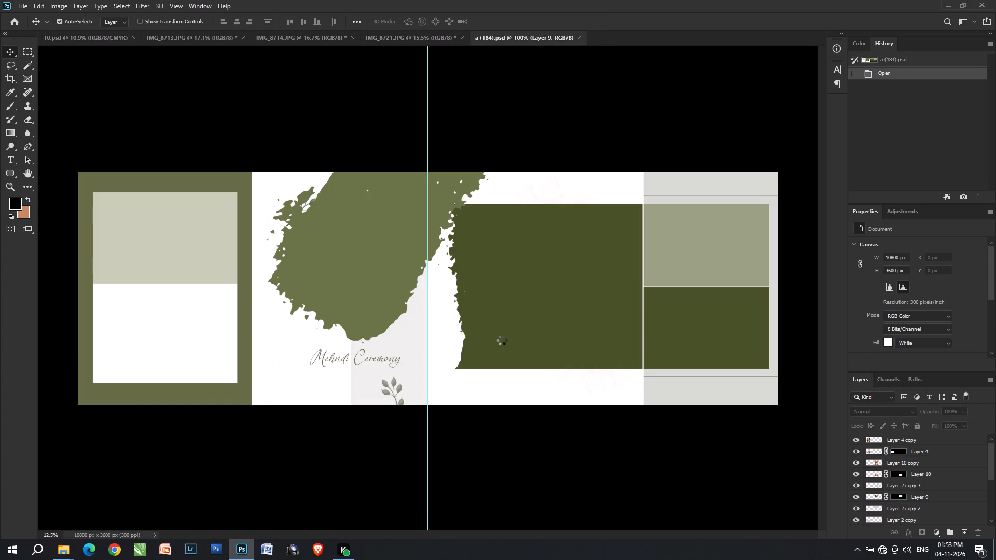
# Copy the leaf sprig from a (184).psd into 10.psd, below the left page's framed photos at X 1639 px, Y 3064 px.
pyautogui.moveTo(391, 383); pyautogui.dragTo(130, 78)
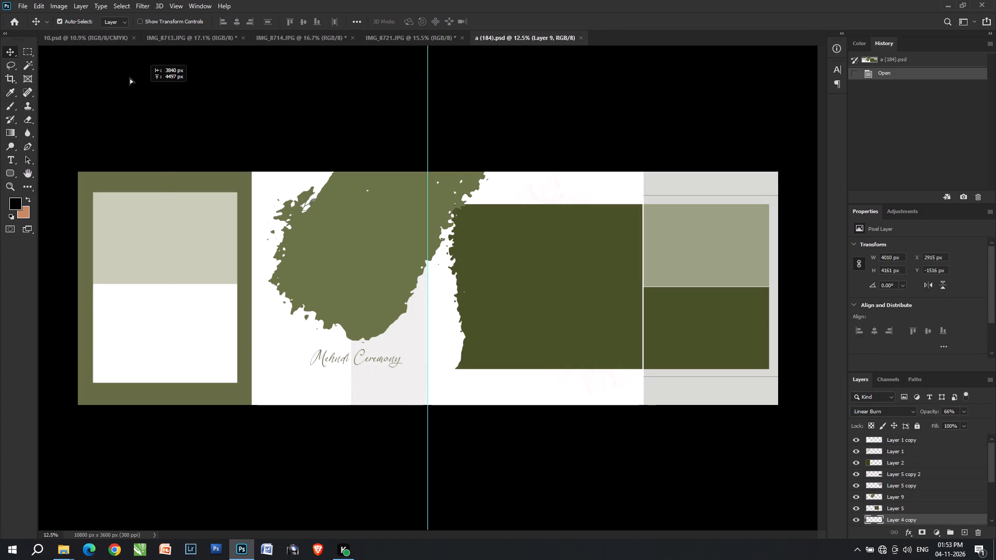
pyautogui.moveTo(130, 78); pyautogui.dragTo(253, 379)
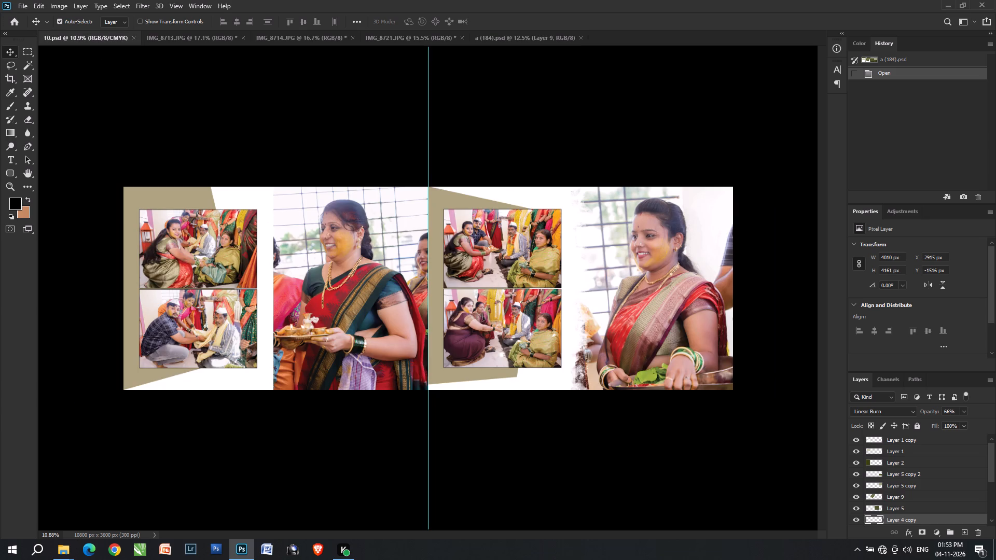
pyautogui.moveTo(253, 379); pyautogui.dragTo(247, 387)
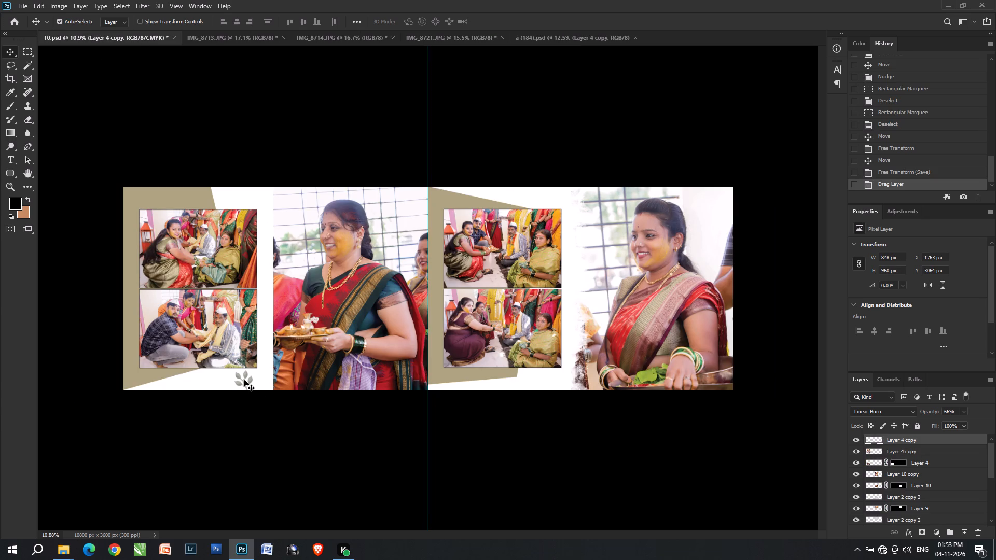
pyautogui.moveTo(239, 376); pyautogui.dragTo(230, 379)
pyautogui.moveTo(230, 379); pyautogui.dragTo(232, 377)
# Duplicate the leaf sprig to the right page's top edge above the framed photos, rotated about 161° and centred near X 7398 px, Y 38 px.
pyautogui.keyDown('alt'); pyautogui.moveTo(238, 375); pyautogui.dragTo(543, 384); pyautogui.keyUp('alt')
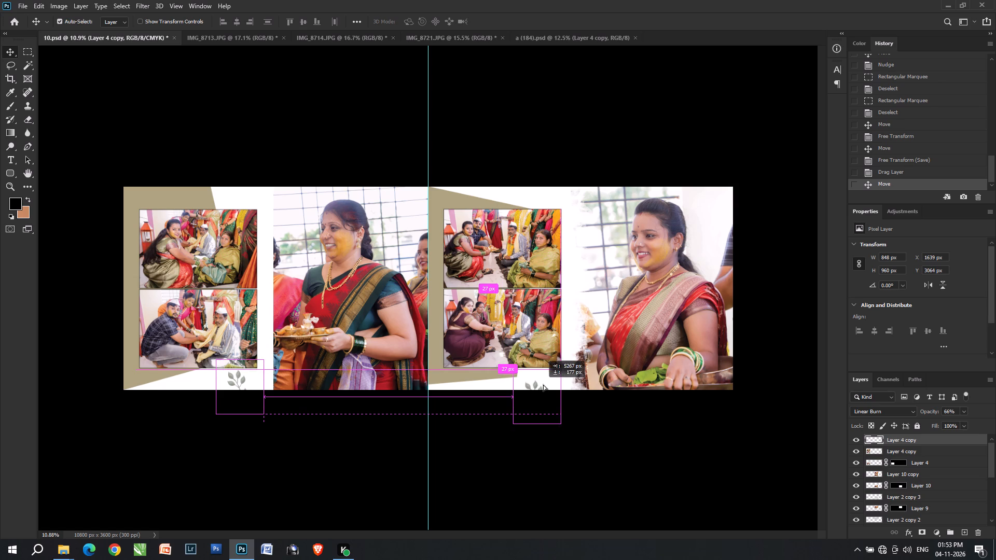
pyautogui.keyDown('alt'); pyautogui.moveTo(543, 384); pyautogui.dragTo(563, 163); pyautogui.keyUp('alt')
pyautogui.hotkey('ctrl', 't')
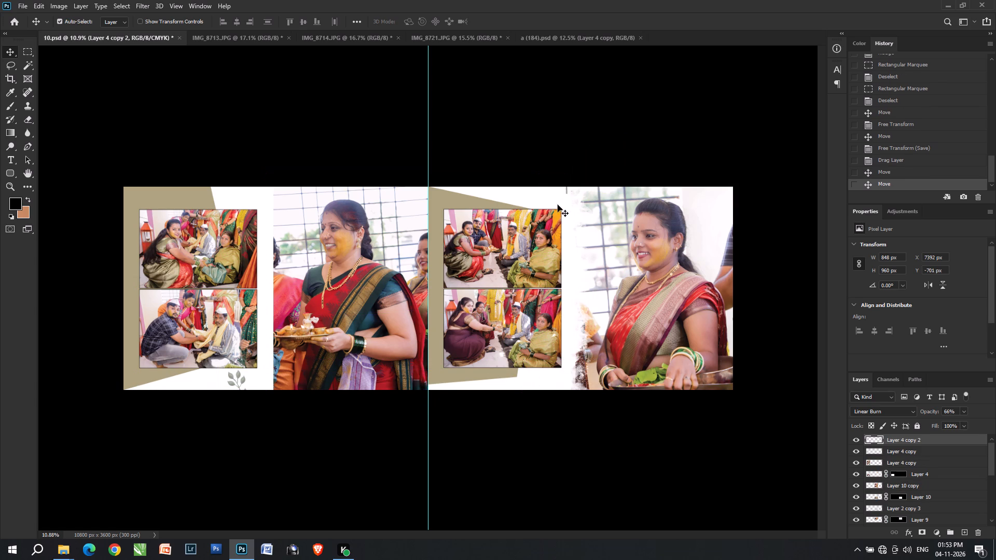
pyautogui.moveTo(563, 219); pyautogui.dragTo(632, 137)
pyautogui.moveTo(574, 179); pyautogui.dragTo(562, 194)
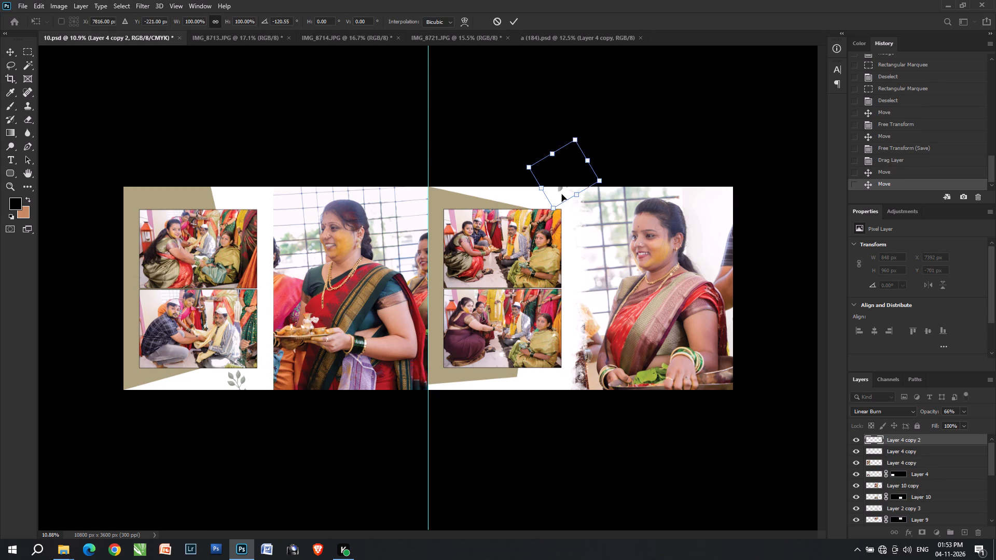
pyautogui.moveTo(562, 194); pyautogui.dragTo(561, 195)
pyautogui.moveTo(575, 227); pyautogui.dragTo(568, 184)
pyautogui.moveTo(557, 202); pyautogui.dragTo(548, 202)
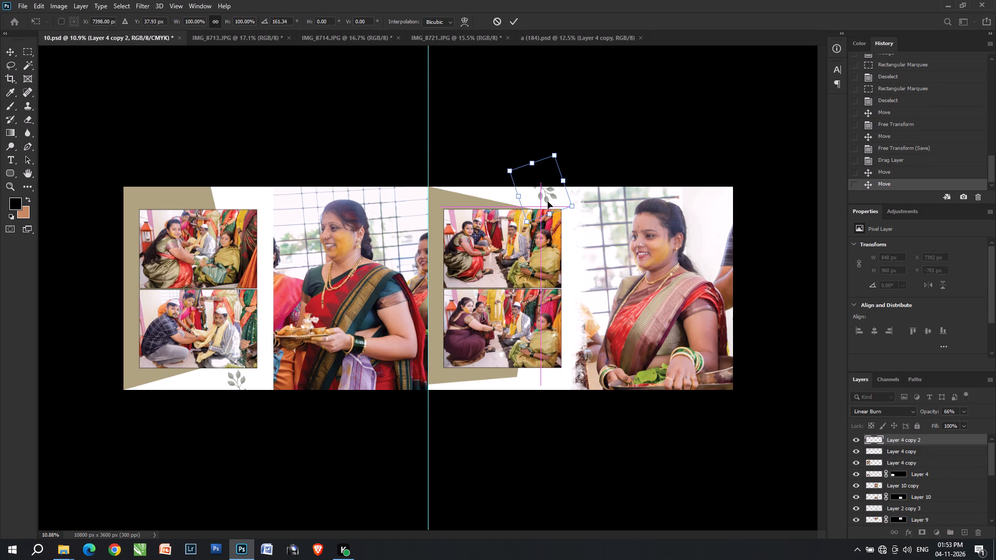
pyautogui.doubleClick(548, 202)
# Save 10.psd with the leaf sprigs added.
pyautogui.hotkey('ctrl', 's')
# Merge all visible layers and save the spread as a quality 12 JPEG named 10 in the sheet folder's JPEG subfolder.
pyautogui.hotkey('ctrl', 'shift', 'e')
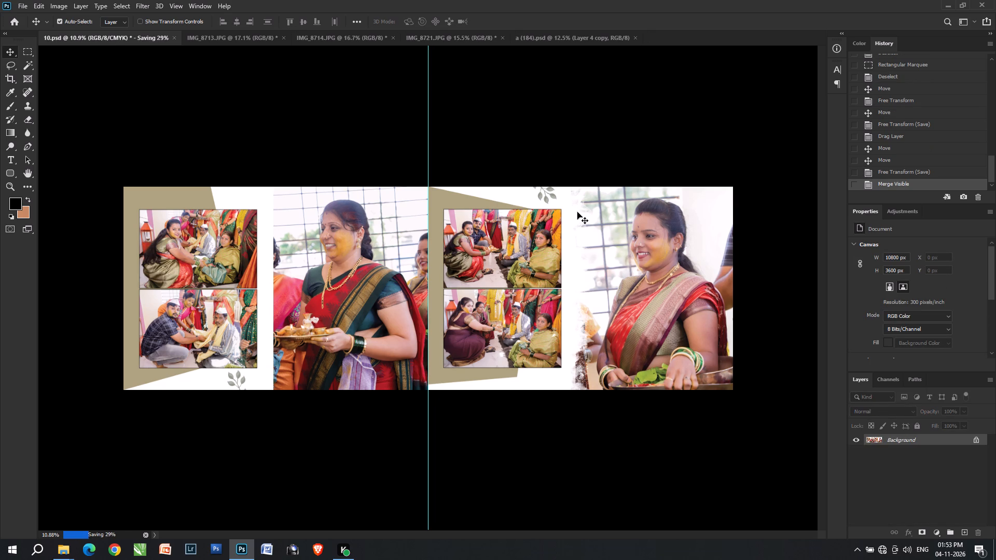
pyautogui.hotkey('ctrl', 'shift', 's')
pyautogui.press('Return')
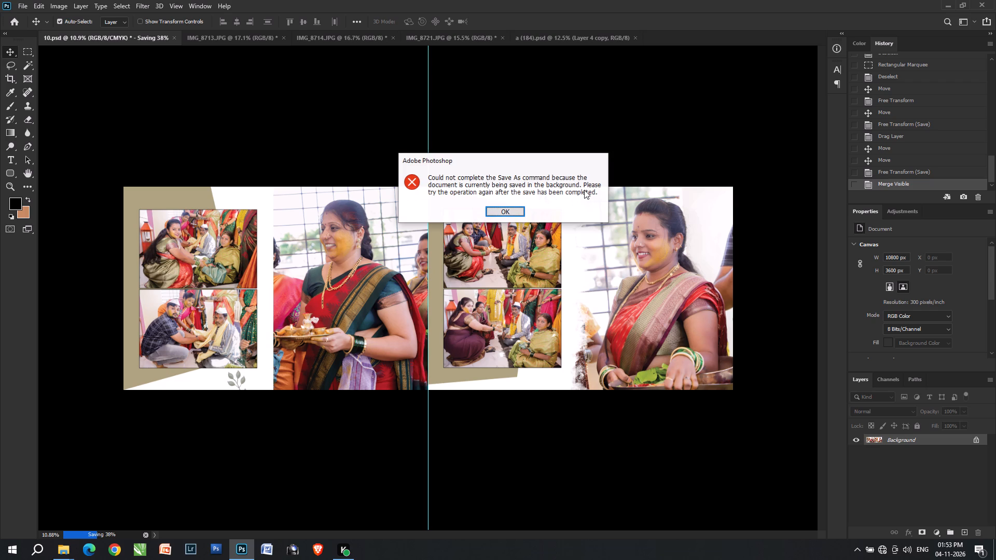
pyautogui.hotkey('ctrl', 'shift', 's')
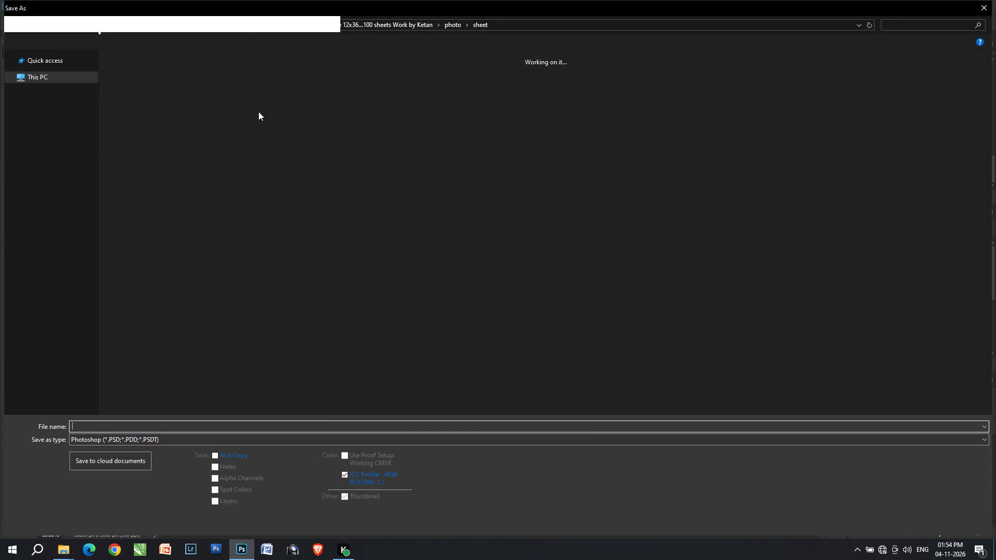
pyautogui.doubleClick(151, 112)
pyautogui.press('Tab')
pyautogui.press('Tab')
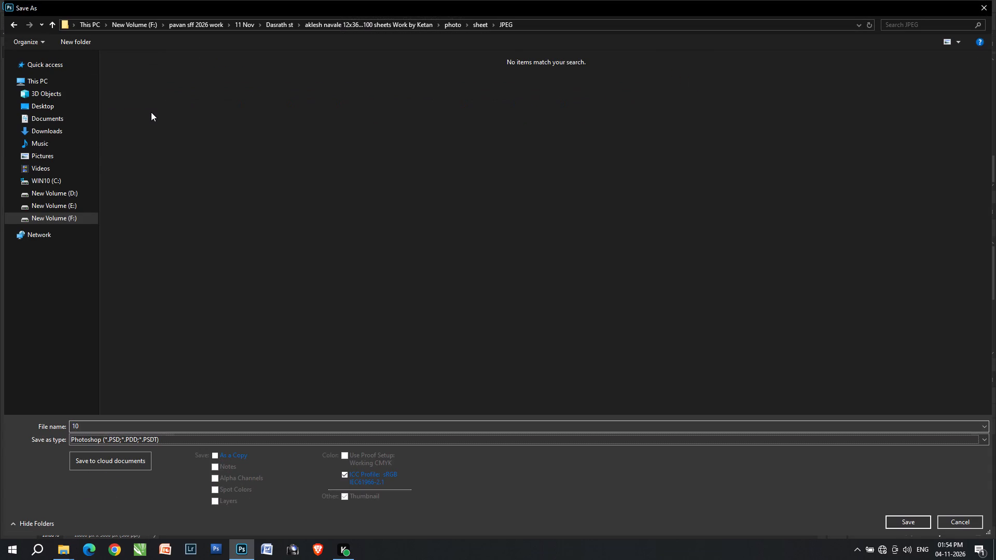
pyautogui.press('j')
pyautogui.scroll(-3, 479, 226)
pyautogui.click(499, 227)
pyautogui.press('Return')
pyautogui.press('Return')
pyautogui.press('Return')
pyautogui.press('\\')
pyautogui.press('Return')
pyautogui.press('Return')
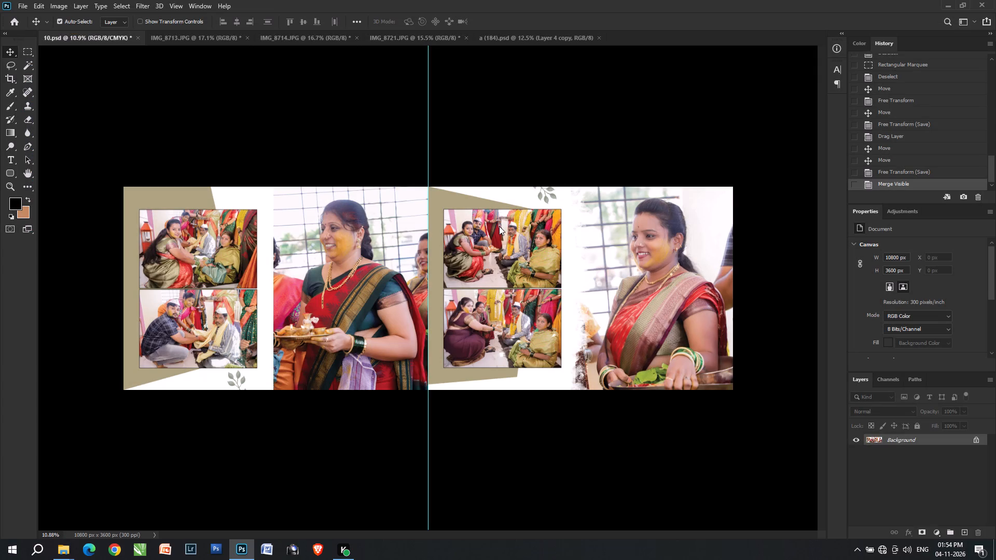
pyautogui.press('Return')
pyautogui.press('Return')
pyautogui.press('Return')
pyautogui.press('Return')
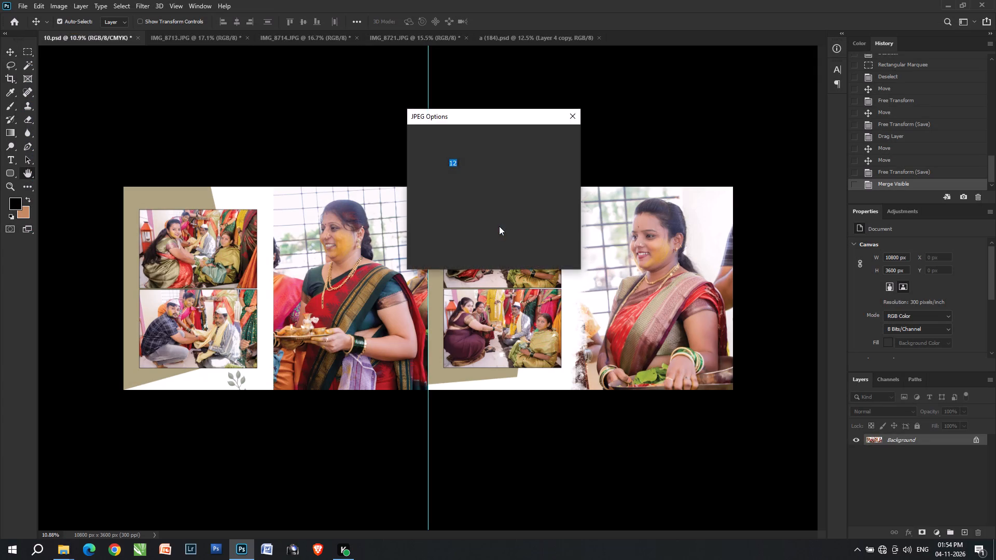
# Return the document to its blank white starting canvas.
pyautogui.hotkey('ctrl', 'alt', 'u')
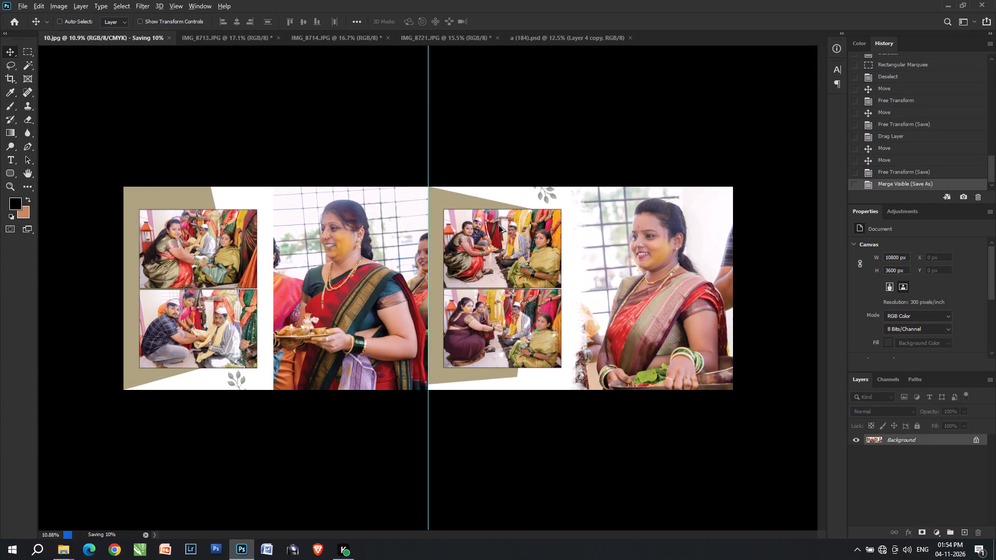
pyautogui.press('Return')
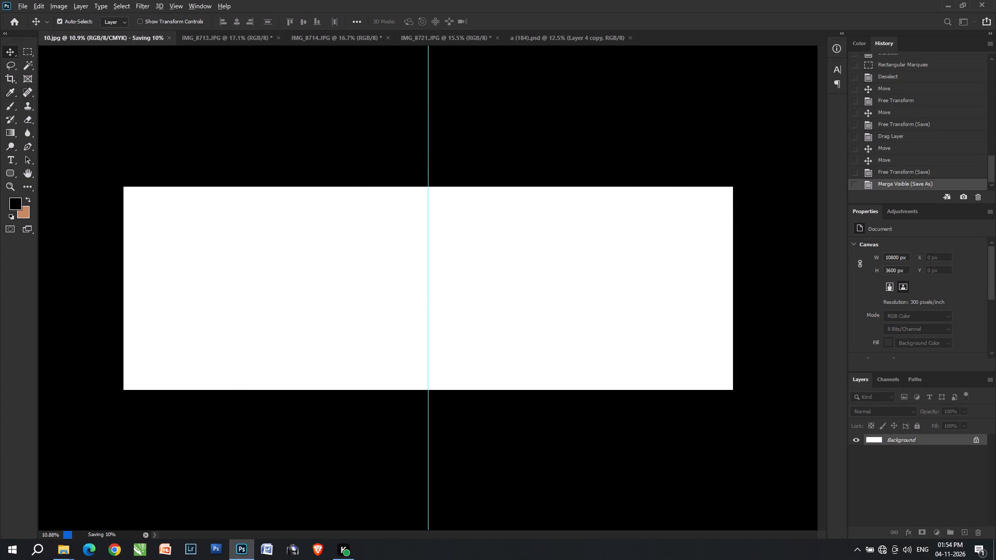
# Close the design template a (184).psd.
pyautogui.hotkey('ctrl', 'Tab')
pyautogui.hotkey('ctrl', 'Tab')
pyautogui.hotkey('ctrl', 'Tab')
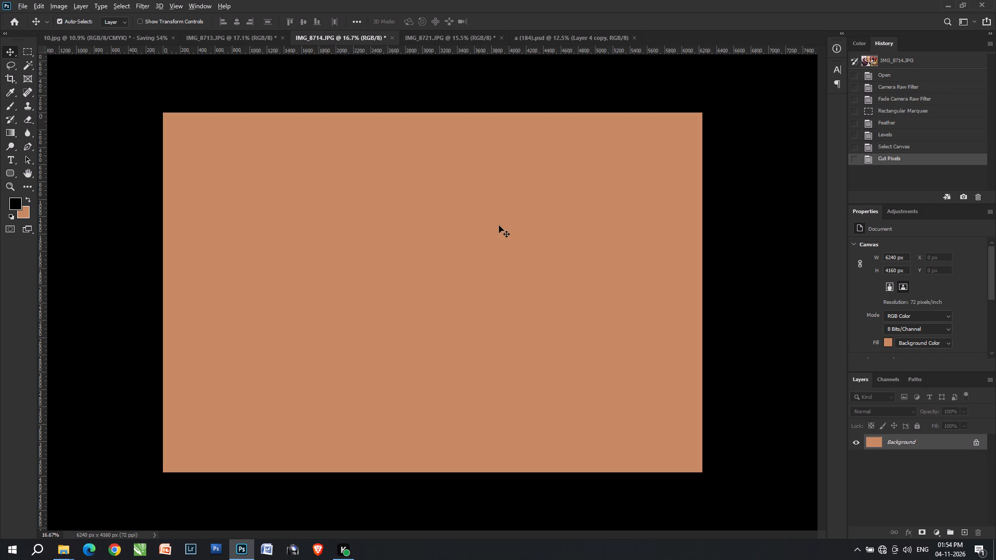
pyautogui.hotkey('ctrl', 'Tab')
pyautogui.hotkey('ctrl', 'w')
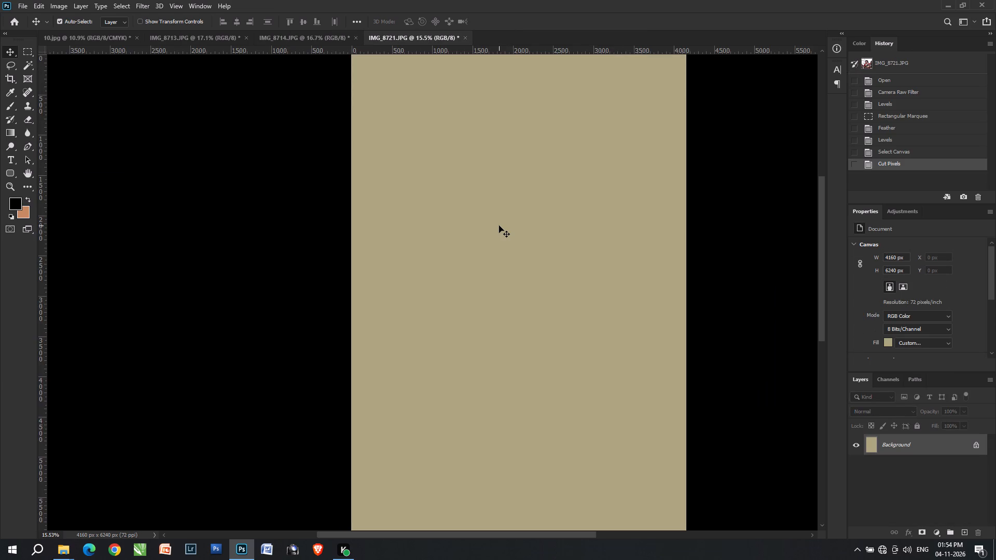
# Close the emptied photo files IMG_8721.JPG, IMG_8714.JPG and IMG_8713.JPG without saving changes.
pyautogui.hotkey('ctrl', 'w')
pyautogui.press('Tab')
pyautogui.press('Return')
pyautogui.hotkey('ctrl', 'w')
pyautogui.press('Tab')
pyautogui.press('Return')
pyautogui.hotkey('ctrl', 'e')
pyautogui.hotkey('ctrl', 'w')
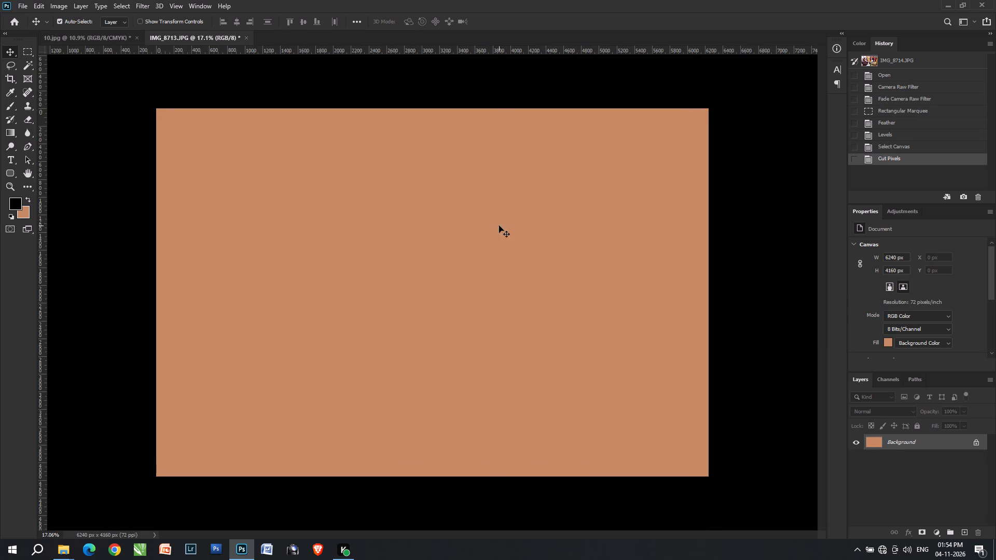
pyautogui.press('Tab')
pyautogui.press('Return')
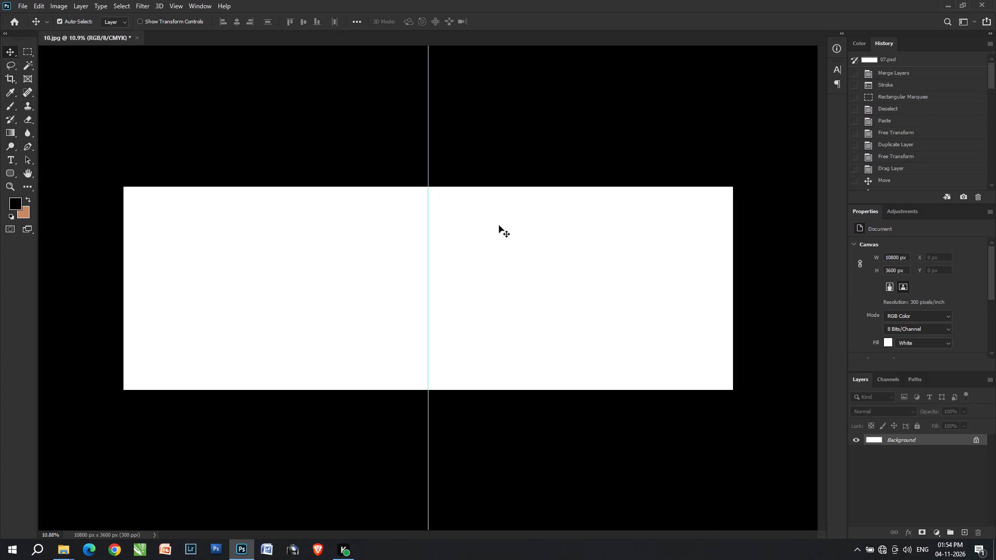
# Save the blank canvas as a Photoshop file named 11 in the sheet folder.
pyautogui.hotkey('ctrl', 'shift', 's')
pyautogui.click(492, 24)
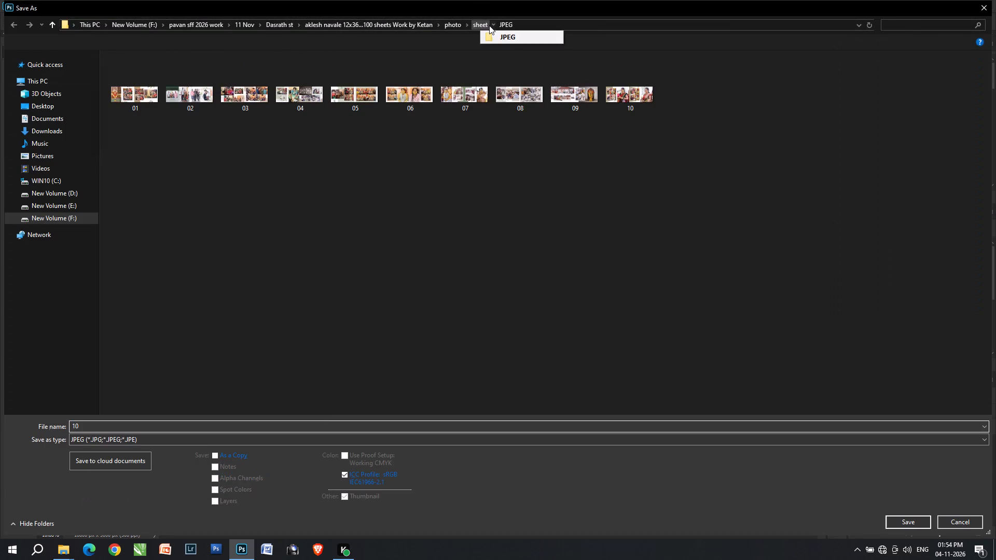
pyautogui.click(480, 24)
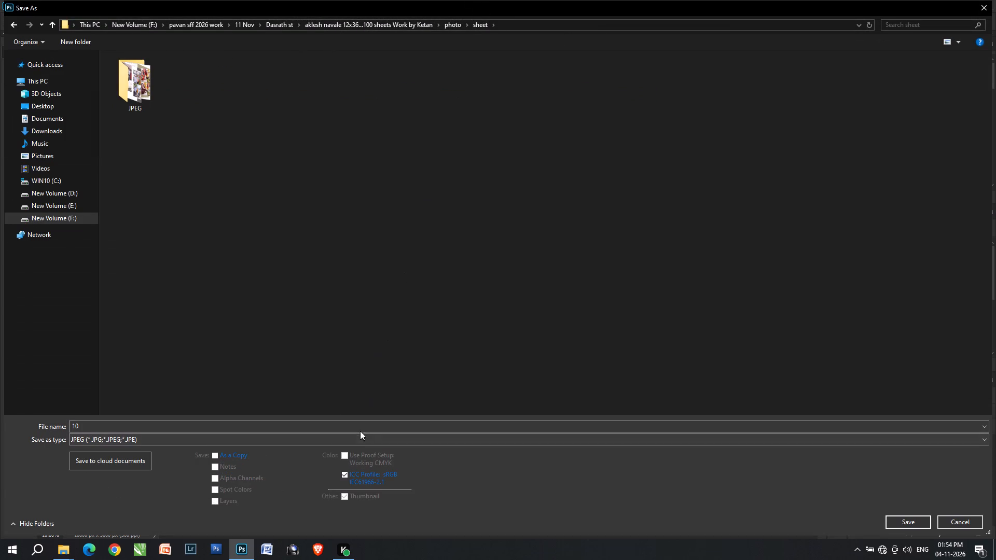
pyautogui.click(360, 423)
pyautogui.press('1')
pyautogui.press('1')
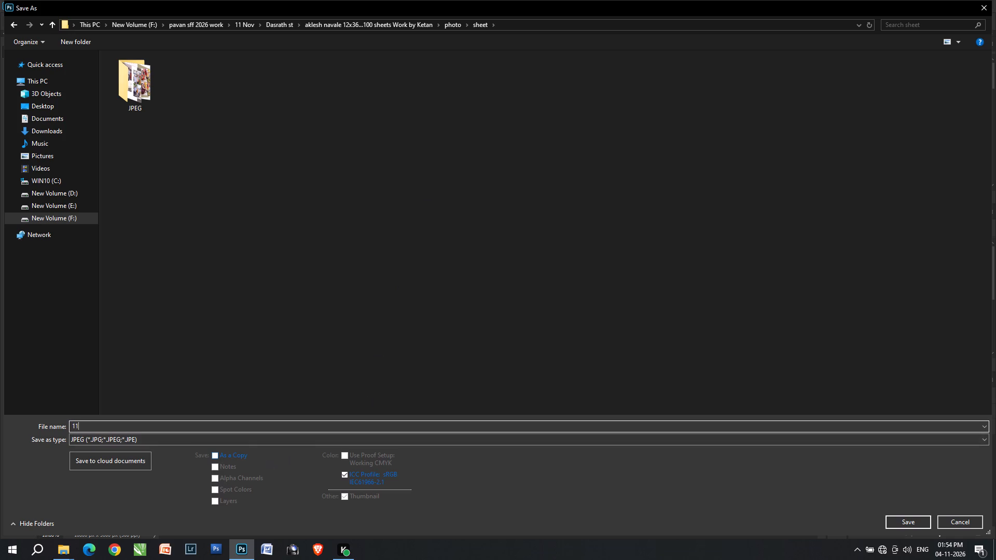
pyautogui.click(244, 432)
pyautogui.click(244, 432)
pyautogui.click(244, 437)
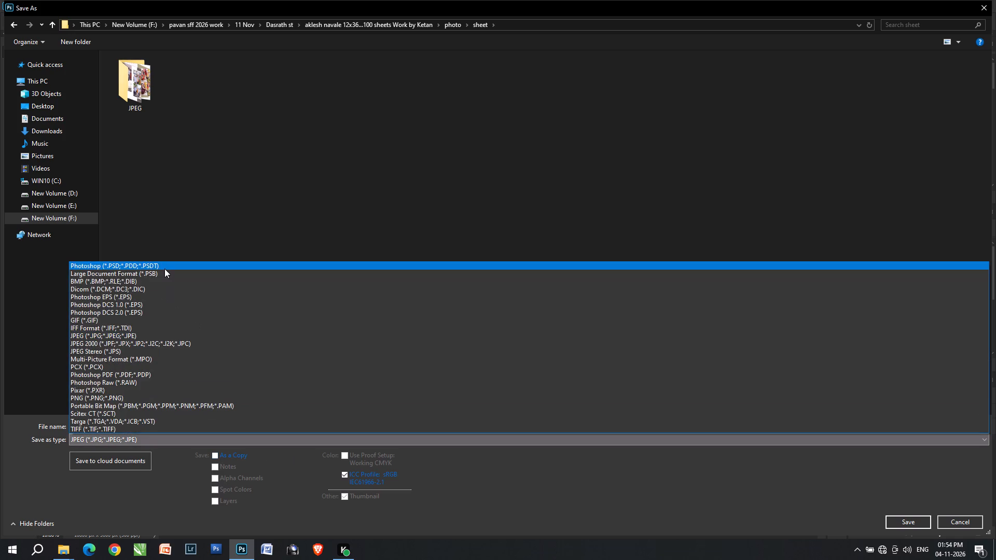
pyautogui.click(164, 269)
pyautogui.click(279, 308)
pyautogui.press('Return')
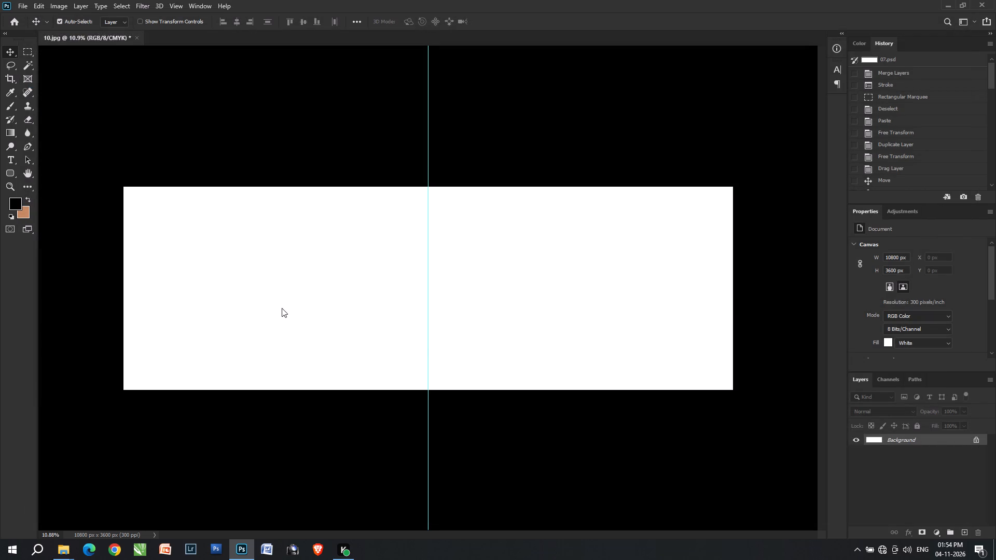
# Switch to the photo folder 02 and move IMG_8713, IMG_8714 and IMG_8721 into the DONE folder.
pyautogui.hotkey('alt', 'Tab')
pyautogui.hotkey('alt', 'Tab')
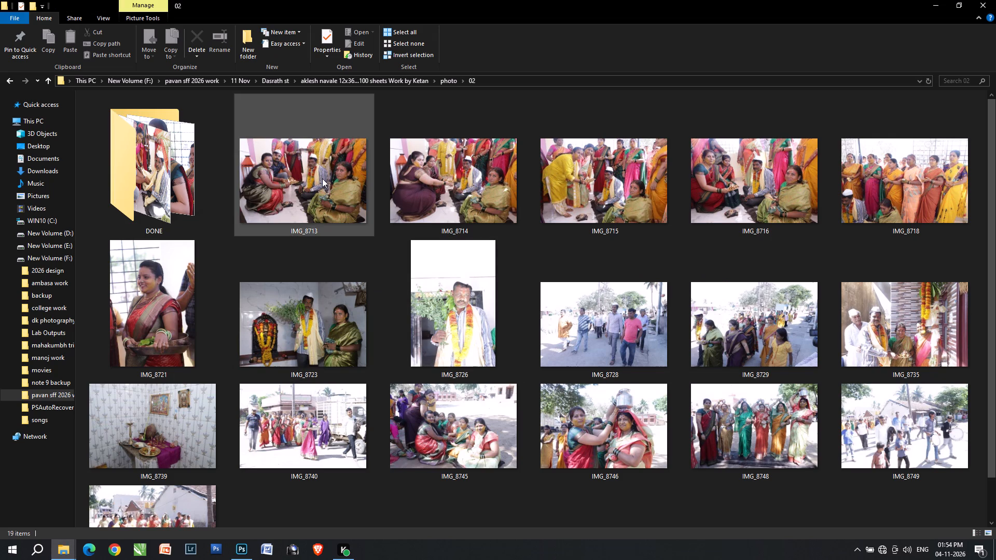
pyautogui.click(322, 178)
pyautogui.keyDown('ctrl'); pyautogui.click(442, 202); pyautogui.keyUp('ctrl')
pyautogui.keyDown('ctrl'); pyautogui.click(158, 313); pyautogui.keyUp('ctrl')
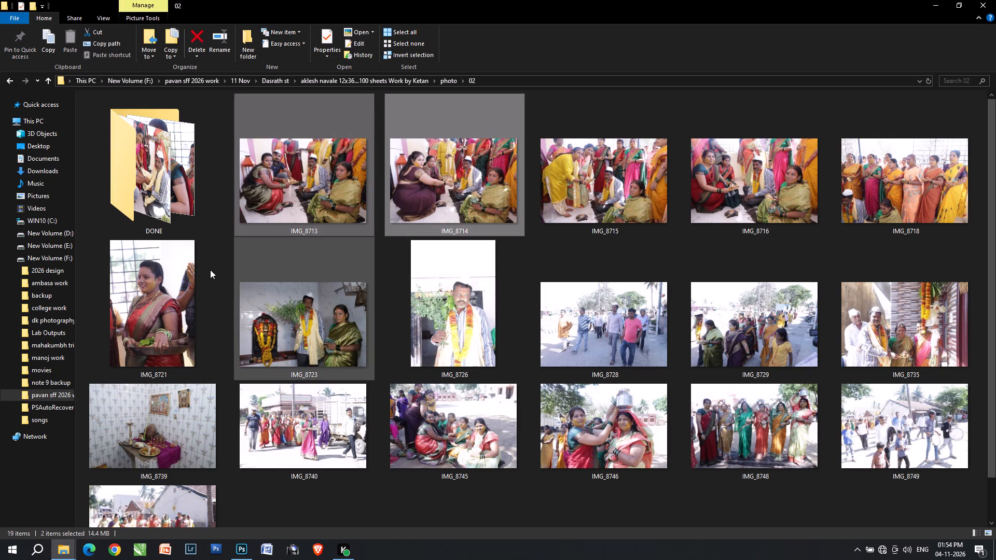
pyautogui.moveTo(440, 198); pyautogui.dragTo(191, 176)
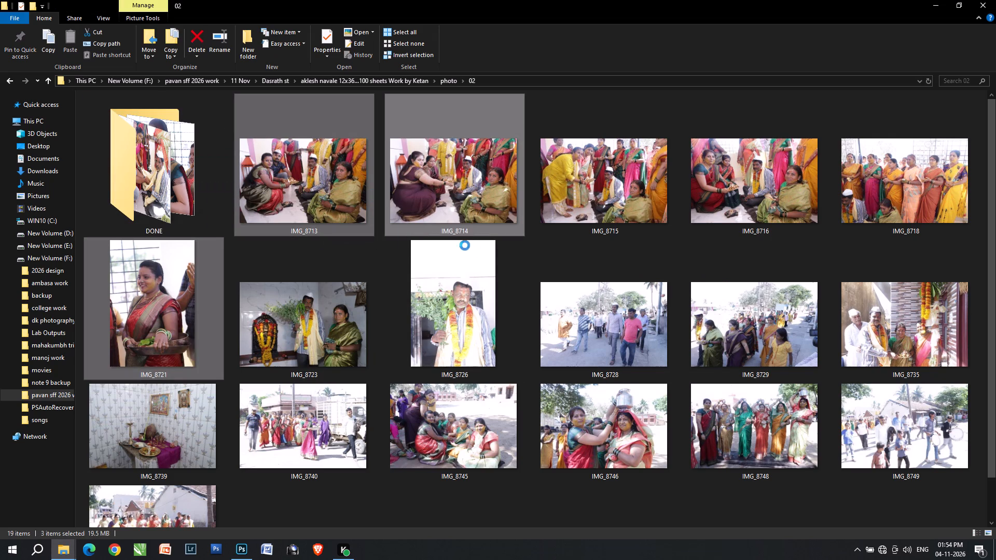
# Open the photos IMG_8715, IMG_8716, IMG_8718 and IMG_8723 in Photoshop.
pyautogui.click(330, 193)
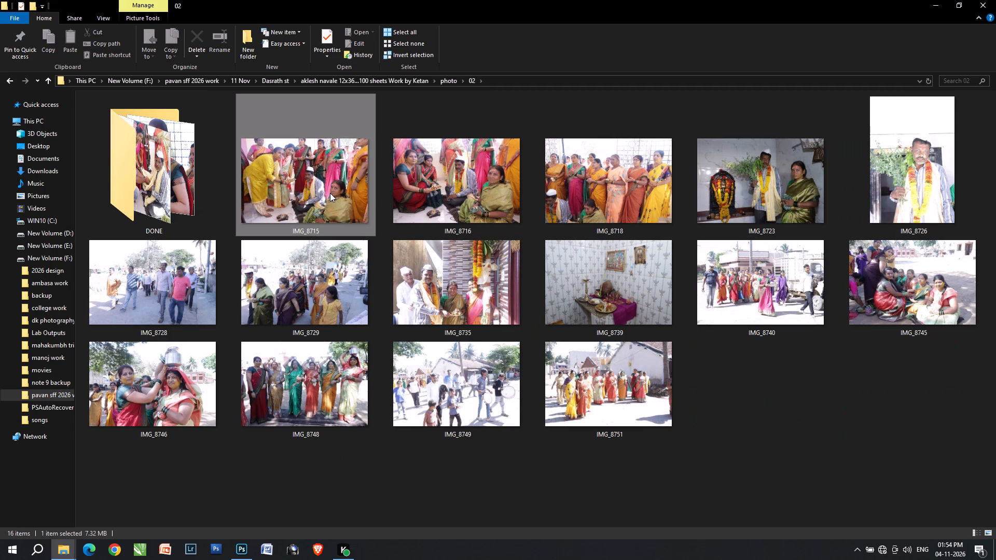
pyautogui.keyDown('shift'); pyautogui.click(808, 217); pyautogui.keyUp('shift')
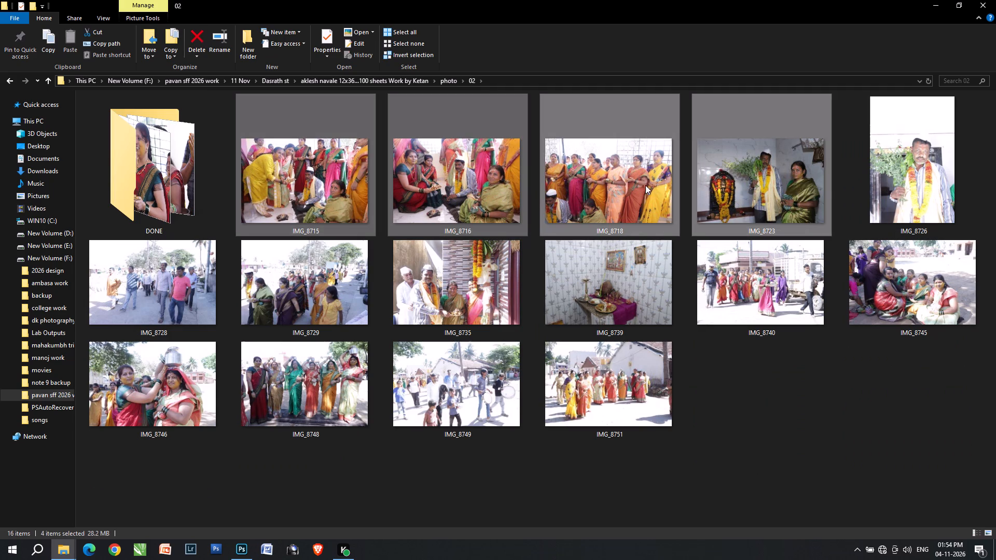
pyautogui.moveTo(644, 185); pyautogui.dragTo(516, 0)
pyautogui.hotkey('alt', 'Tab')
pyautogui.click(519, 0)
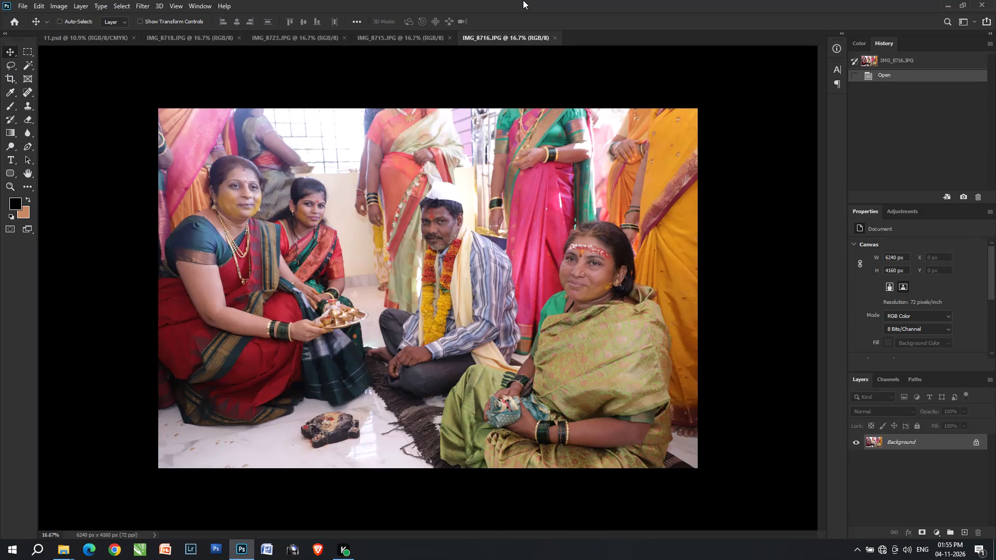
# Reapply the last-used Camera Raw Filter to IMG_8715.JPG and compare it with the original.
pyautogui.hotkey('ctrl', 'shift', 'Tab')
pyautogui.hotkey('ctrl', 'shift', 'Tab')
pyautogui.hotkey('ctrl', 'shift', 'Tab')
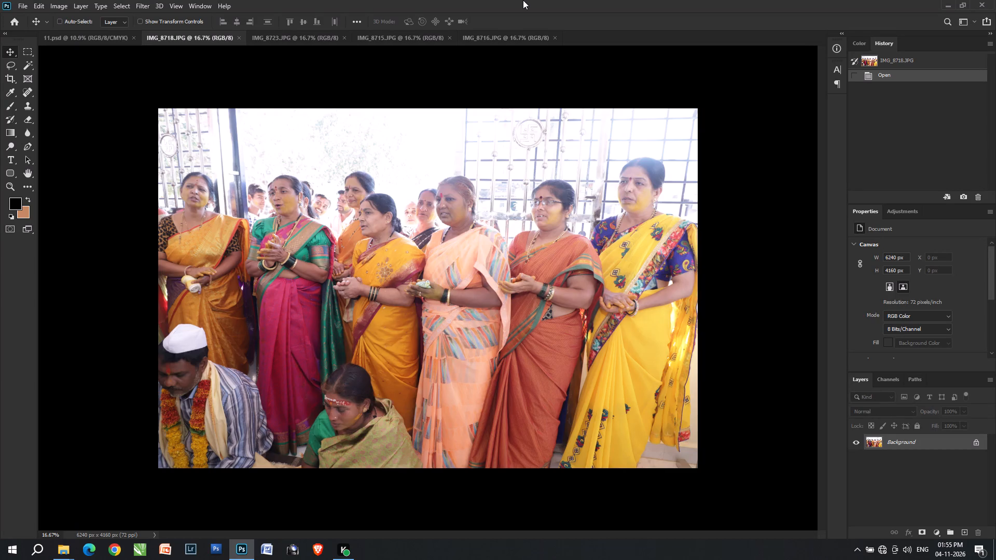
pyautogui.hotkey('ctrl', 'Tab')
pyautogui.hotkey('ctrl', 'Tab')
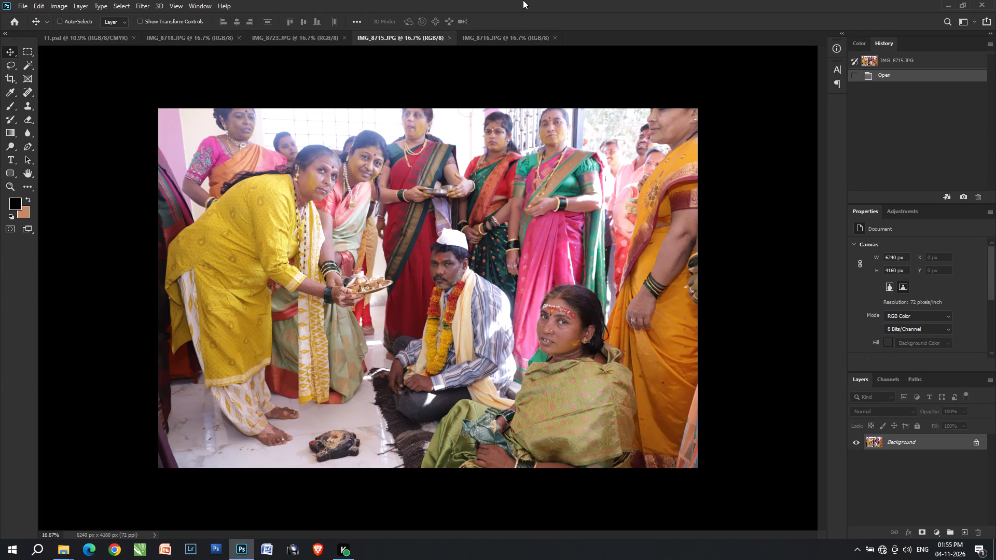
pyautogui.hotkey('ctrl', 'alt', 'f')
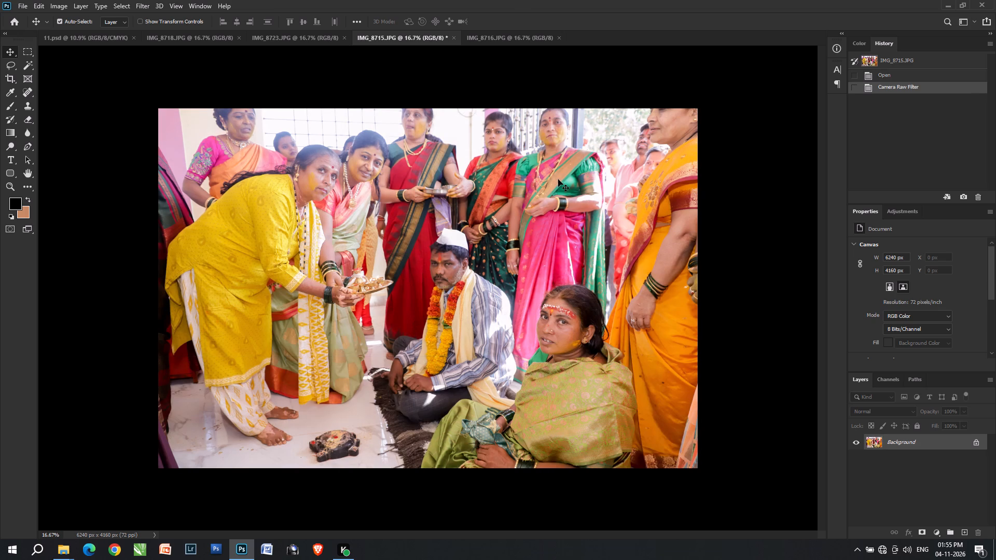
pyautogui.hotkey('ctrl', 'z')
pyautogui.hotkey('ctrl', 'shift', 'z')
# Slightly brighten the highlights of the whole IMG_8715 photo with a Levels adjustment.
pyautogui.hotkey('ctrl', 'l')
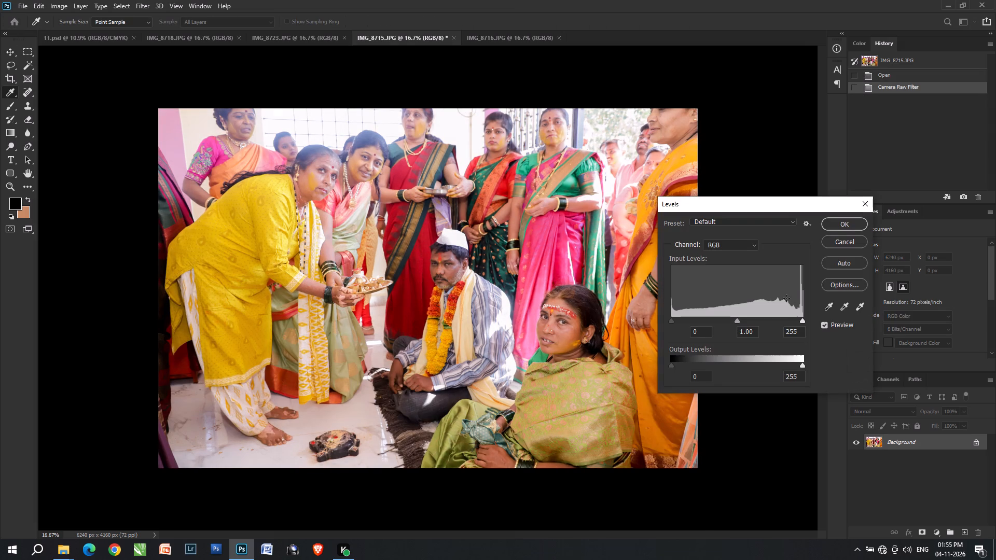
pyautogui.click(800, 321)
pyautogui.press('Return')
# Make a feathered rectangular selection around the seated couple and brighten its midtones slightly with Levels.
pyautogui.press('m')
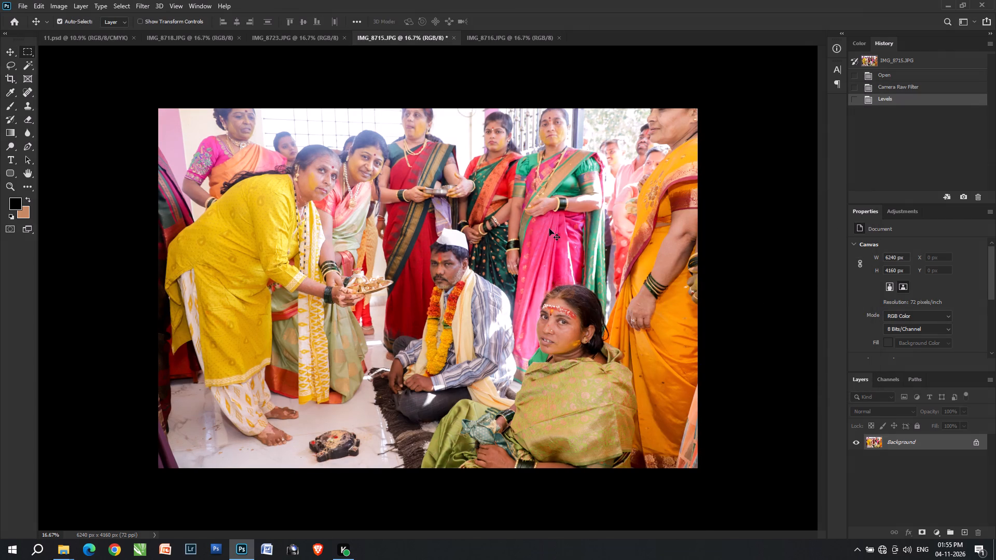
pyautogui.press('m')
pyautogui.moveTo(394, 204); pyautogui.dragTo(658, 457)
pyautogui.hotkey('ctrl', 'alt', 'd')
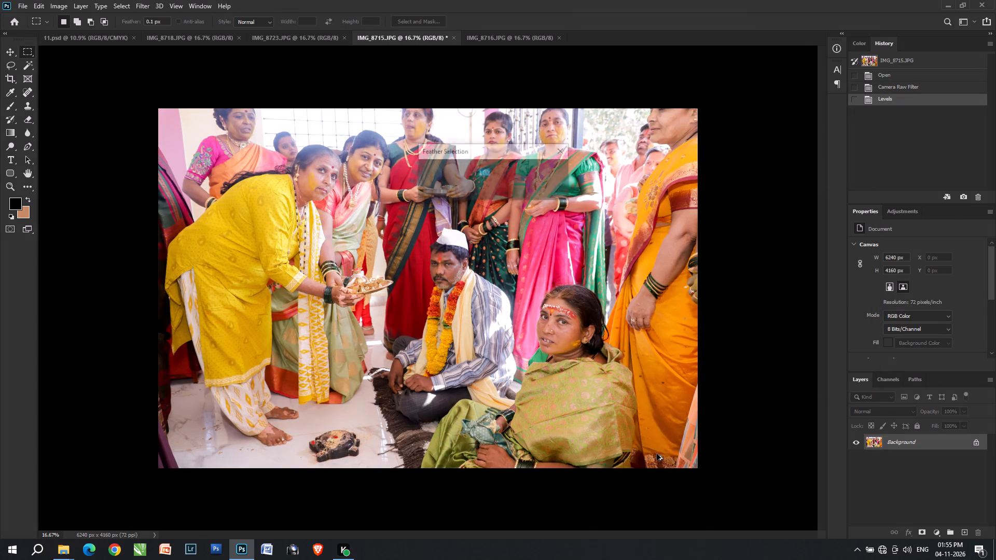
pyautogui.press('Return')
pyautogui.hotkey('ctrl', 'l')
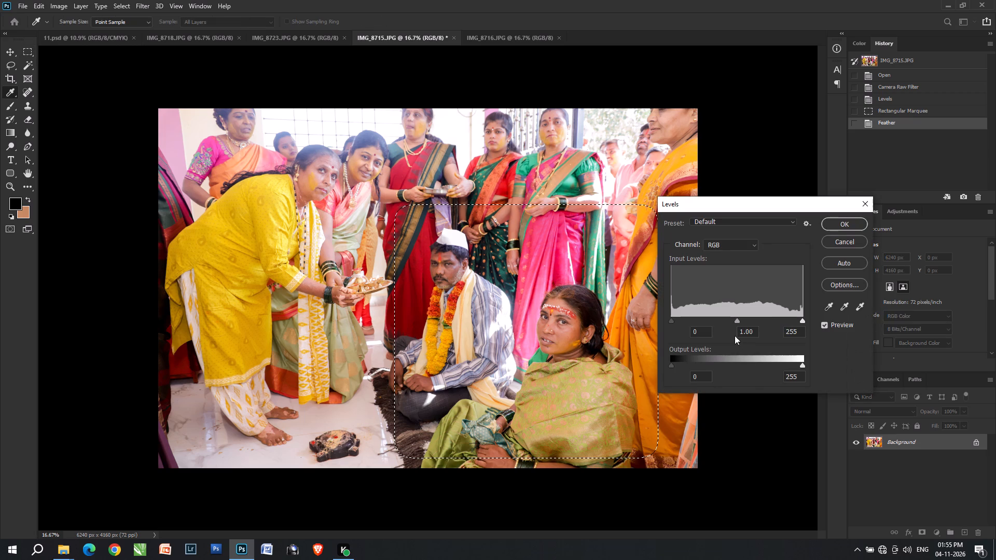
pyautogui.click(732, 323)
pyautogui.press('Return')
# Cut the entire edited IMG_8715 photo and paste it into 11.psd as a new layer.
pyautogui.hotkey('ctrl', 'a')
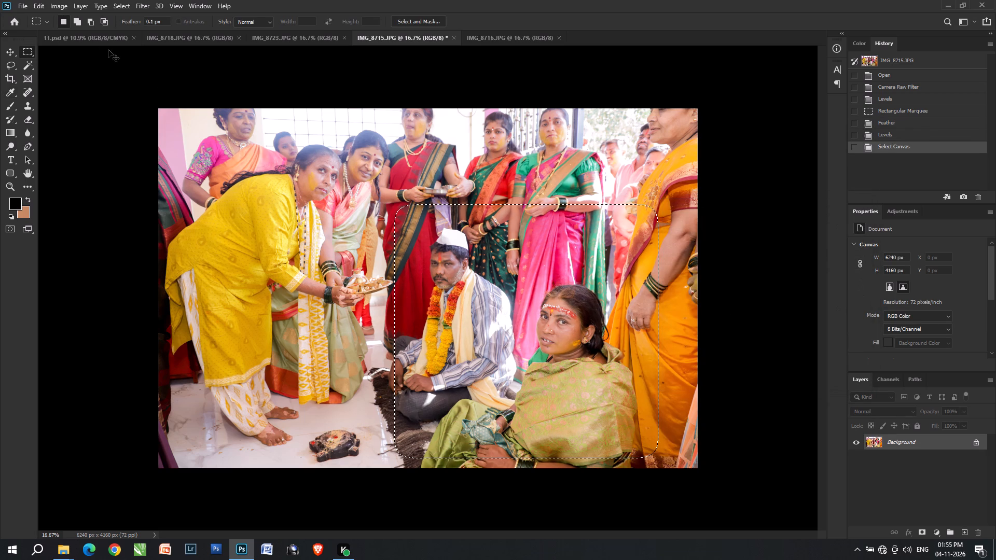
pyautogui.hotkey('ctrl', 'x')
pyautogui.click(71, 35)
pyautogui.press('v')
pyautogui.keyDown('alt'); pyautogui.scroll(4, 386, 324); pyautogui.keyUp('alt')
pyautogui.press('space')
pyautogui.moveTo(271, 288); pyautogui.dragTo(293, 291)
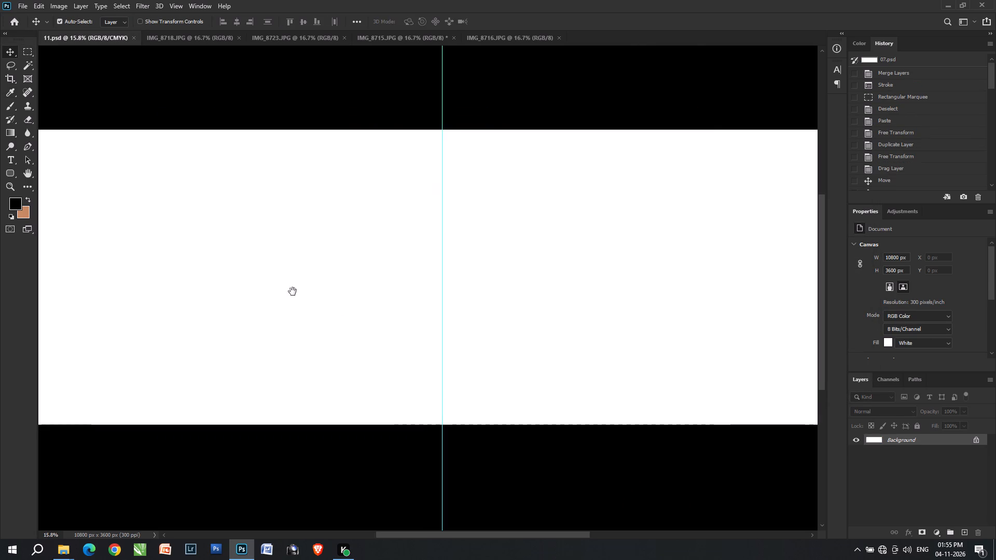
pyautogui.moveTo(293, 291); pyautogui.dragTo(522, 297)
pyautogui.hotkey('ctrl', 'v')
# Scale the pasted photo to about 36.6% and place it in the left page's lower-left area, at about X 420, Y 1800 px.
pyautogui.hotkey('ctrl', 't')
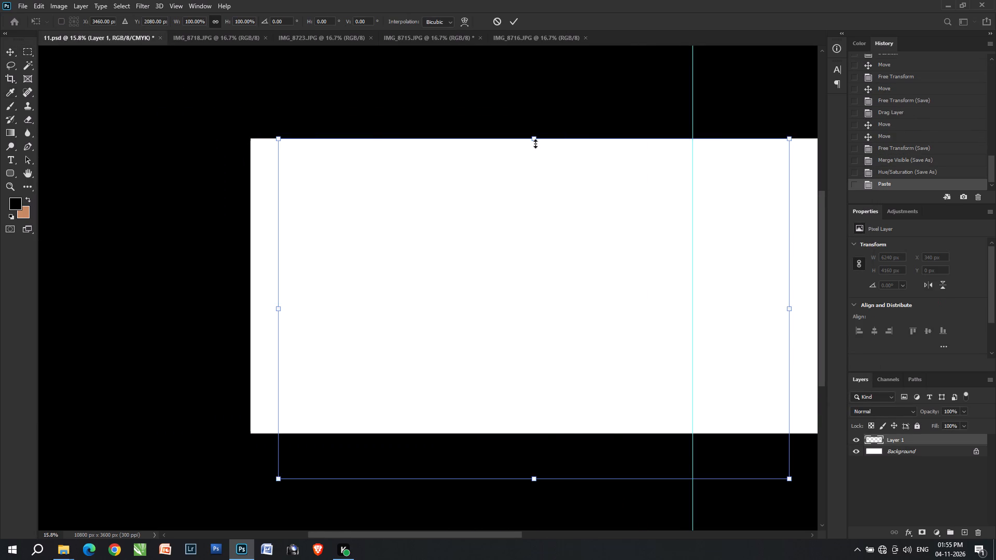
pyautogui.moveTo(533, 143); pyautogui.dragTo(551, 342)
pyautogui.moveTo(579, 385); pyautogui.dragTo(426, 321)
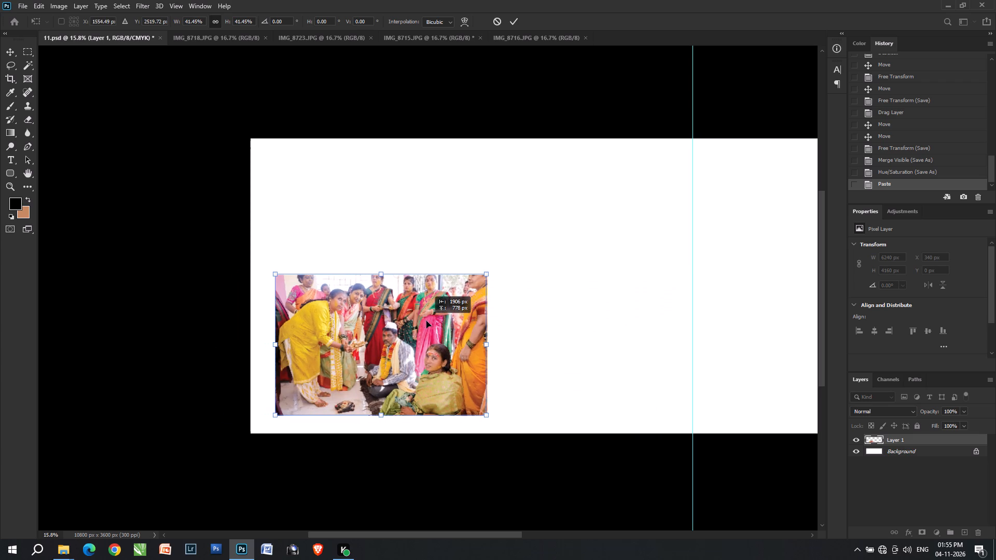
pyautogui.moveTo(426, 321); pyautogui.dragTo(428, 321)
pyautogui.moveTo(494, 351); pyautogui.dragTo(469, 346)
pyautogui.moveTo(439, 341); pyautogui.dragTo(447, 348)
pyautogui.press('Return')
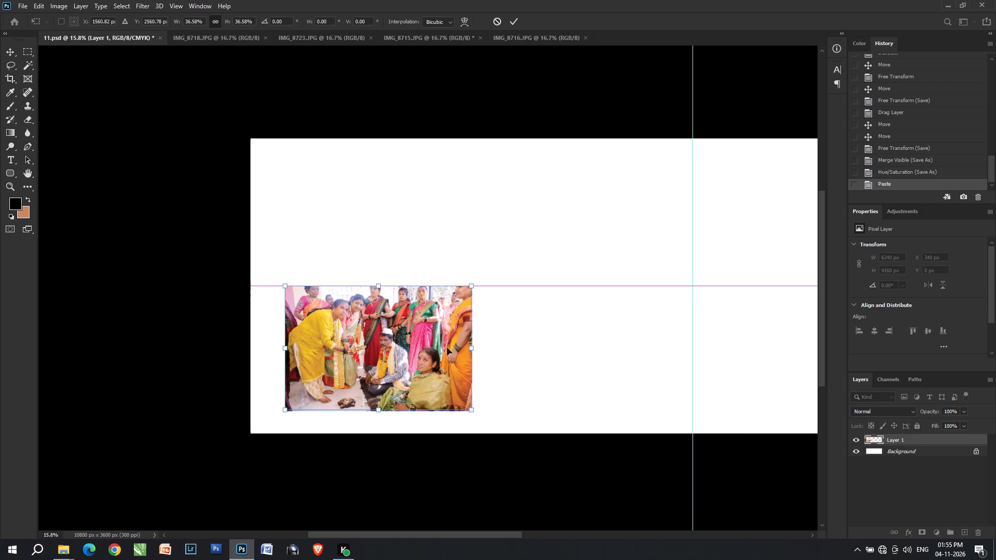
# Fill the photo layer's shape with the brown background colour to make a placeholder.
pyautogui.hotkey('ctrl', 'shift', 'BackSpace')
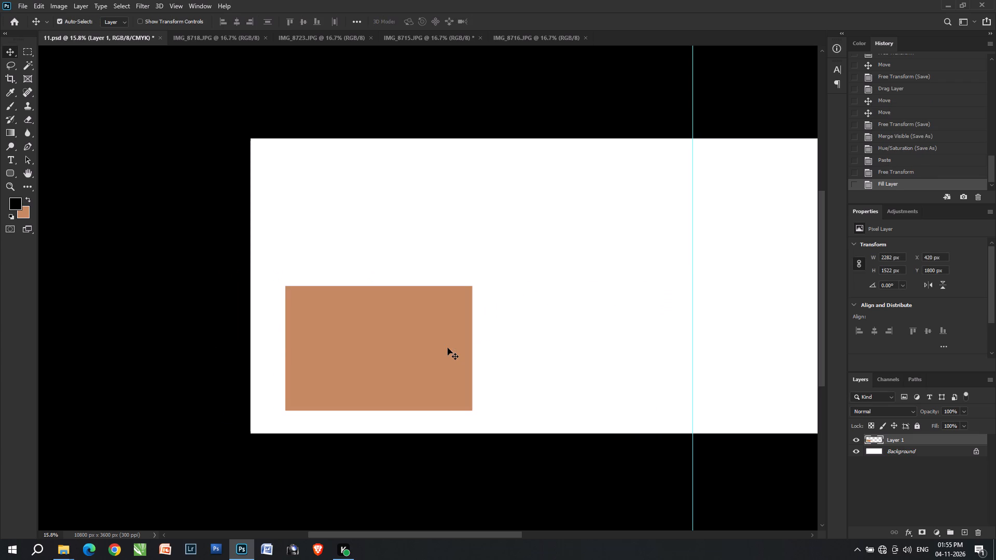
# Duplicate the brown placeholder directly to its right and nudge the copy to leave a 24 px gap between them.
pyautogui.press('v')
pyautogui.press('v')
pyautogui.keyDown('alt'); pyautogui.keyDown('shift'); pyautogui.moveTo(403, 353); pyautogui.dragTo(591, 343); pyautogui.keyUp('shift'); pyautogui.keyUp('alt')
pyautogui.rightClick(591, 343)
pyautogui.doubleClick(602, 344)
pyautogui.rightClick(602, 346)
pyautogui.click(606, 349)
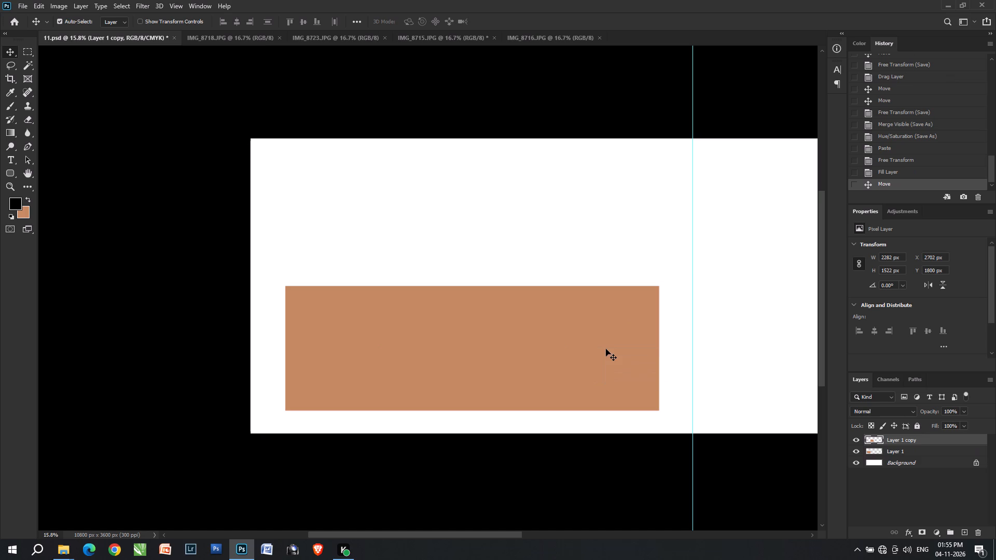
pyautogui.click(610, 351)
pyautogui.rightClick(606, 351)
pyautogui.click(613, 353)
pyautogui.press('Right')
pyautogui.press('Right')
pyautogui.press('Right')
pyautogui.press('Right')
pyautogui.press('Right')
pyautogui.press('Right')
pyautogui.press('Right')
pyautogui.press('Right')
pyautogui.press('Right')
pyautogui.press('Right')
pyautogui.press('Right')
pyautogui.press('Right')
pyautogui.press('Right')
pyautogui.press('Right')
pyautogui.press('Right')
pyautogui.press('Right')
pyautogui.press('Right')
pyautogui.press('Right')
pyautogui.press('Right')
pyautogui.press('Right')
# Select both placeholders and scale them together to about 95.5%, keeping them in the left page's lower half.
pyautogui.moveTo(523, 433); pyautogui.dragTo(424, 401)
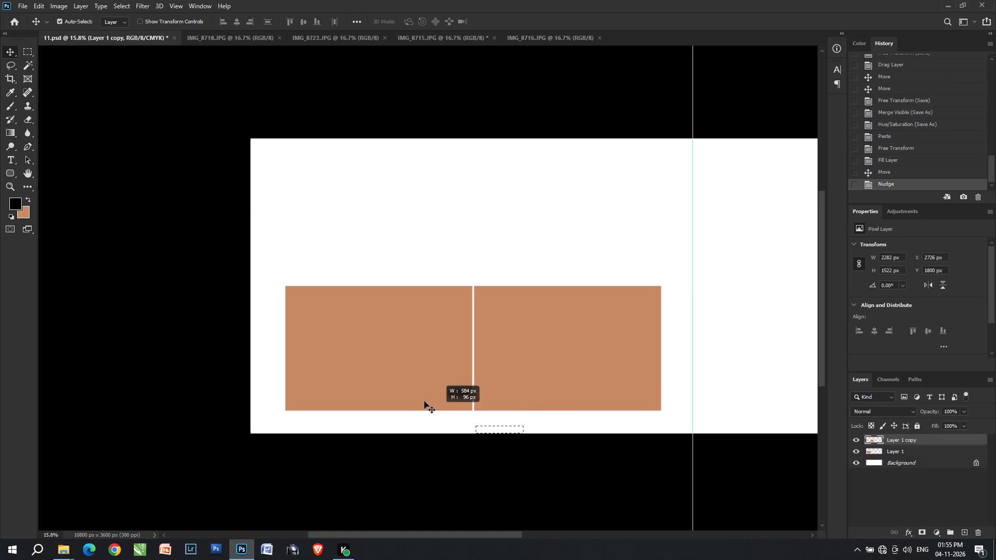
pyautogui.moveTo(424, 401); pyautogui.dragTo(425, 401)
pyautogui.hotkey('ctrl', 't')
pyautogui.moveTo(661, 350); pyautogui.dragTo(644, 345)
pyautogui.click(615, 349)
pyautogui.press('Return')
# Duplicate the lower-left placeholder upward and enlarge the copy to about 137% wide and 131% high in the spread's upper-left corner.
pyautogui.rightClick(369, 341)
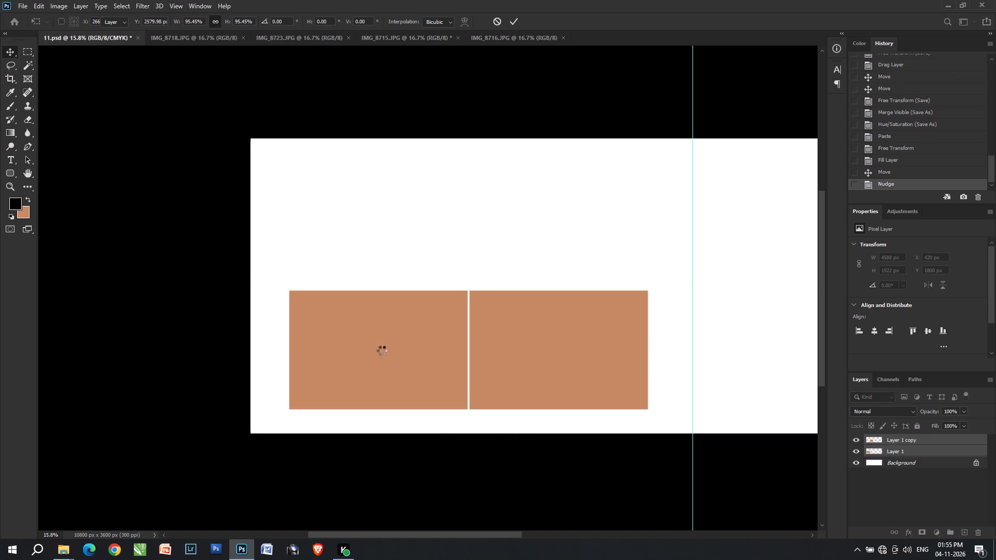
pyautogui.click(400, 373)
pyautogui.keyDown('alt'); pyautogui.moveTo(408, 375); pyautogui.dragTo(439, 278); pyautogui.keyUp('alt')
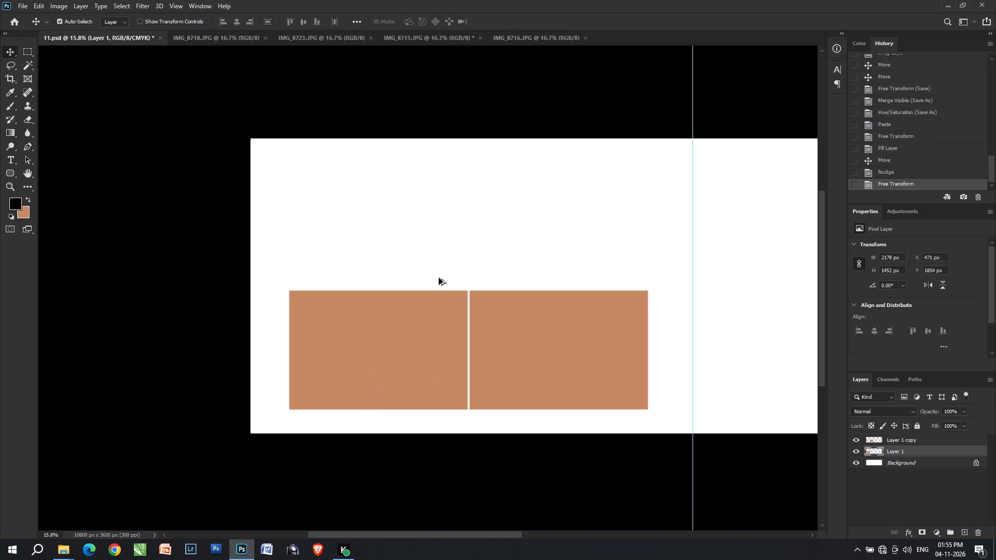
pyautogui.keyDown('alt'); pyautogui.moveTo(439, 278); pyautogui.dragTo(463, 255); pyautogui.keyUp('alt')
pyautogui.hotkey('ctrl', 't')
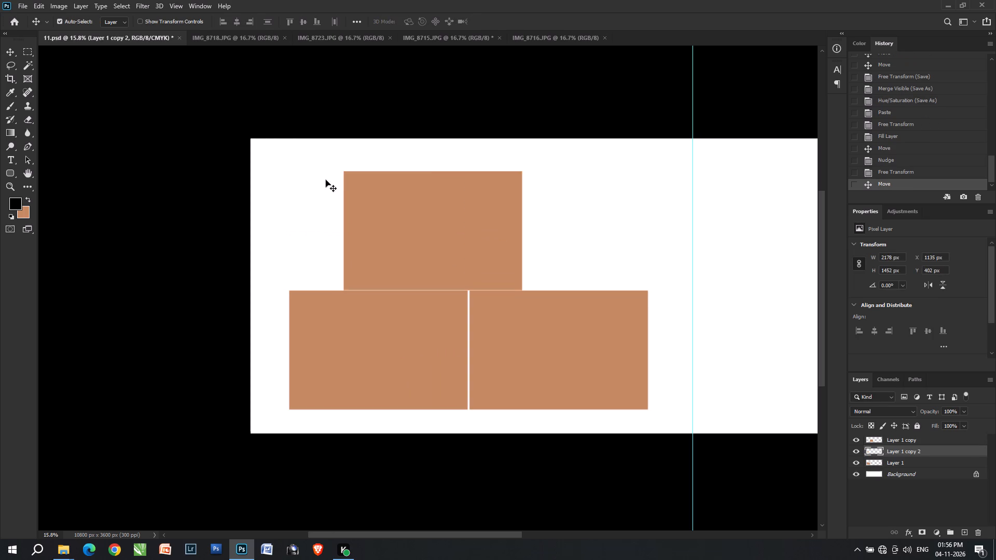
pyautogui.moveTo(343, 174); pyautogui.dragTo(279, 149)
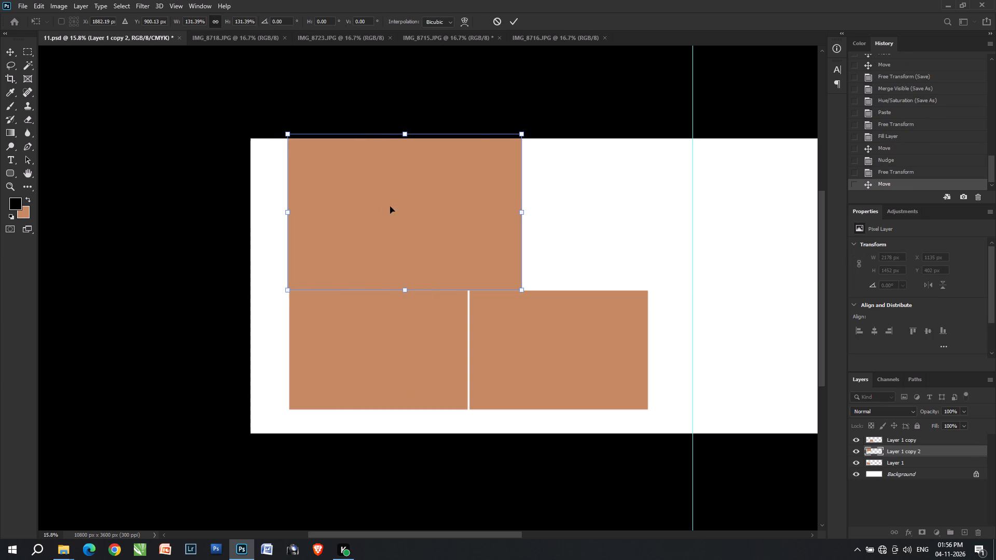
pyautogui.keyDown('shift'); pyautogui.moveTo(391, 207); pyautogui.dragTo(354, 199); pyautogui.keyUp('shift')
pyautogui.keyDown('shift'); pyautogui.moveTo(485, 214); pyautogui.dragTo(496, 214); pyautogui.keyUp('shift')
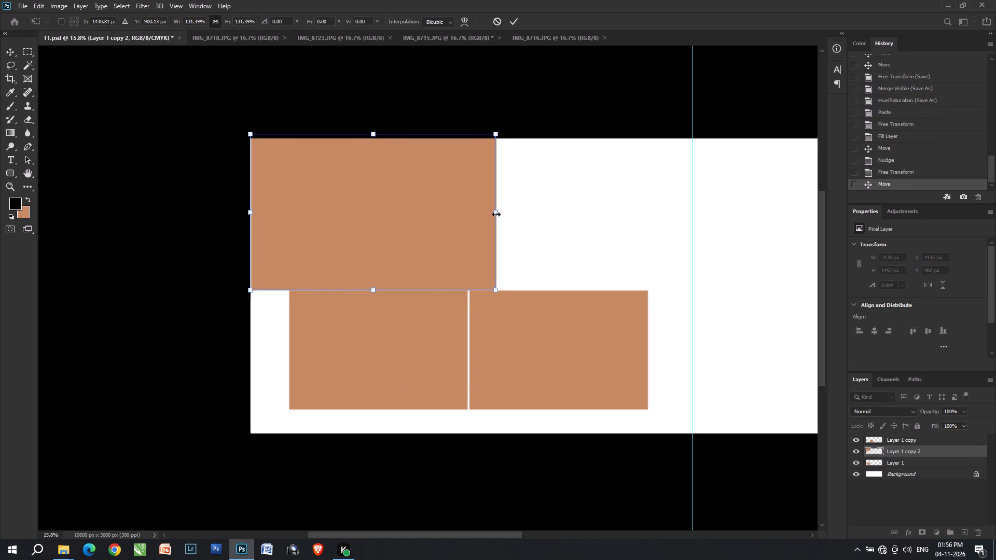
pyautogui.keyDown('shift'); pyautogui.moveTo(496, 214); pyautogui.dragTo(495, 214); pyautogui.keyUp('shift')
pyautogui.click(469, 217)
pyautogui.doubleClick(481, 253)
# Select the two lower placeholders and nudge them down to Y 1880 px, leaving a gap below the large one.
pyautogui.press('v')
pyautogui.press('v')
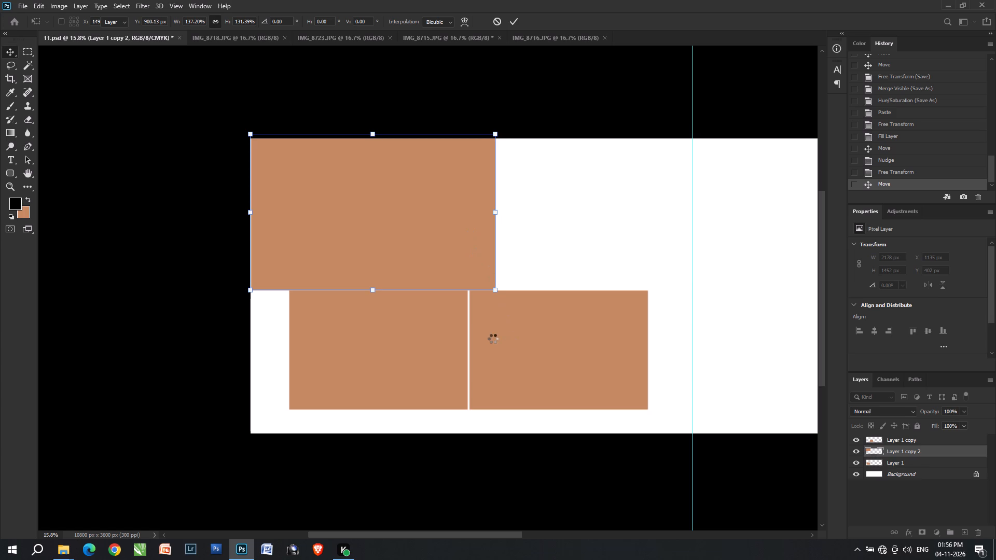
pyautogui.click(493, 339)
pyautogui.rightClick(500, 333)
pyautogui.click(516, 341)
pyautogui.keyDown('shift'); pyautogui.click(406, 335); pyautogui.keyUp('shift')
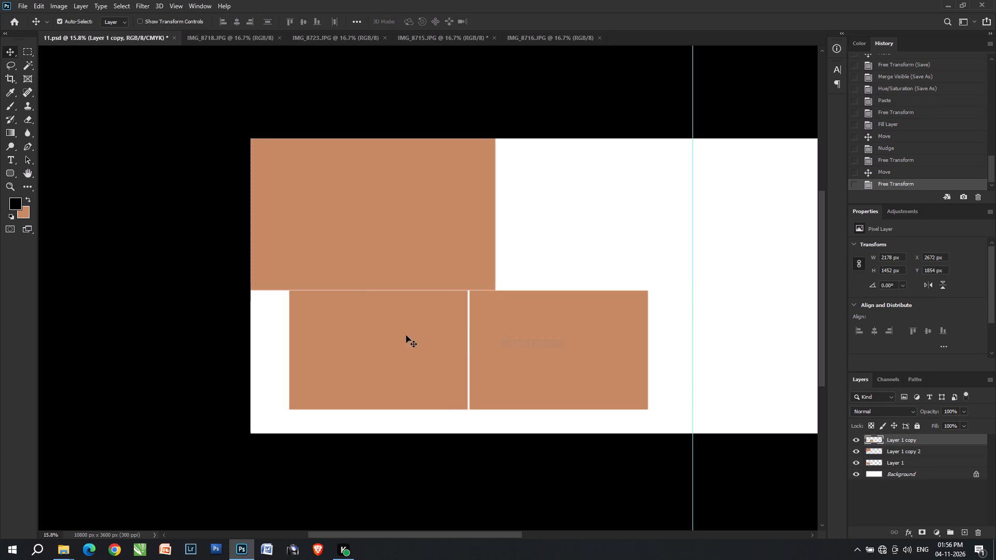
pyautogui.press('Down')
pyautogui.press('Down')
pyautogui.press('Down')
pyautogui.press('Down')
pyautogui.press('Down')
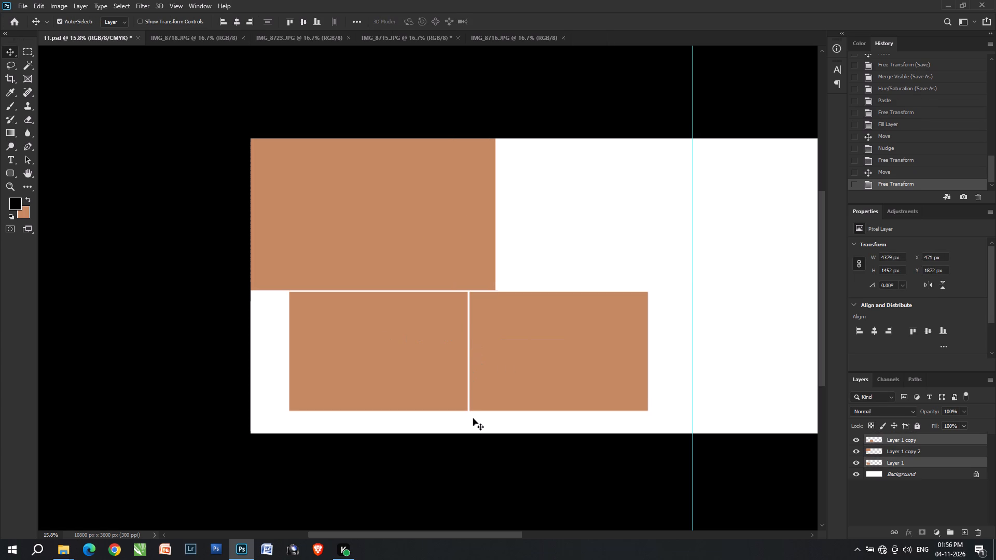
pyautogui.press('Down')
pyautogui.keyDown('alt'); pyautogui.scroll(12, 481, 302); pyautogui.keyUp('alt')
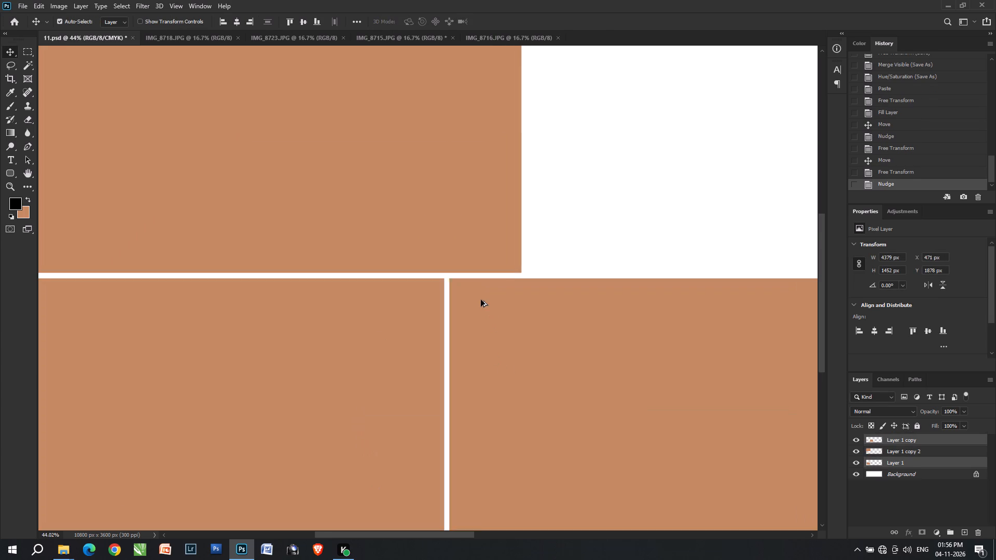
pyautogui.press('Left')
pyautogui.press('Right')
pyautogui.press('Down')
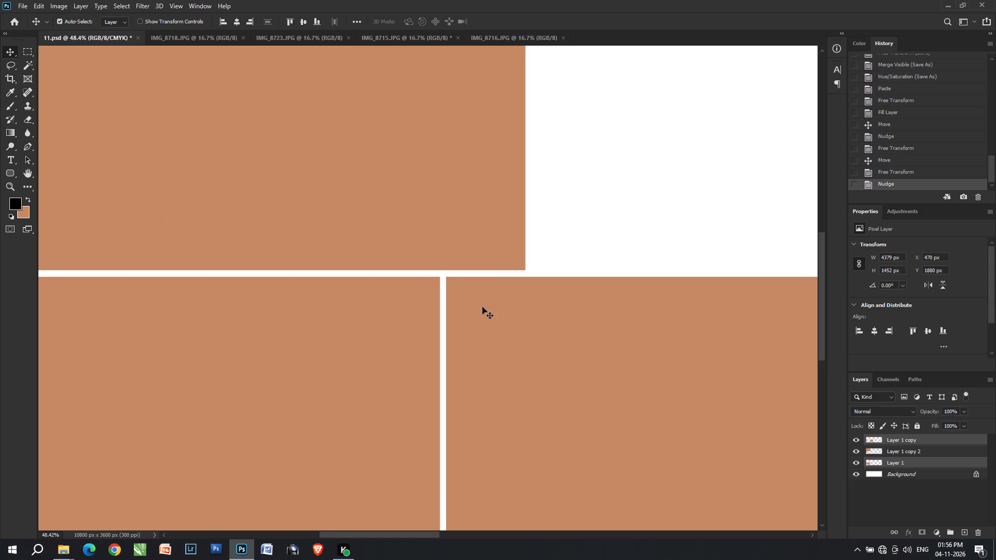
# Duplicate the lower-right placeholder up into the empty space beside the large upper-left placeholder.
pyautogui.keyDown('alt'); pyautogui.scroll(-7, 472, 317); pyautogui.keyUp('alt')
pyautogui.rightClick(476, 321)
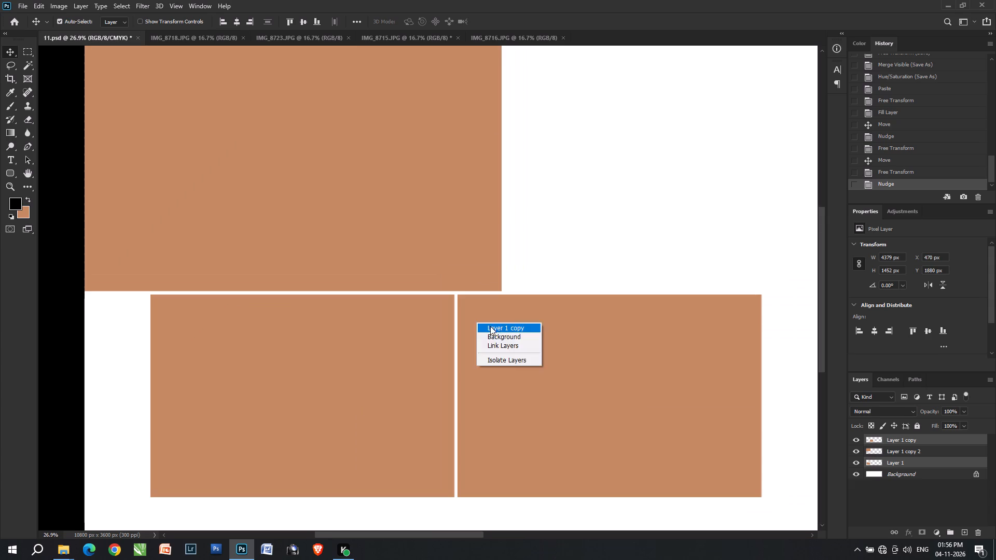
pyautogui.click(499, 330)
pyautogui.keyDown('alt'); pyautogui.scroll(-6, 500, 330); pyautogui.keyUp('alt')
pyautogui.keyDown('alt'); pyautogui.moveTo(505, 365); pyautogui.dragTo(541, 229); pyautogui.keyUp('alt')
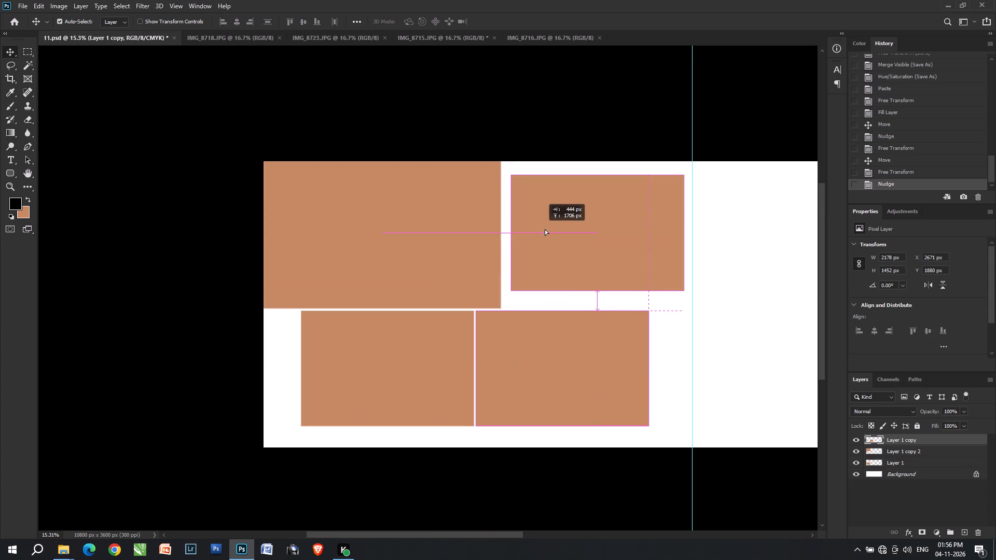
# Scale the new upper-right placeholder to about 87% and nudge it slightly right and down beside the large one.
pyautogui.hotkey('ctrl', 't')
pyautogui.moveTo(684, 233); pyautogui.dragTo(658, 232)
pyautogui.keyDown('shift'); pyautogui.moveTo(621, 232); pyautogui.dragTo(626, 233); pyautogui.keyUp('shift')
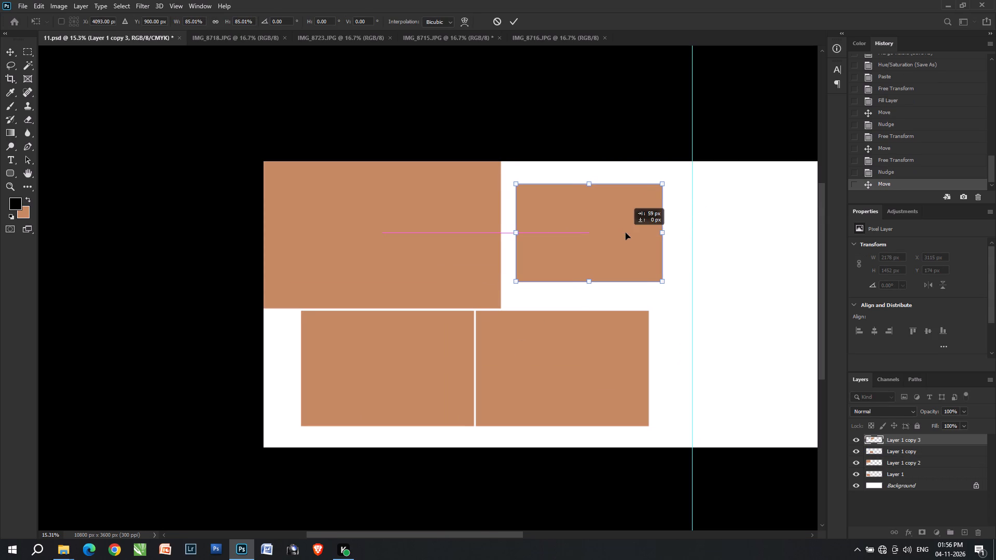
pyautogui.keyDown('shift'); pyautogui.moveTo(626, 233); pyautogui.dragTo(632, 235); pyautogui.keyUp('shift')
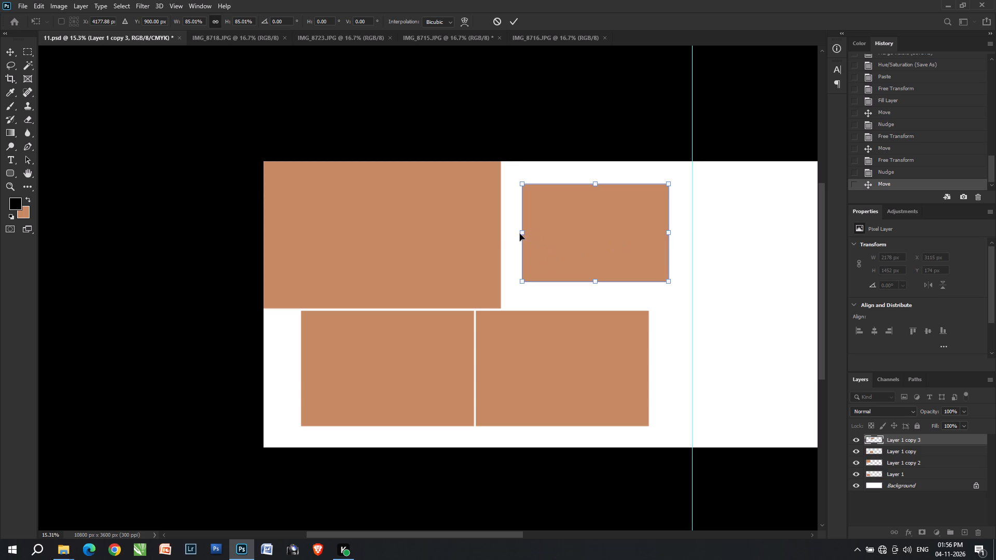
pyautogui.click(520, 234)
pyautogui.press('Right')
pyautogui.press('Right')
pyautogui.press('Right')
pyautogui.press('Down')
pyautogui.press('Return')
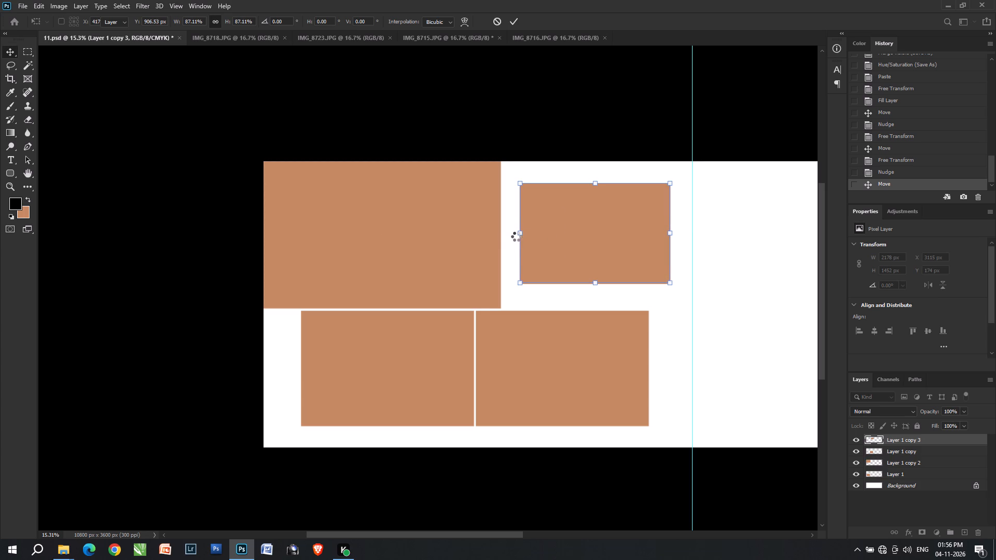
pyautogui.press('Down')
pyautogui.press('Down')
pyautogui.press('Down')
pyautogui.press('Down')
pyautogui.press('Down')
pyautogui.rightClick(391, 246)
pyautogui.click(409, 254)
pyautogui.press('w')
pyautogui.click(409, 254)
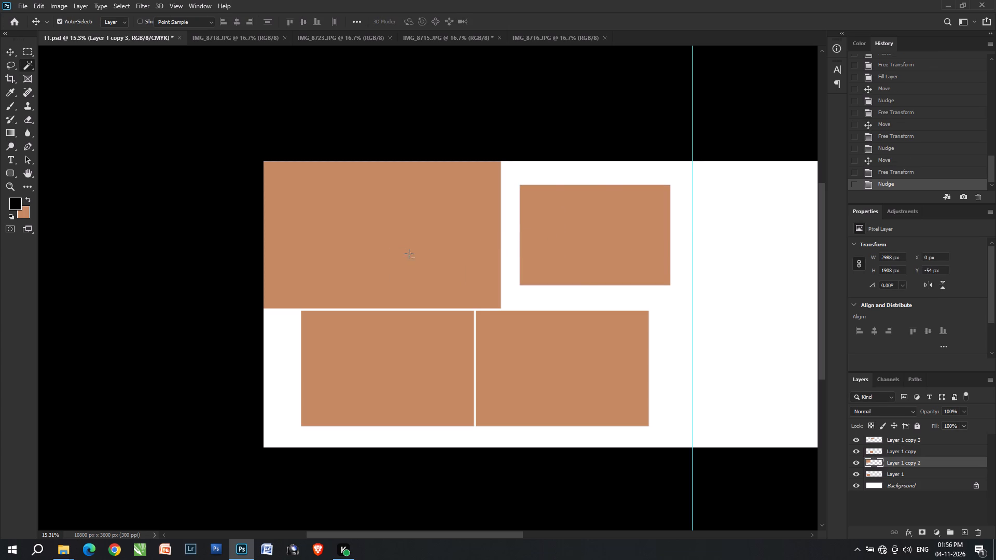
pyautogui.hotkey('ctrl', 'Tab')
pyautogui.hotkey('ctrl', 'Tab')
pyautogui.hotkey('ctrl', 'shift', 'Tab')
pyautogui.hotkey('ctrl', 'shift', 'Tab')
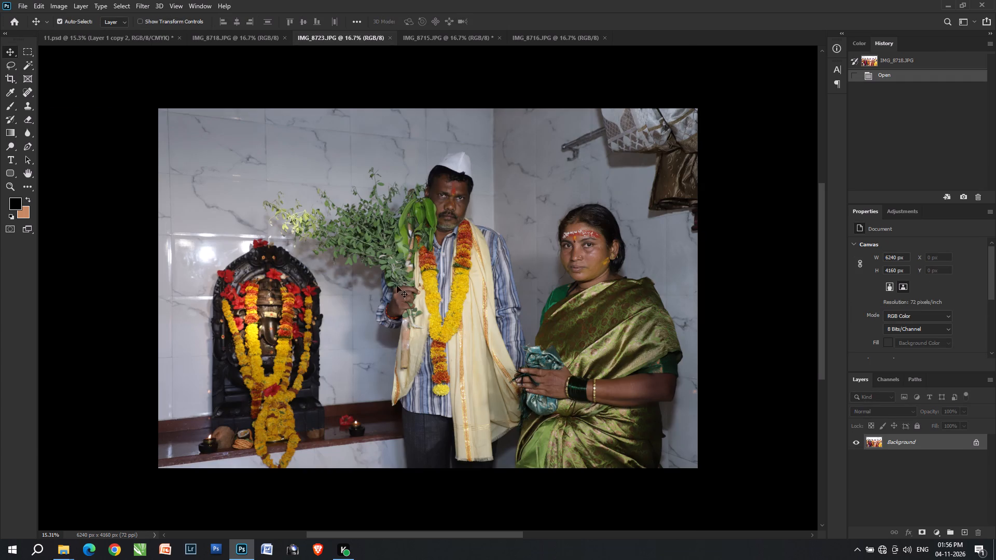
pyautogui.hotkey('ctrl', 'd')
# Select the lower-left placeholder's area with the Magic Wand and paste the copied group photo into it.
pyautogui.press('v')
pyautogui.click(161, 359)
pyautogui.press('w')
pyautogui.click(161, 359)
pyautogui.hotkey('ctrl', 'alt', 'shift', 'v')
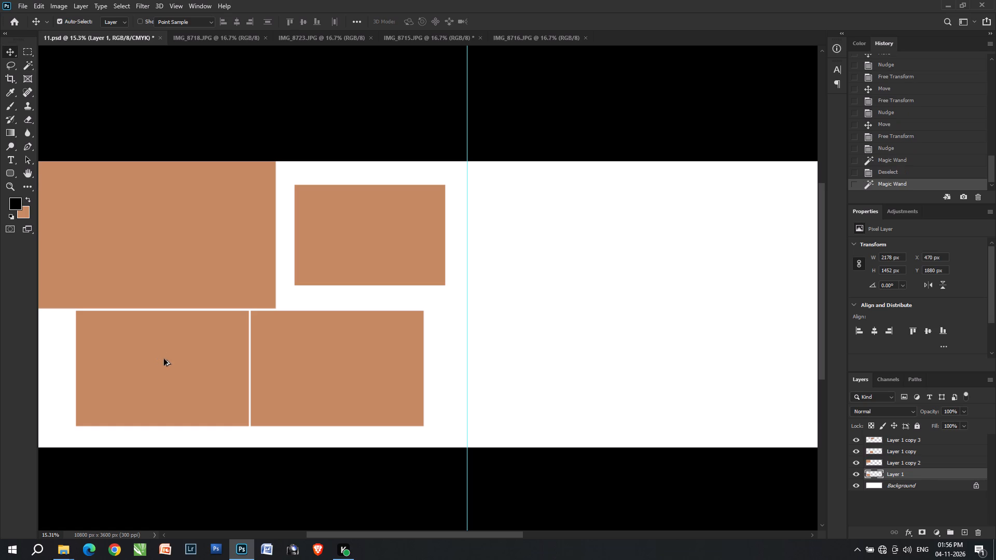
# Scale the pasted photo to about 37.4% and position it to fill the lower-left placeholder.
pyautogui.hotkey('ctrl', 't')
pyautogui.press('space')
pyautogui.press('space')
pyautogui.press('space')
pyautogui.press('space')
pyautogui.press('space')
pyautogui.press('space')
pyautogui.press('space')
pyautogui.press('space')
pyautogui.press('space')
pyautogui.press('space')
pyautogui.press('space')
pyautogui.press('space')
pyautogui.press('space')
pyautogui.press('space')
pyautogui.press('space')
pyautogui.press('space')
pyautogui.press('space')
pyautogui.moveTo(187, 352); pyautogui.dragTo(388, 335)
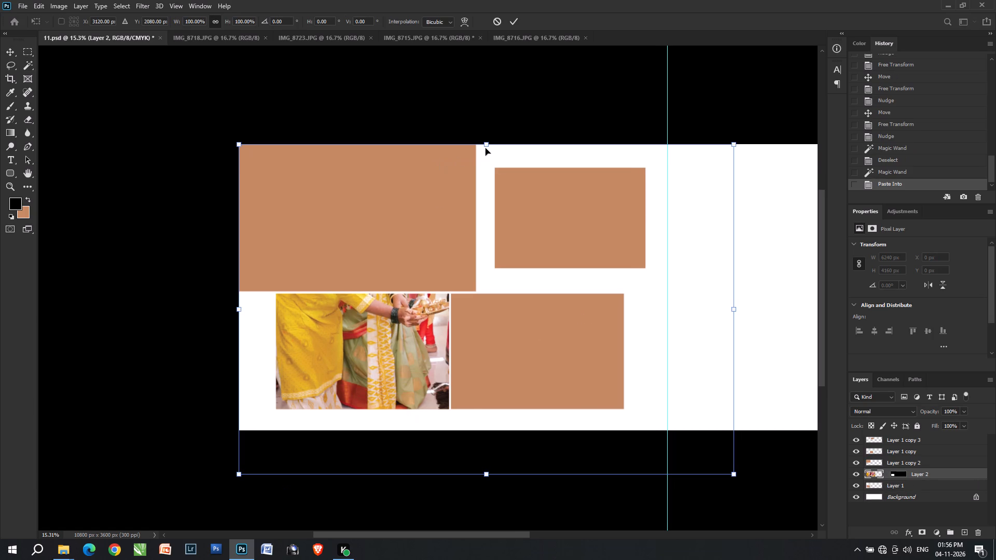
pyautogui.moveTo(486, 147); pyautogui.dragTo(490, 356)
pyautogui.moveTo(496, 373); pyautogui.dragTo(359, 306)
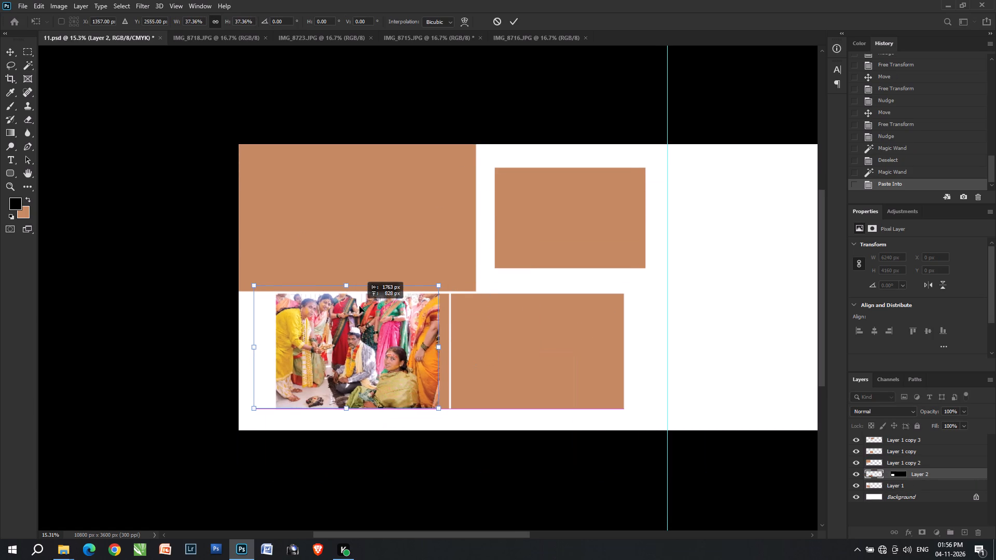
pyautogui.moveTo(359, 306); pyautogui.dragTo(379, 309)
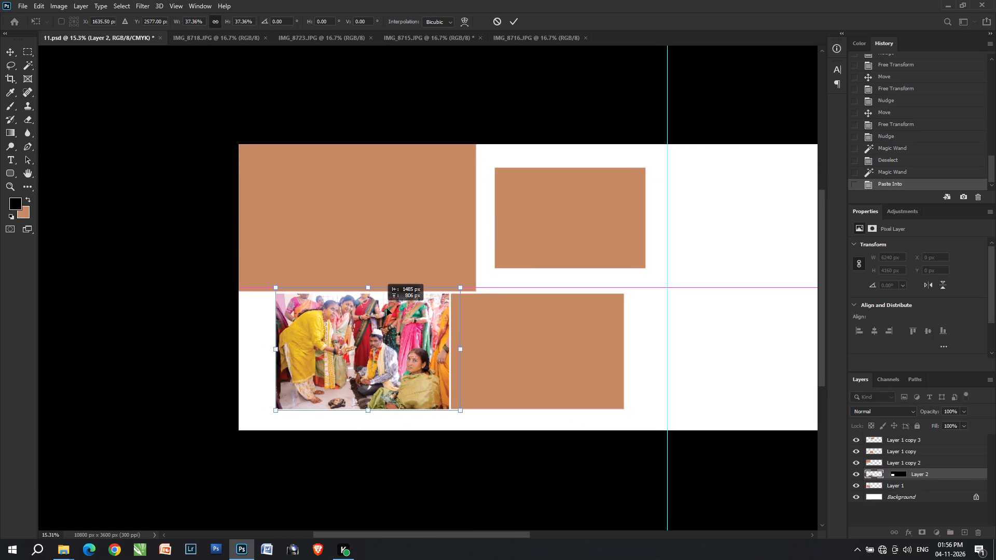
pyautogui.press('Left')
pyautogui.press('Down')
pyautogui.press('Return')
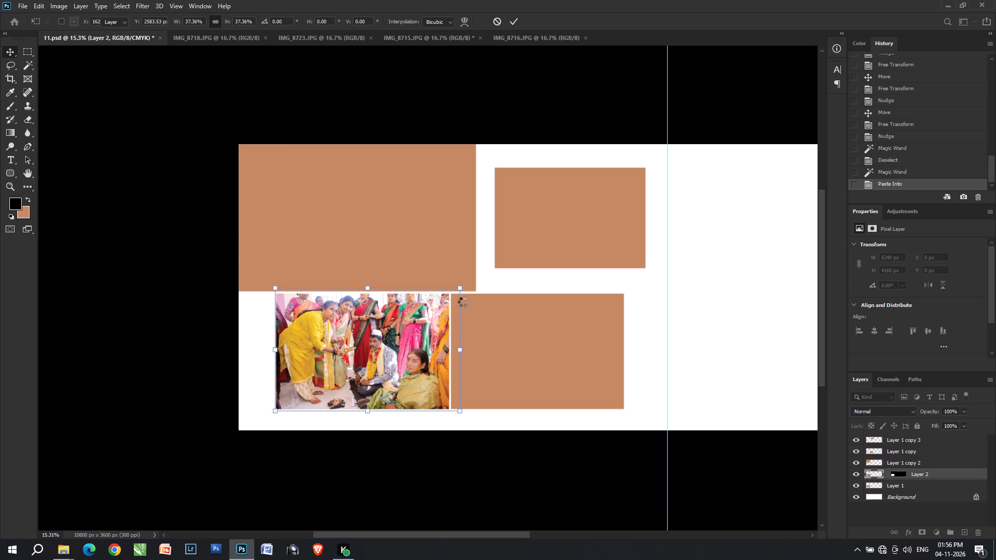
# Select the lower-right placeholder's layer and its area with the Magic Wand.
pyautogui.press('v')
pyautogui.tripleClick(479, 338)
pyautogui.click(479, 337)
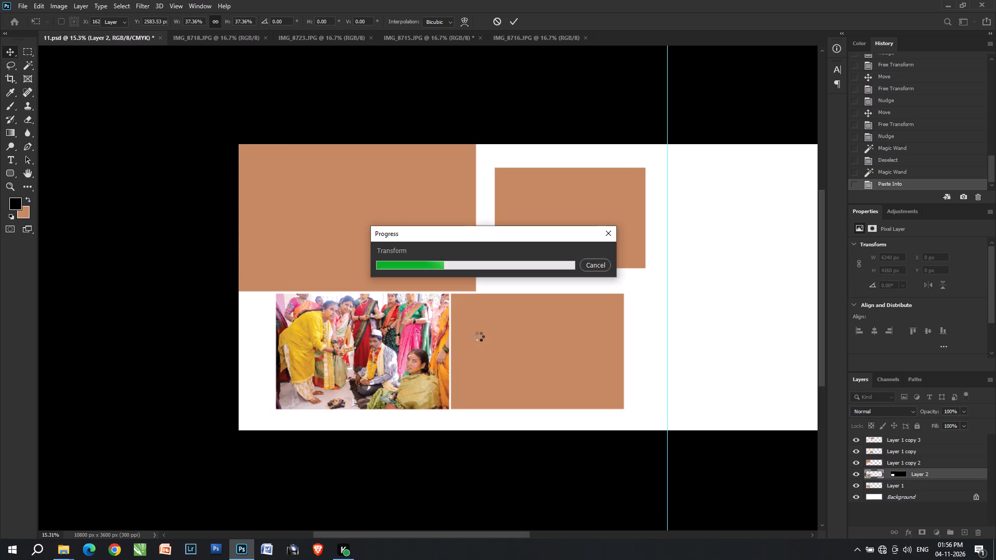
pyautogui.doubleClick(479, 336)
pyautogui.rightClick(479, 336)
pyautogui.click(479, 336)
pyautogui.rightClick(479, 336)
pyautogui.doubleClick(479, 336)
pyautogui.write('VV')
pyautogui.doubleClick(479, 336)
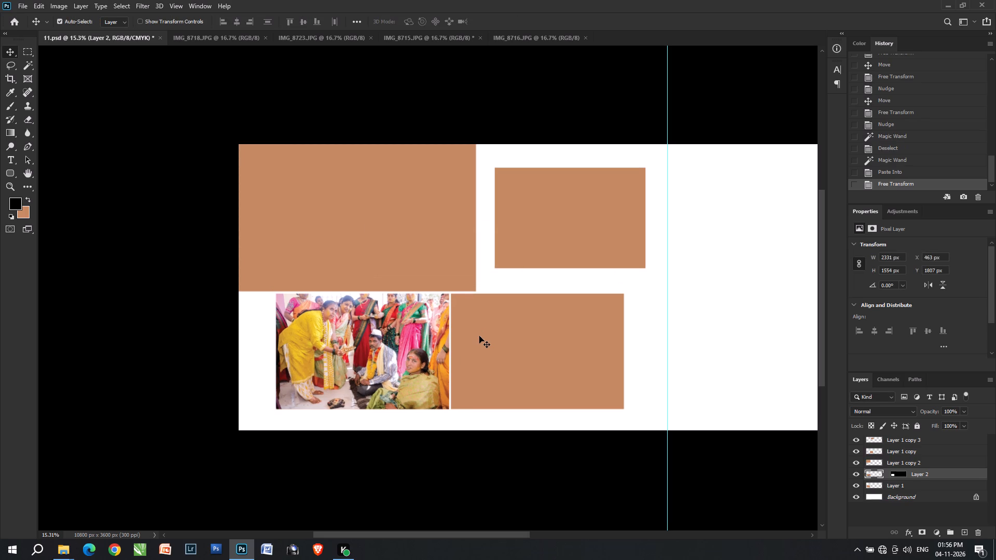
pyautogui.press('w')
pyautogui.click(480, 336)
# Switch to IMG_8716 and reapply the last Camera Raw Filter to it.
pyautogui.hotkey('ctrl', 'Tab')
pyautogui.hotkey('ctrl', 'Tab')
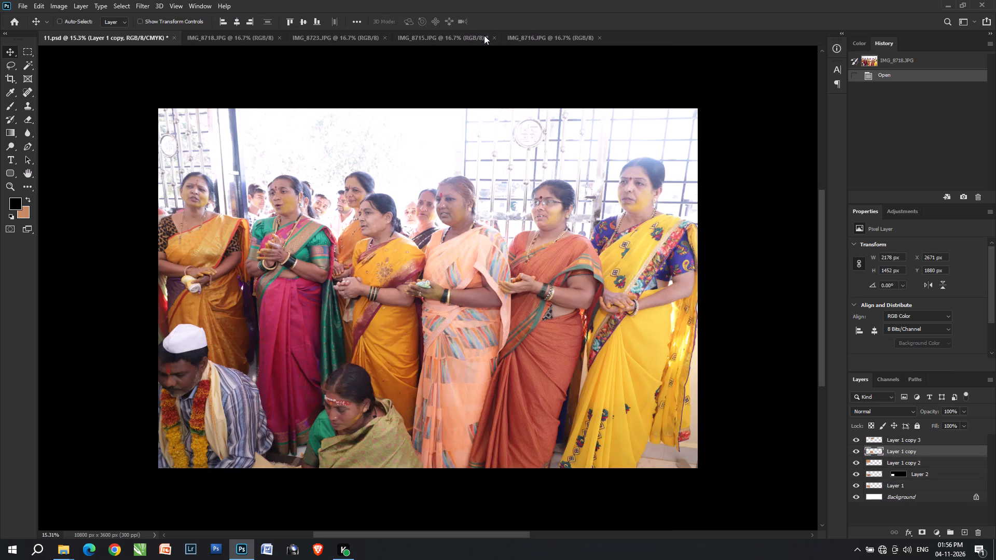
pyautogui.hotkey('ctrl', 'Tab')
pyautogui.hotkey('ctrl', 'Tab')
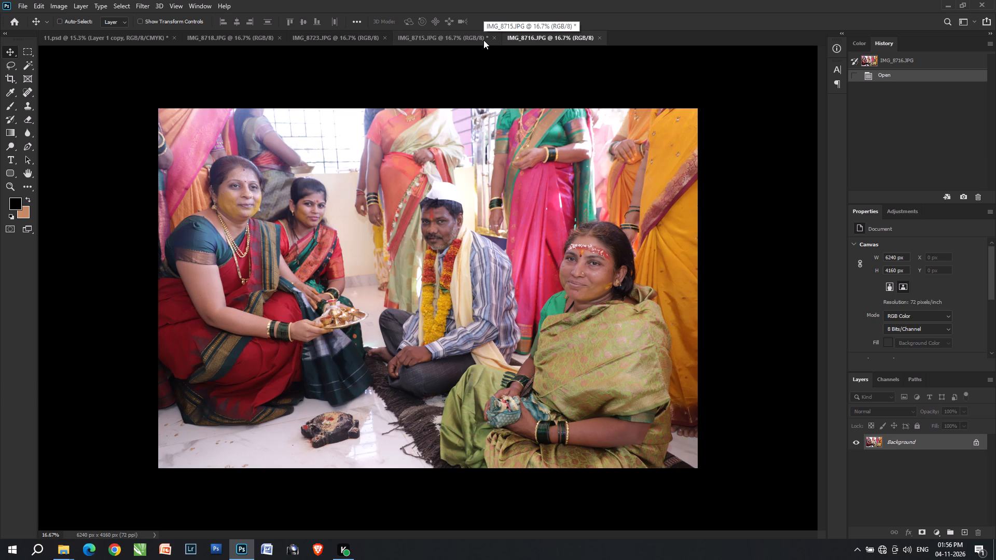
pyautogui.hotkey('ctrl', 'alt', 'f')
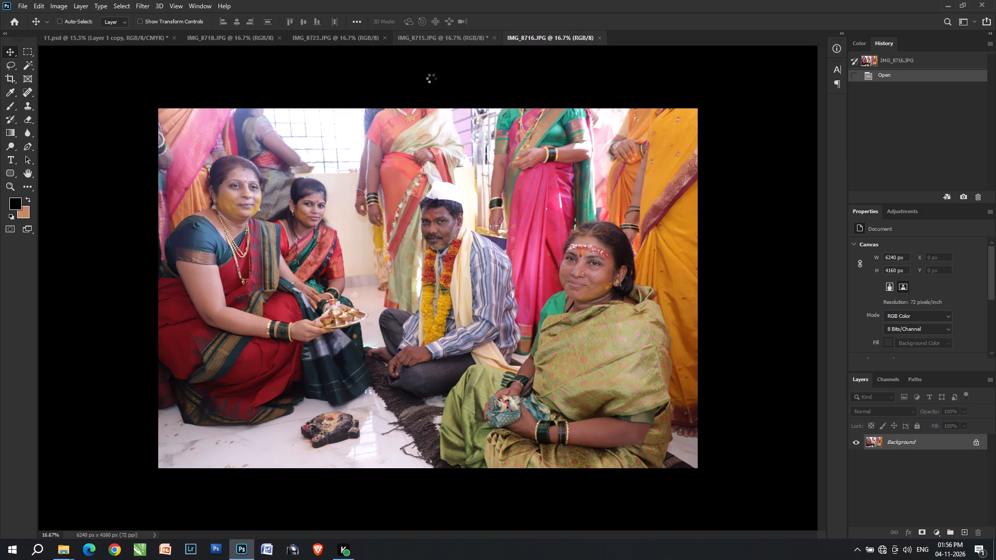
# Brighten IMG_8716 with Levels, setting midtones to about 1.04 and slightly lowering the white input point.
pyautogui.hotkey('ctrl', 'l')
pyautogui.hotkey('ctrl', 'o')
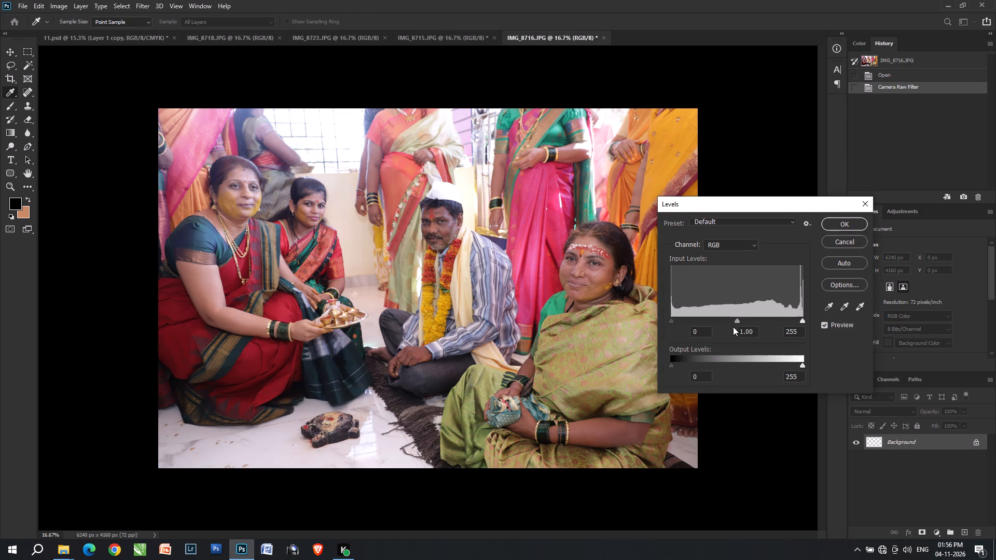
pyautogui.moveTo(730, 322); pyautogui.dragTo(735, 322)
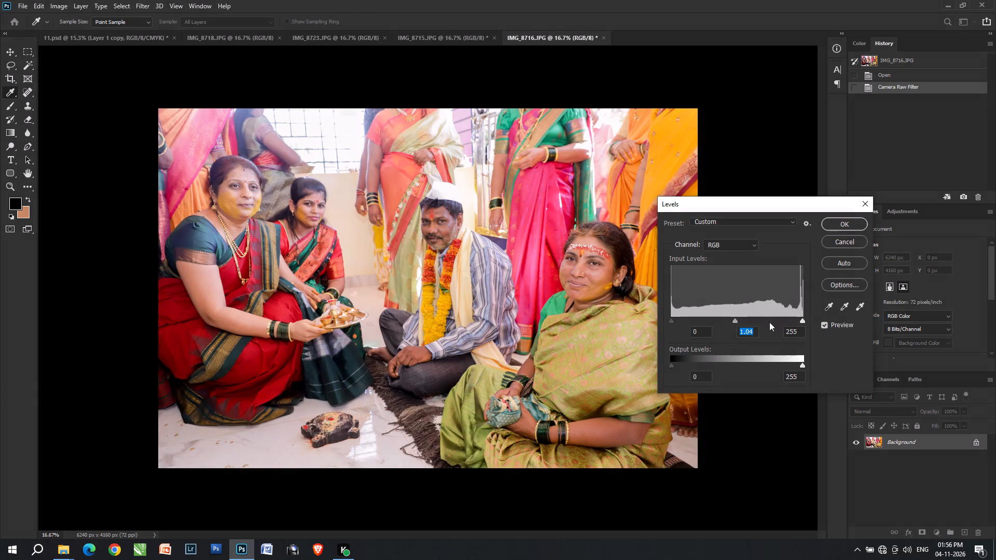
pyautogui.click(795, 323)
pyautogui.press('Return')
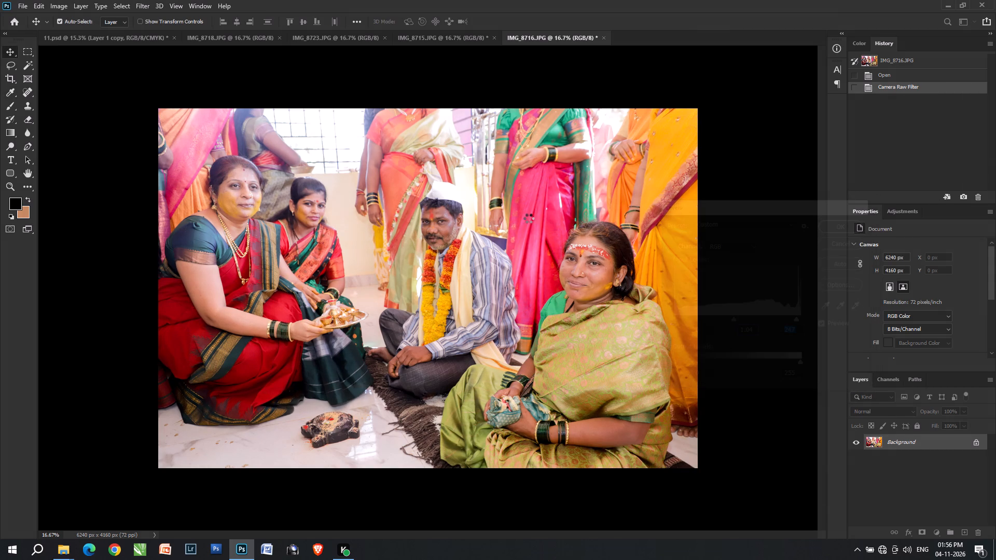
# Marquee-select the seated couple in IMG_8716, add the man's knee and foot, trim the outer edge and feather the selection.
pyautogui.press('m')
pyautogui.moveTo(400, 168); pyautogui.dragTo(674, 449)
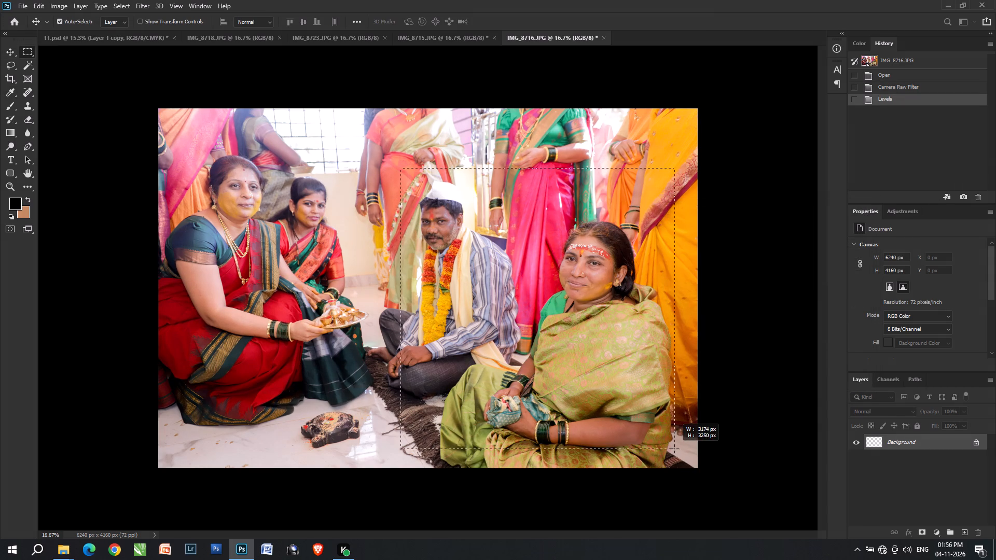
pyautogui.moveTo(674, 449); pyautogui.dragTo(674, 449)
pyautogui.keyDown('shift'); pyautogui.moveTo(385, 353); pyautogui.dragTo(445, 390); pyautogui.keyUp('shift')
pyautogui.keyDown('shift'); pyautogui.moveTo(368, 344); pyautogui.dragTo(433, 371); pyautogui.keyUp('shift')
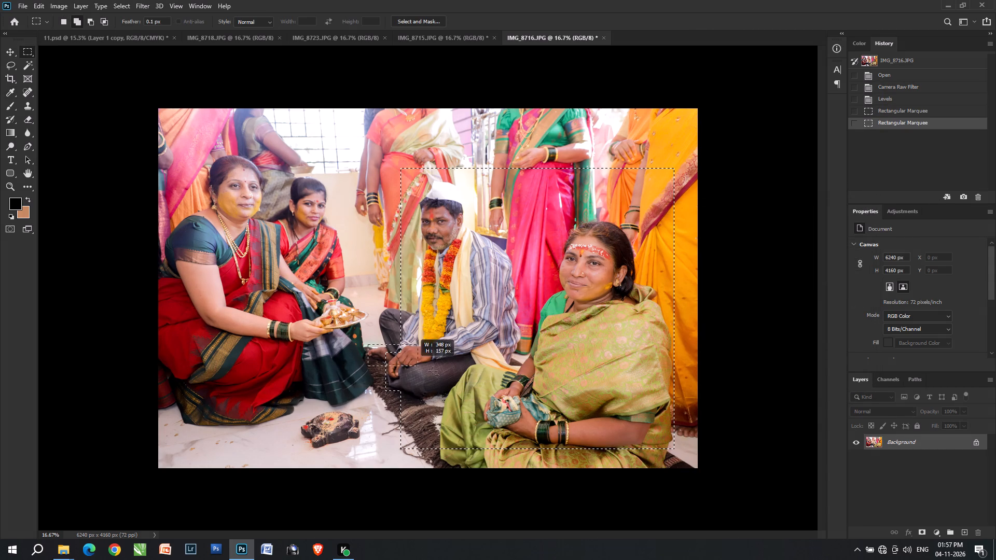
pyautogui.keyDown('shift'); pyautogui.moveTo(433, 371); pyautogui.dragTo(441, 374); pyautogui.keyUp('shift')
pyautogui.keyDown('alt'); pyautogui.moveTo(373, 333); pyautogui.dragTo(361, 398); pyautogui.keyUp('alt')
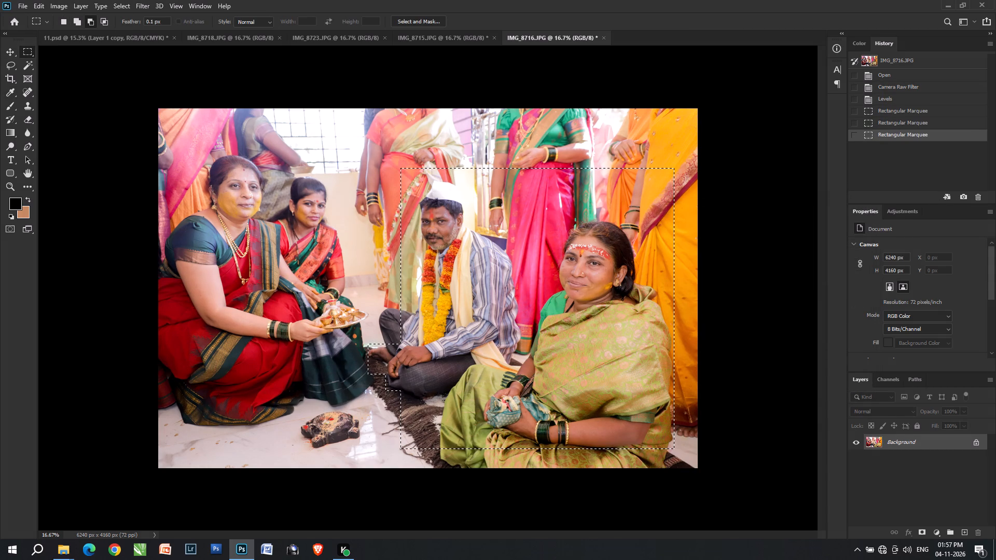
pyautogui.hotkey('ctrl', 'alt', 'd')
pyautogui.press('Return')
# Brighten the feathered couple selection with Levels, setting the midtones to about 1.18.
pyautogui.hotkey('ctrl', 'l')
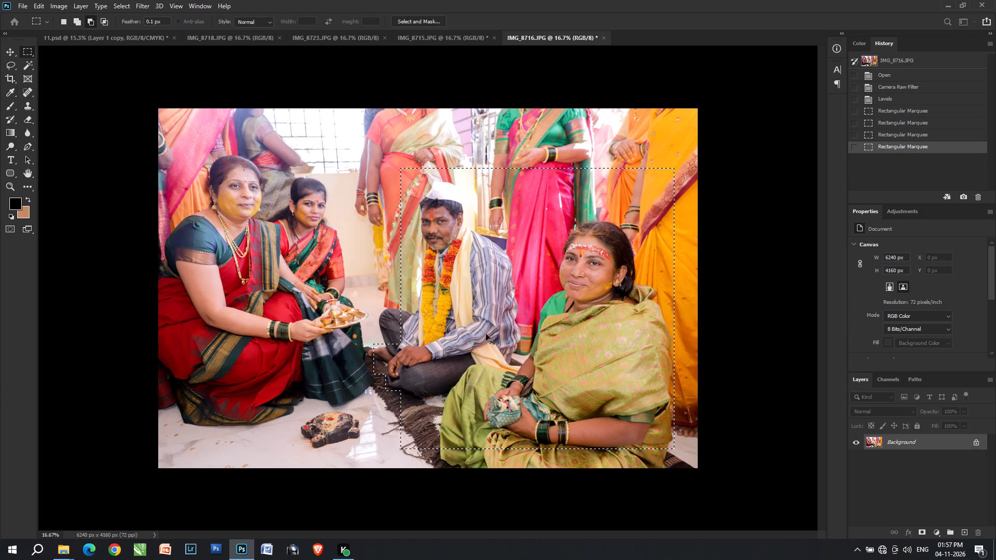
pyautogui.click(733, 324)
pyautogui.click(730, 323)
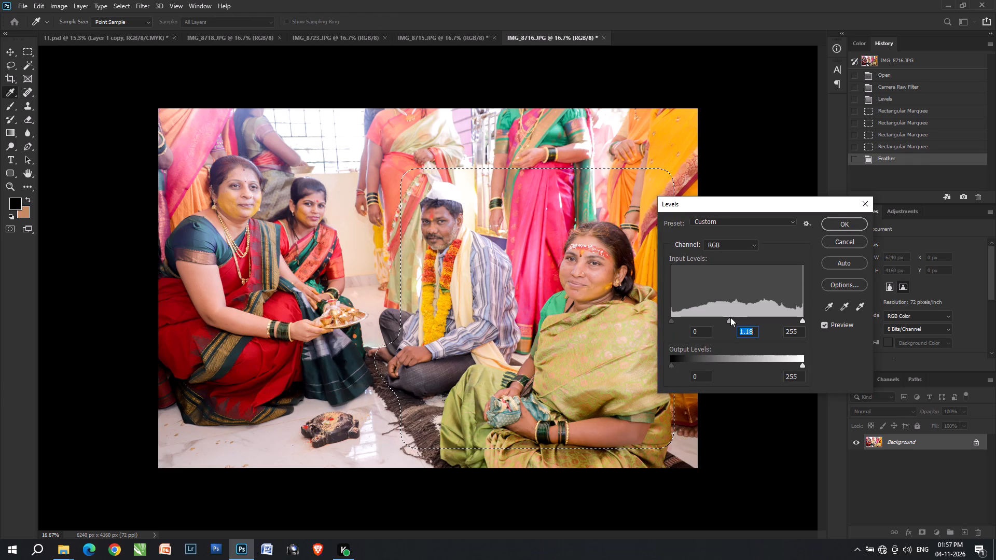
pyautogui.scroll(3, 730, 317)
pyautogui.press('Return')
# Cut the whole IMG_8716 image and paste it into the selected lower-right placeholder in 11.psd.
pyautogui.hotkey('ctrl', 'a')
pyautogui.hotkey('ctrl', 'x')
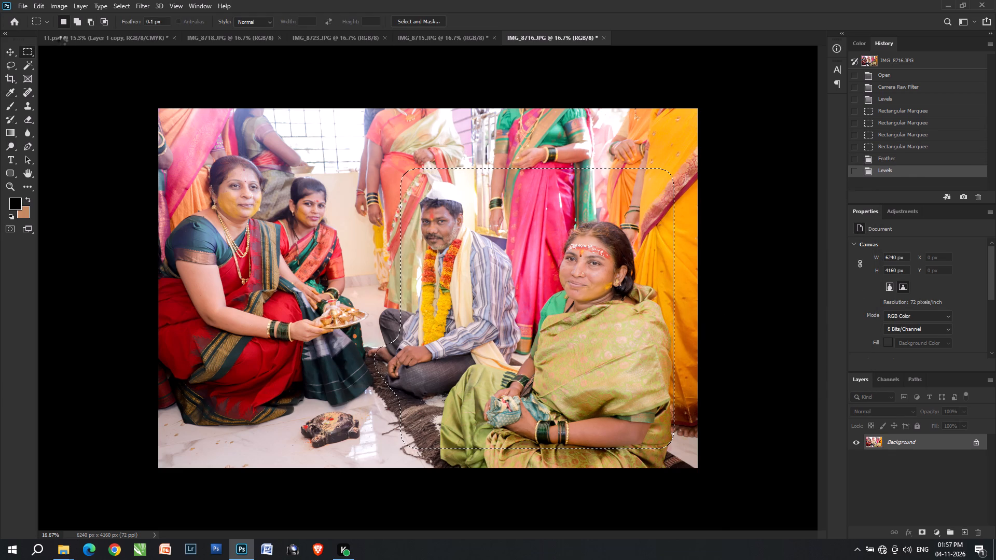
pyautogui.click(62, 40)
pyautogui.hotkey('ctrl', 'alt', 'shift', 'v')
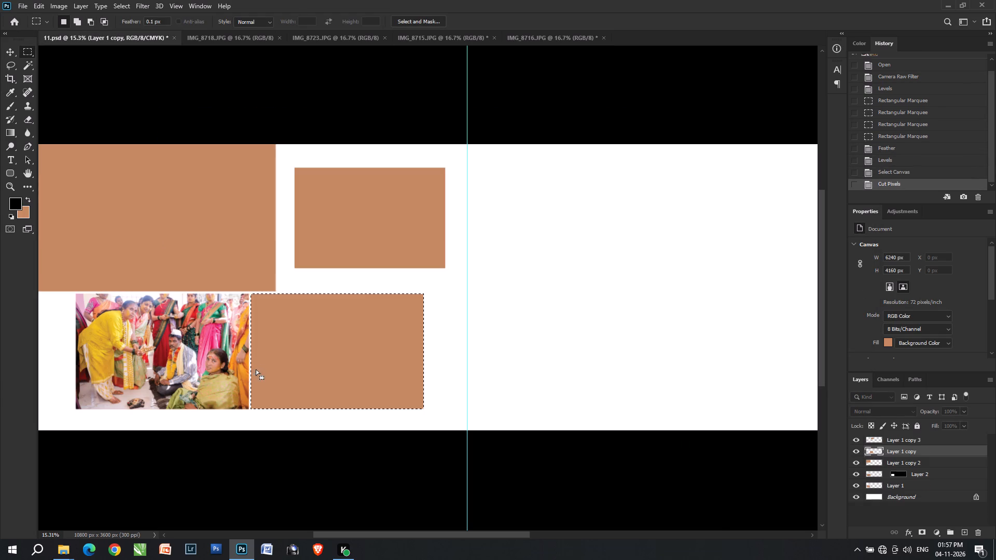
# Repeat the previous photo's transform on the pasted image, move it over the lower-right placeholder and scale it to about 37%.
pyautogui.hotkey('ctrl', 't')
pyautogui.hotkey('ctrl', 'shift', 't')
pyautogui.keyDown('shift'); pyautogui.moveTo(160, 319); pyautogui.dragTo(321, 320); pyautogui.keyUp('shift')
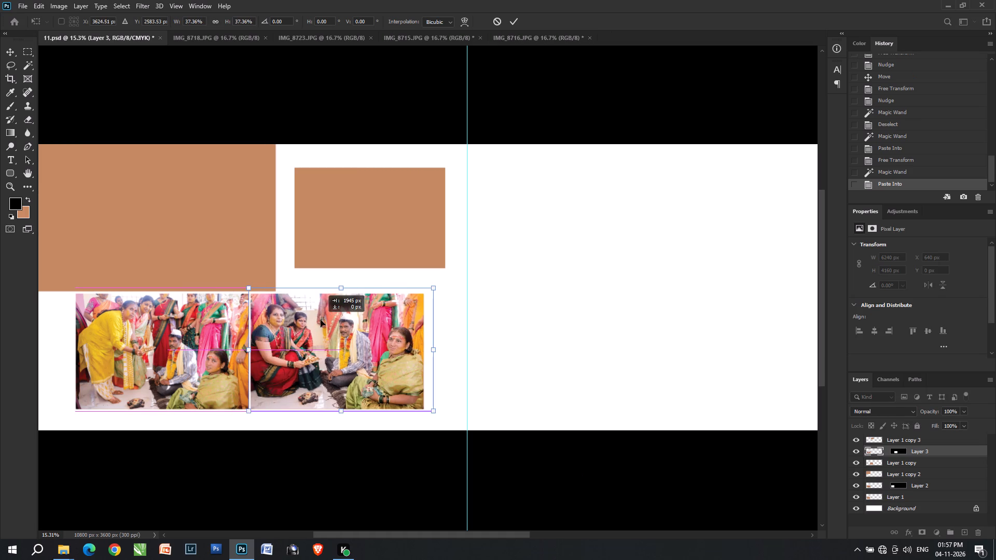
pyautogui.keyDown('shift'); pyautogui.moveTo(321, 320); pyautogui.dragTo(317, 319); pyautogui.keyUp('shift')
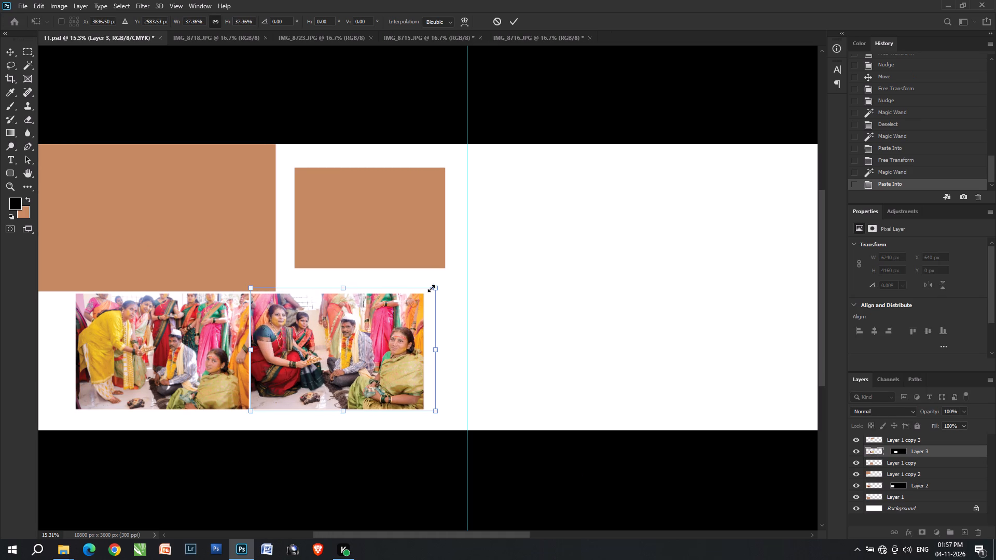
pyautogui.press('Left')
pyautogui.press('Left')
pyautogui.press('Left')
pyautogui.press('Left')
pyautogui.press('Left')
pyautogui.press('Left')
pyautogui.click(437, 347)
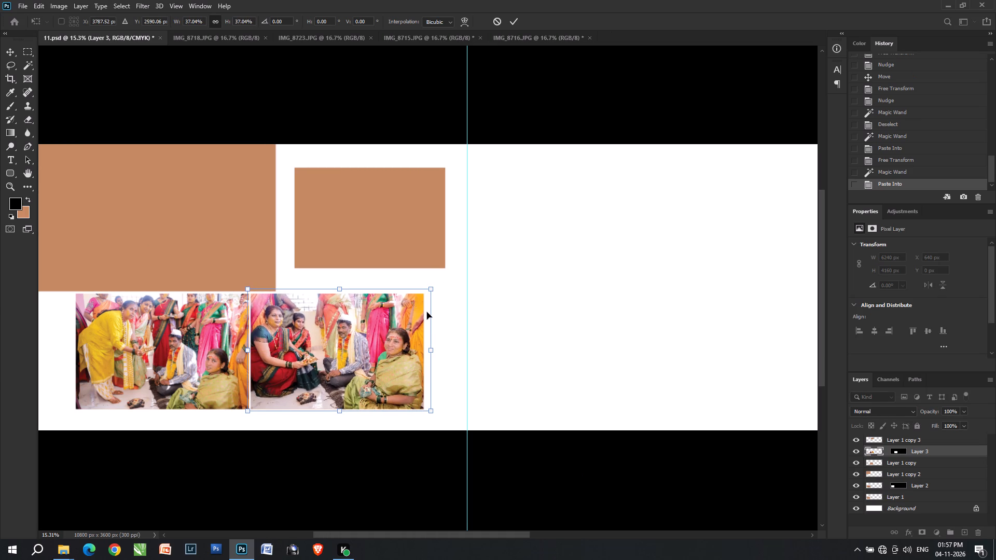
pyautogui.press('Return')
# Select the large upper-left placeholder's layer and its area with the Magic Wand.
pyautogui.press('v')
pyautogui.press('v')
pyautogui.rightClick(174, 187)
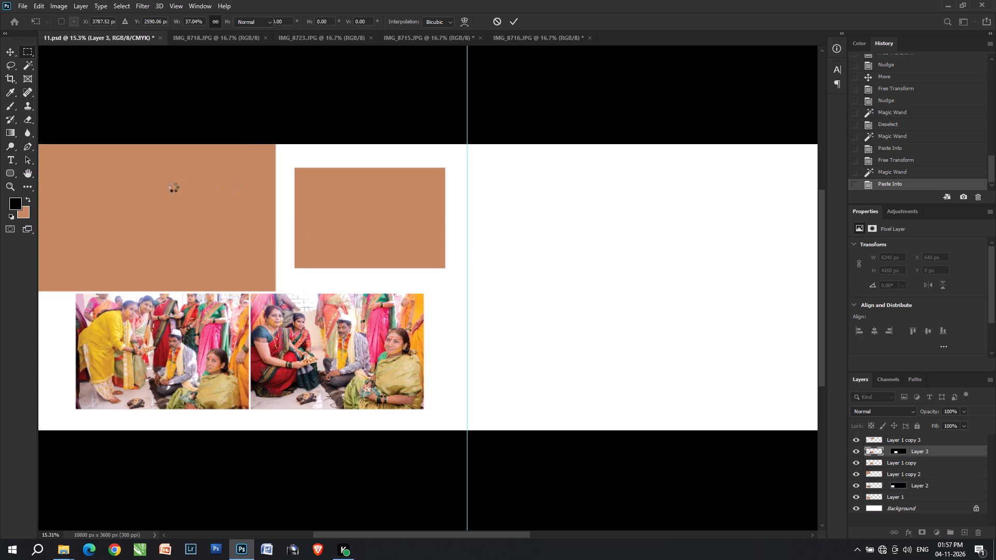
pyautogui.click(227, 224)
pyautogui.rightClick(227, 224)
pyautogui.doubleClick(227, 224)
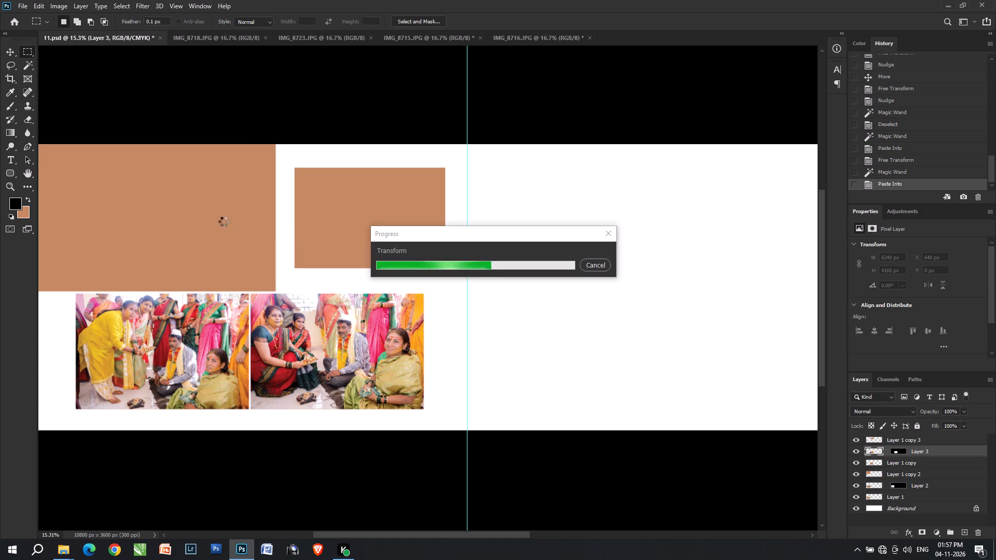
pyautogui.moveTo(224, 221); pyautogui.dragTo(208, 229)
pyautogui.click(208, 229)
pyautogui.write('VV')
pyautogui.click(210, 230)
pyautogui.press('w')
pyautogui.click(210, 230)
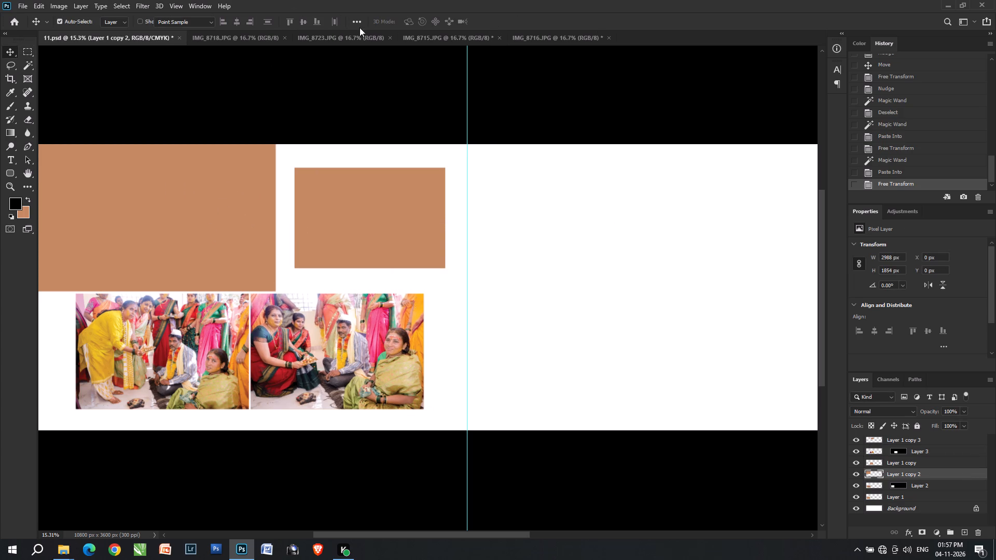
# Apply the Camera Raw Filter to IMG_8723 with the previous conversion settings, shadows at +29 and exposure at +0.95.
pyautogui.click(434, 39)
pyautogui.click(354, 37)
pyautogui.click(525, 37)
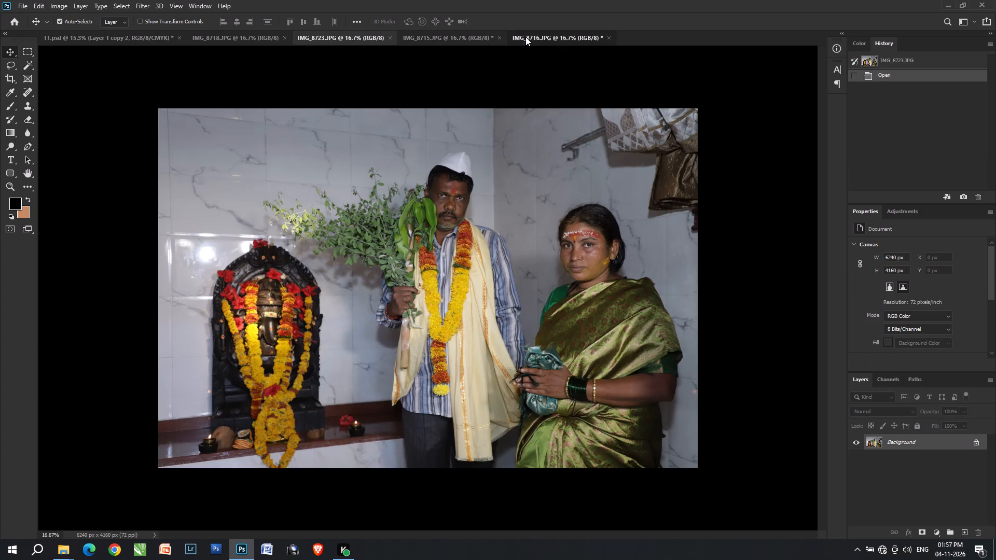
pyautogui.click(308, 39)
pyautogui.hotkey('ctrl', 'shift', 'a')
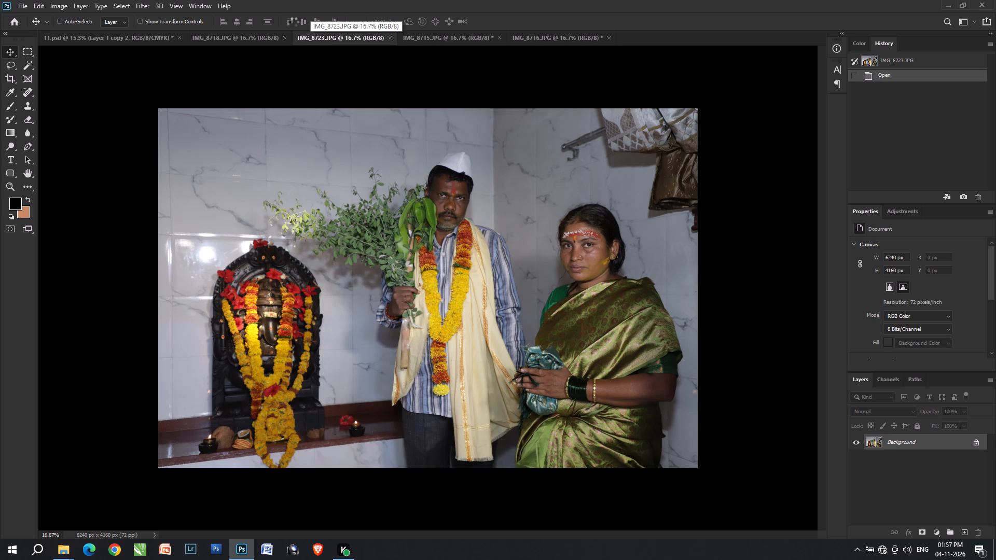
pyautogui.hotkey('ctrl', 'shift', 'a')
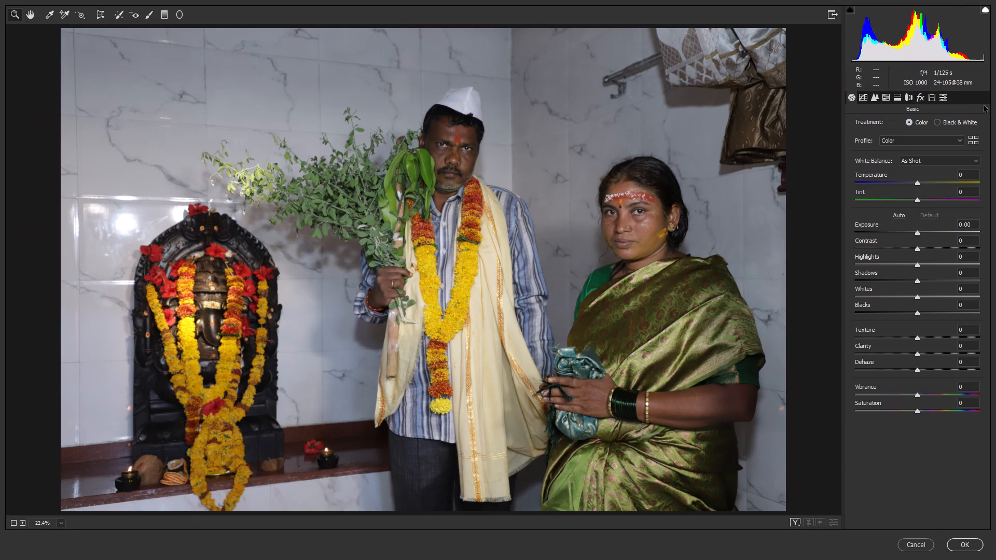
pyautogui.click(984, 105)
pyautogui.moveTo(974, 127); pyautogui.dragTo(971, 140)
pyautogui.click(935, 282)
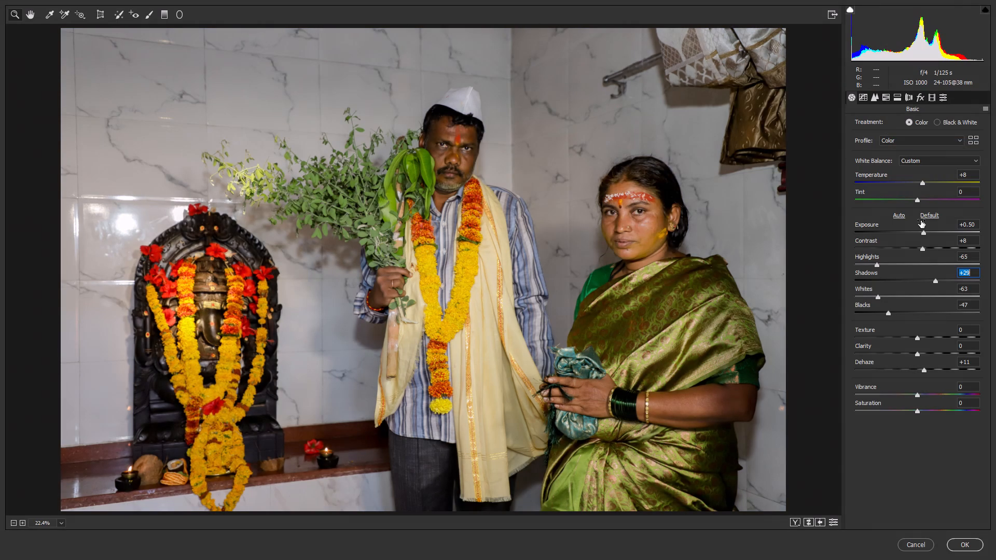
pyautogui.moveTo(926, 228); pyautogui.dragTo(929, 229)
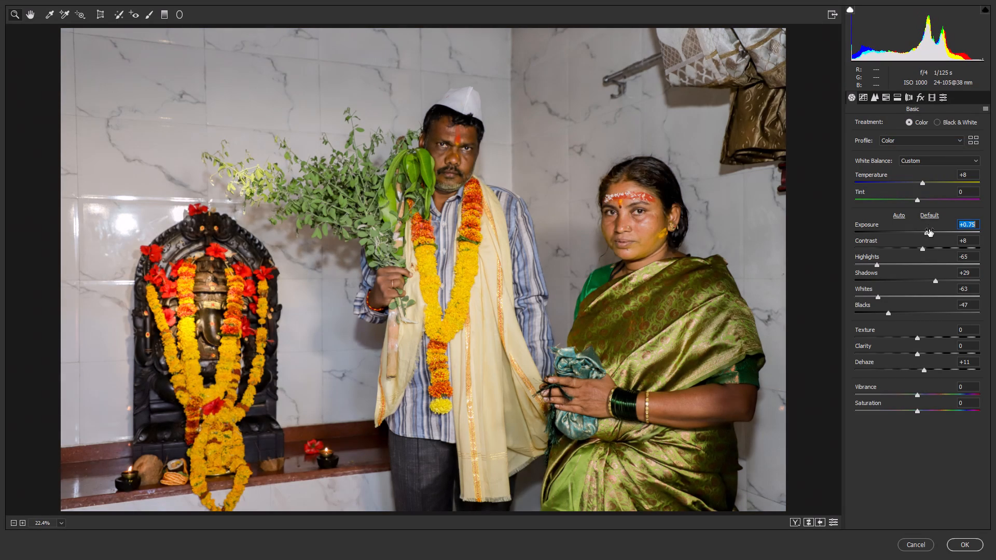
pyautogui.moveTo(929, 229); pyautogui.dragTo(931, 230)
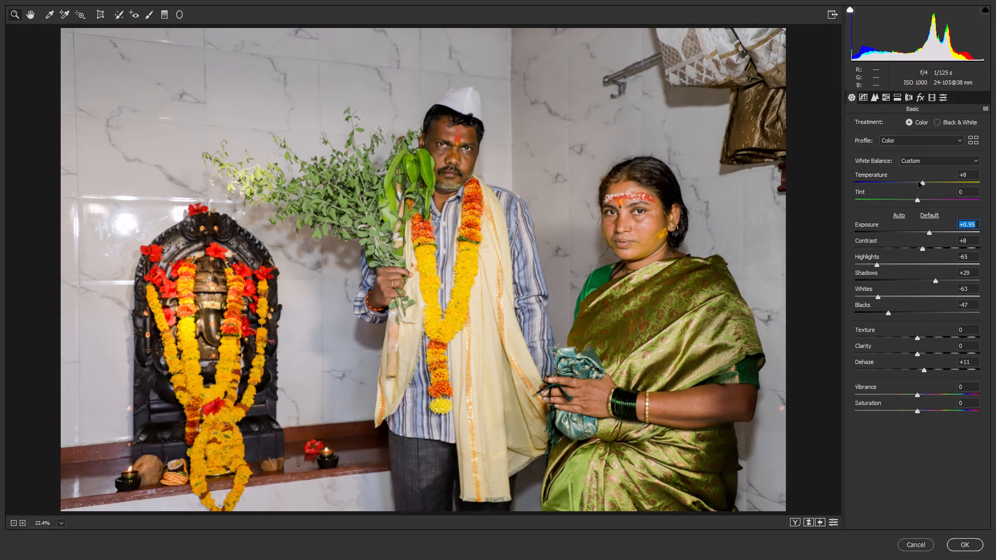
pyautogui.press('Return')
pyautogui.press('Return')
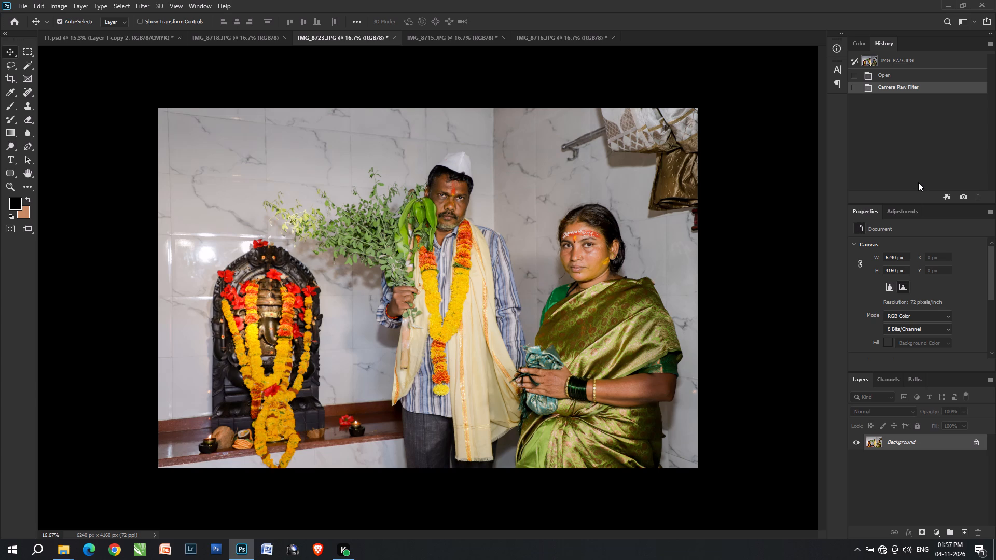
# Brighten the whole IMG_8723 photo with Levels, setting midtones to 1.14 and lowering the white input level.
pyautogui.hotkey('ctrl', 'l')
pyautogui.click(733, 318)
pyautogui.scroll(6, 750, 326)
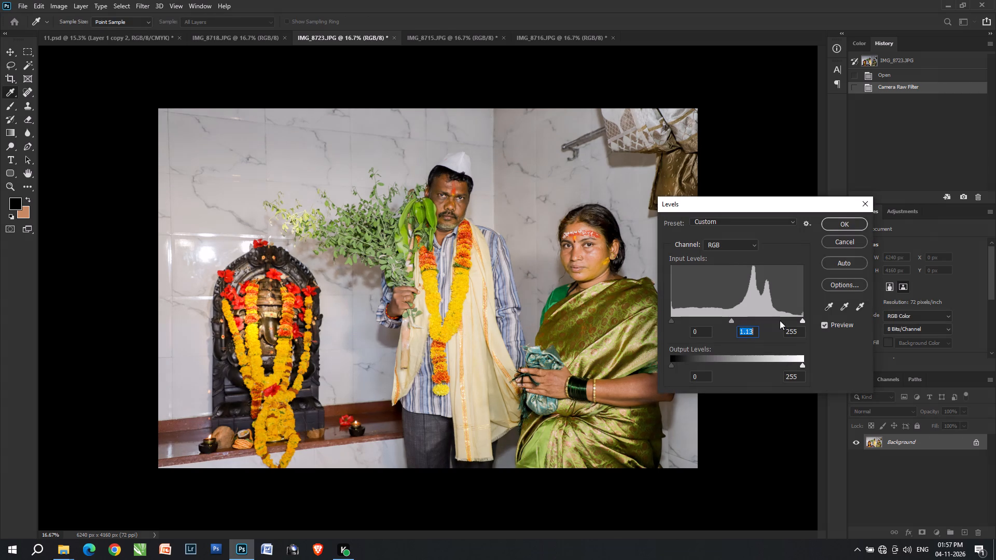
pyautogui.click(794, 324)
pyautogui.scroll(-2, 795, 325)
pyautogui.scroll(1, 798, 327)
pyautogui.moveTo(792, 321); pyautogui.dragTo(797, 324)
pyautogui.moveTo(797, 324); pyautogui.dragTo(799, 325)
pyautogui.press('Return')
# Select a rectangle around the man's head and upper chest in IMG_8723 and feather the selection.
pyautogui.keyDown('alt'); pyautogui.scroll(3, 432, 250); pyautogui.keyUp('alt')
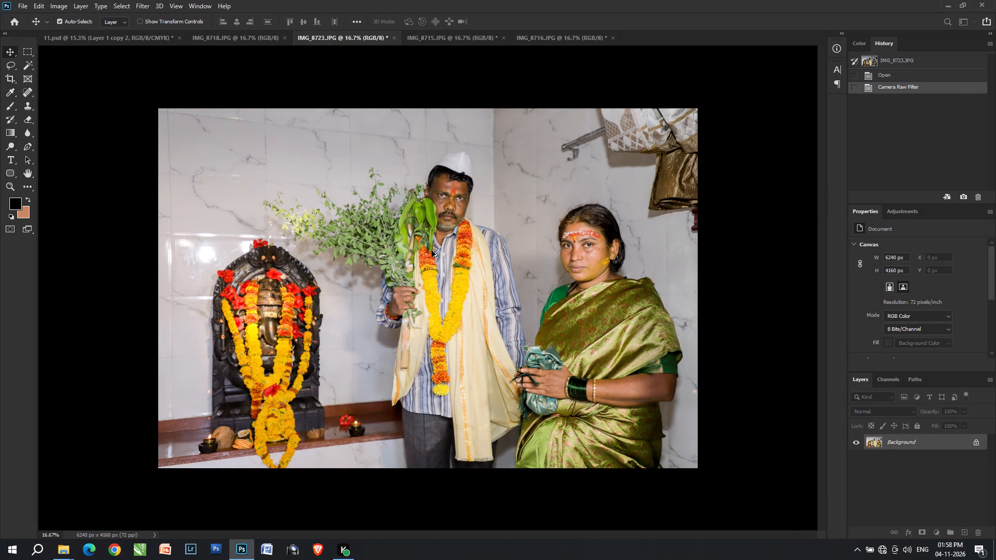
pyautogui.press('m')
pyautogui.press('m')
pyautogui.moveTo(380, 108); pyautogui.dragTo(502, 253)
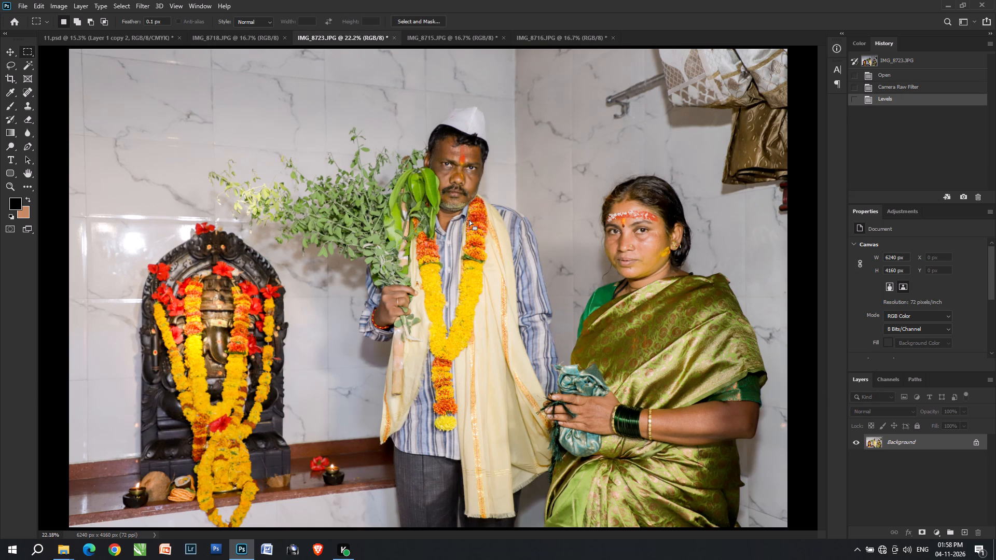
pyautogui.click(469, 220)
pyautogui.hotkey('ctrl', 'alt', 'd')
pyautogui.hotkey('ctrl', 'alt', 's')
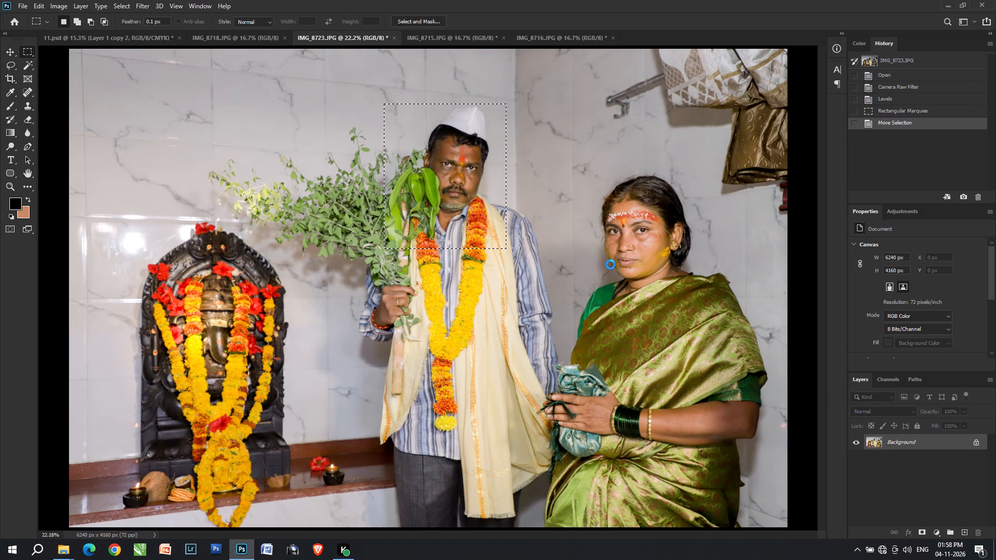
pyautogui.click(958, 528)
pyautogui.click(962, 525)
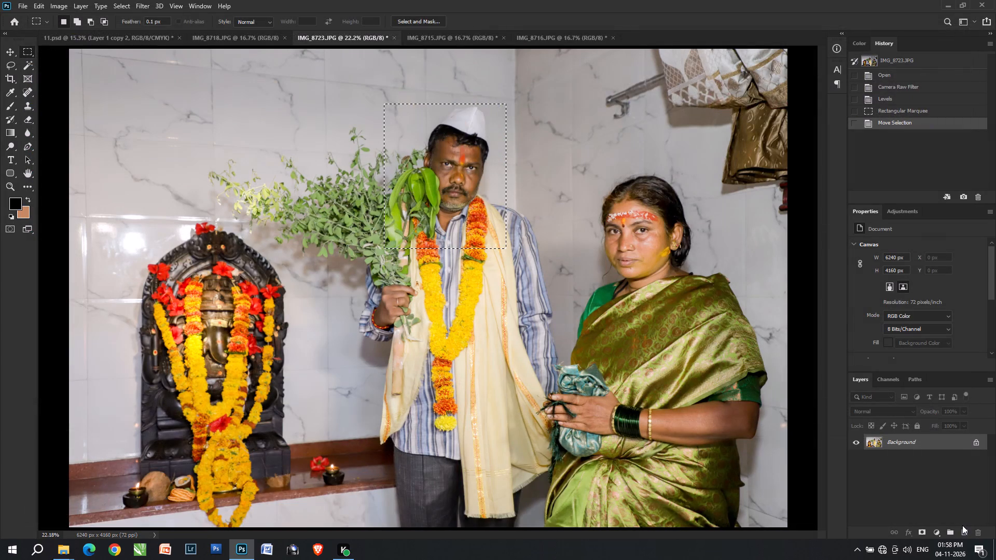
pyautogui.hotkey('ctrl', 'alt', 'd')
pyautogui.press('Return')
# Brighten the feathered selection around the man's head slightly with the Levels midtones.
pyautogui.hotkey('ctrl', 'l')
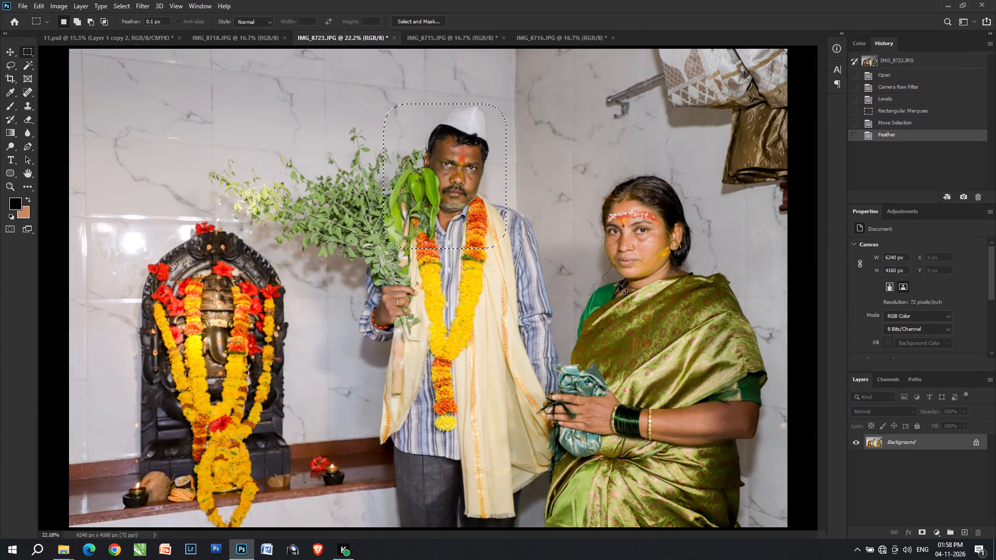
pyautogui.moveTo(732, 319); pyautogui.dragTo(727, 318)
pyautogui.press('Return')
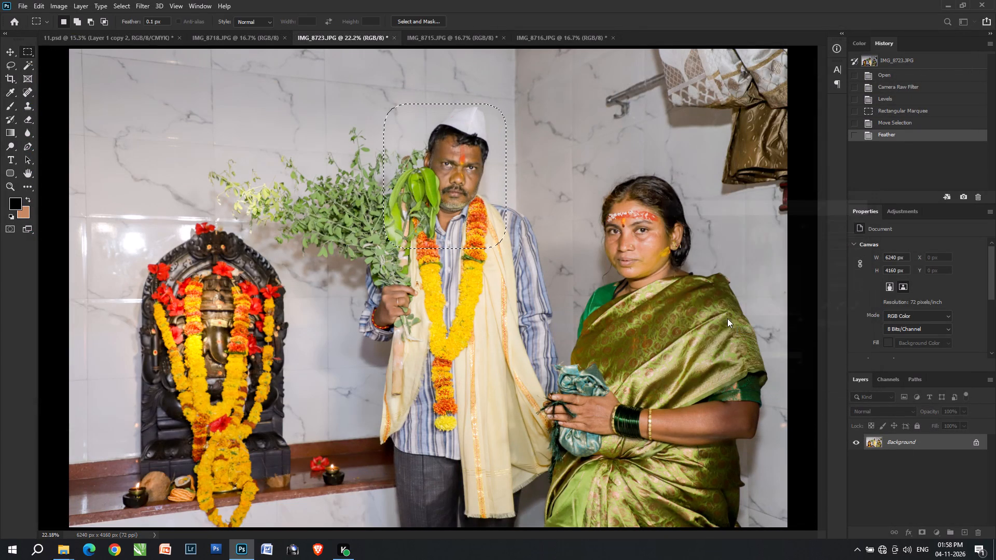
# Shift the selection's midtones toward blue by +12 with Color Balance, compare before and after, and deselect.
pyautogui.hotkey('ctrl', 'b')
pyautogui.doubleClick(807, 194)
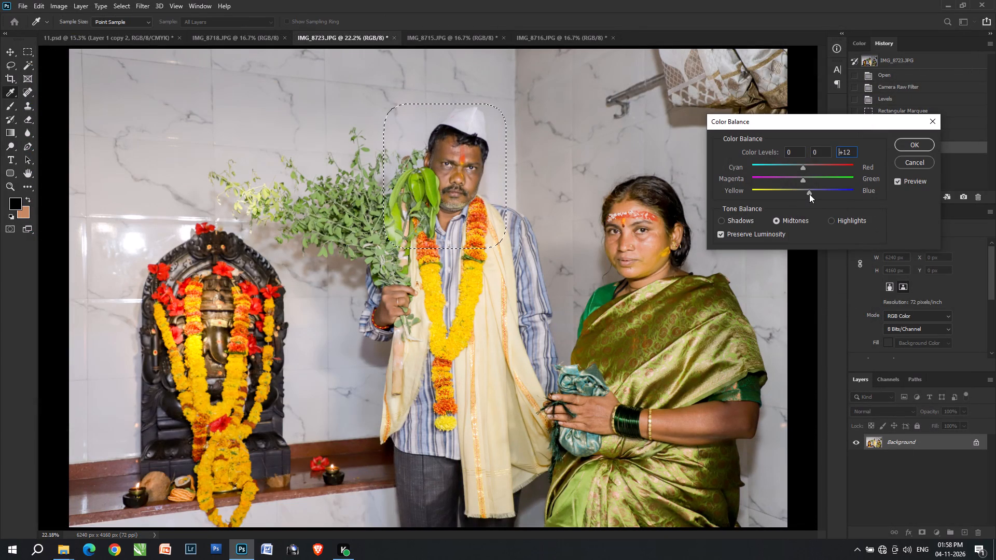
pyautogui.press('Return')
pyautogui.hotkey('ctrl', 'z')
pyautogui.hotkey('ctrl', 'shift', 'z')
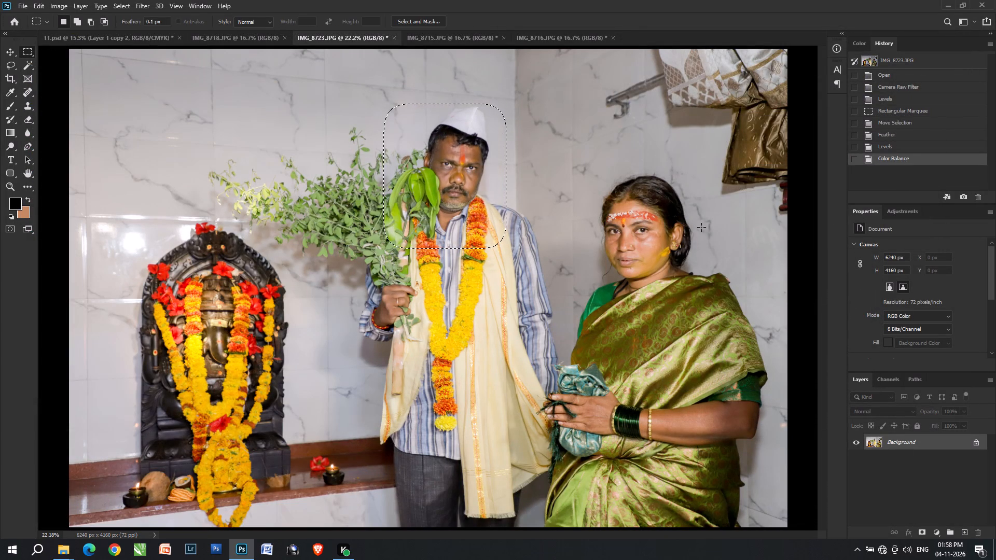
pyautogui.click(701, 227)
# Cut the whole IMG_8723 image and paste it into the selected large upper-left placeholder in 11.psd.
pyautogui.keyDown('alt'); pyautogui.scroll(-4, 701, 227); pyautogui.keyUp('alt')
pyautogui.hotkey('ctrl', 'a')
pyautogui.hotkey('ctrl', 'x')
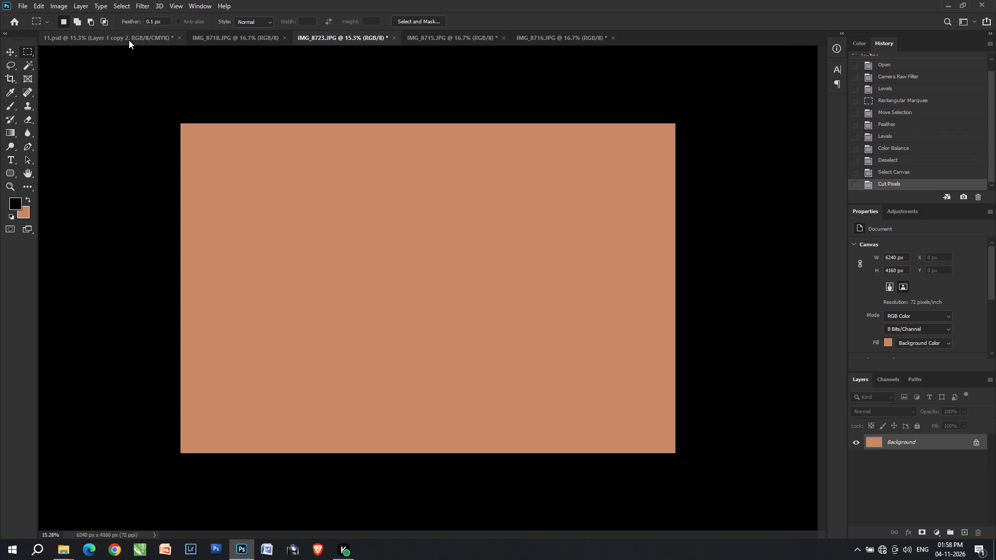
pyautogui.click(129, 38)
pyautogui.press('v')
pyautogui.press('v')
pyautogui.hotkey('ctrl', 'alt', 'shift', 'v')
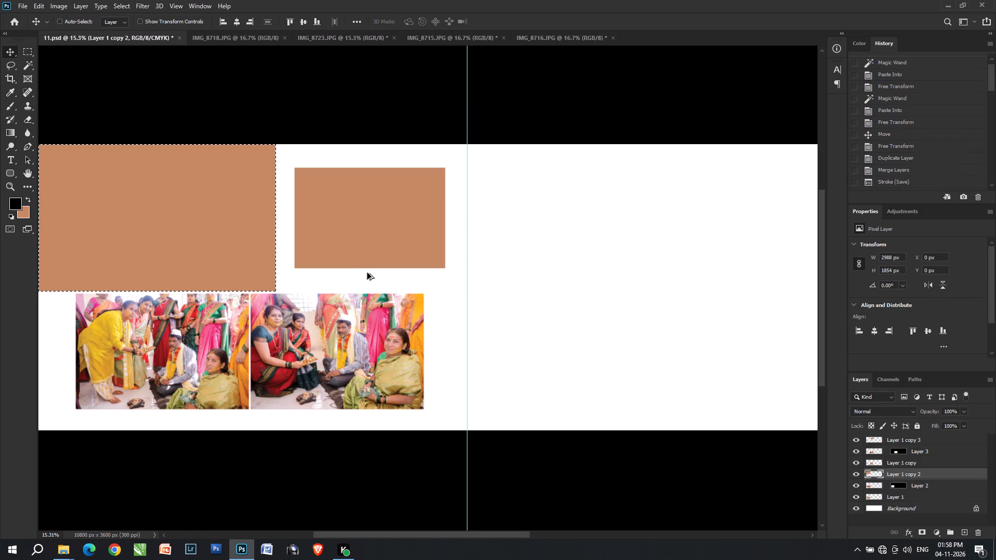
# Scale the pasted couple photo to about 51.6% and position it so it fills the large upper-left placeholder.
pyautogui.hotkey('ctrl', 't')
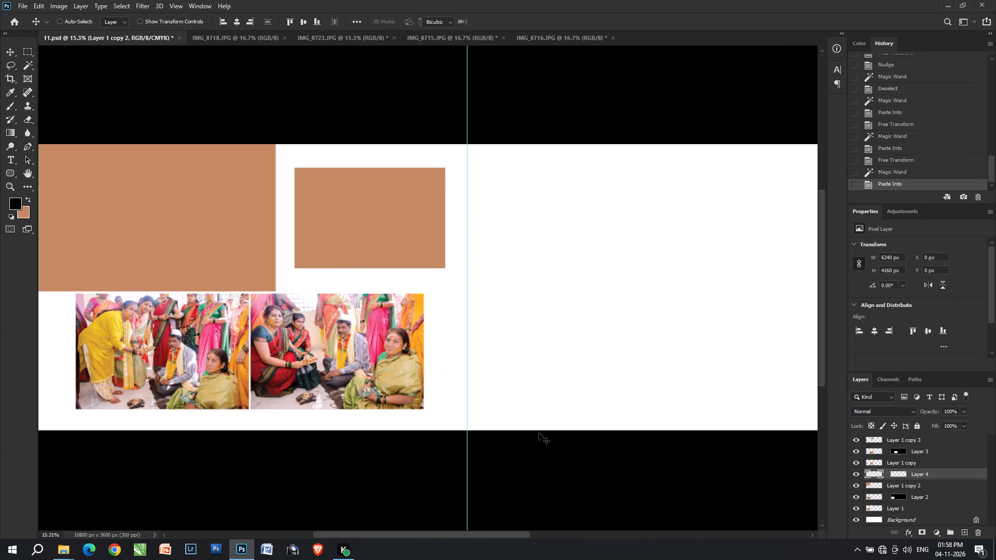
pyautogui.click(535, 471)
pyautogui.moveTo(535, 475); pyautogui.dragTo(335, 270)
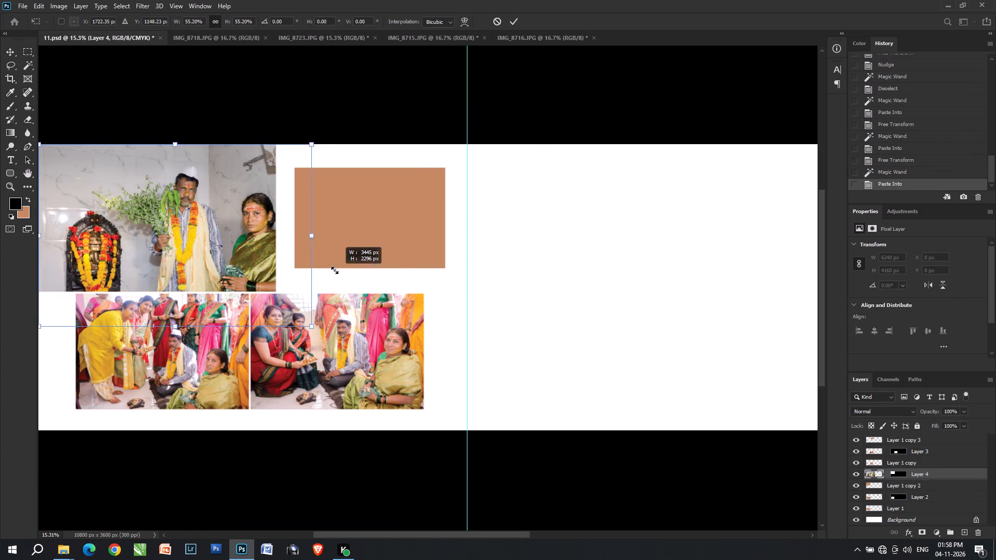
pyautogui.moveTo(335, 270); pyautogui.dragTo(315, 260)
pyautogui.press('space')
pyautogui.press('space')
pyautogui.press('space')
pyautogui.press('space')
pyautogui.press('space')
pyautogui.press('space')
pyautogui.moveTo(189, 237); pyautogui.dragTo(362, 292)
pyautogui.moveTo(362, 292); pyautogui.dragTo(358, 288)
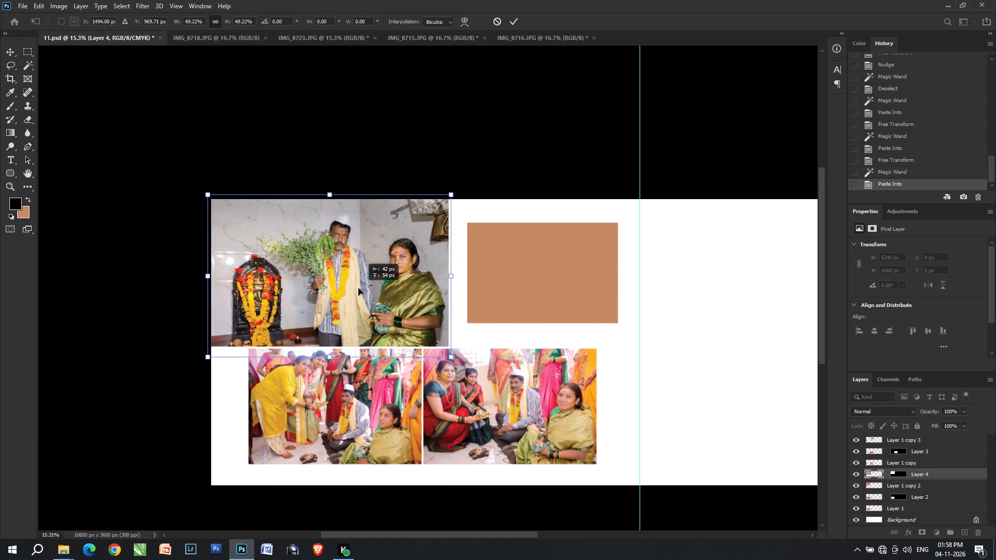
pyautogui.moveTo(358, 288); pyautogui.dragTo(355, 287)
pyautogui.moveTo(321, 192); pyautogui.dragTo(324, 185)
pyautogui.press('Left')
pyautogui.press('Left')
pyautogui.moveTo(454, 355); pyautogui.dragTo(453, 346)
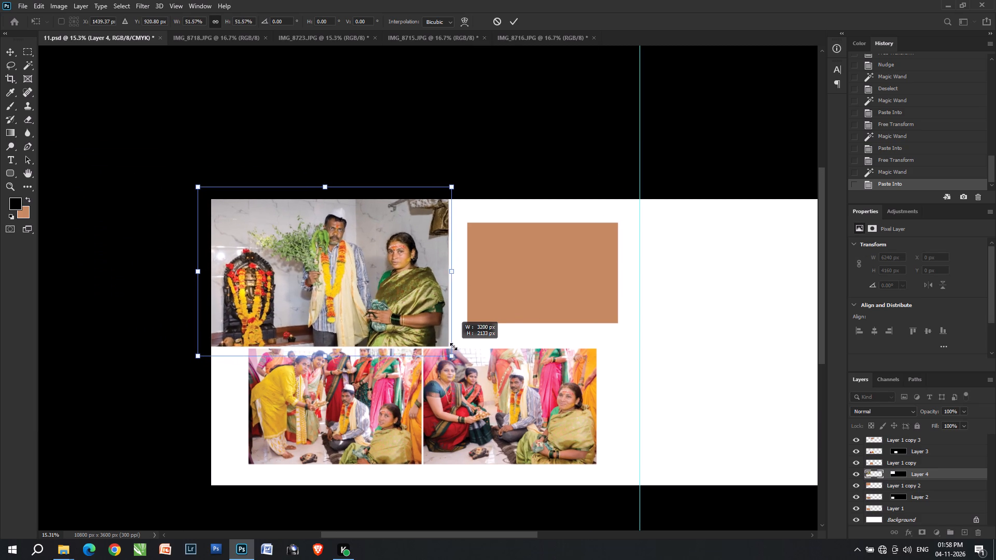
pyautogui.moveTo(453, 346); pyautogui.dragTo(456, 346)
pyautogui.click(456, 346)
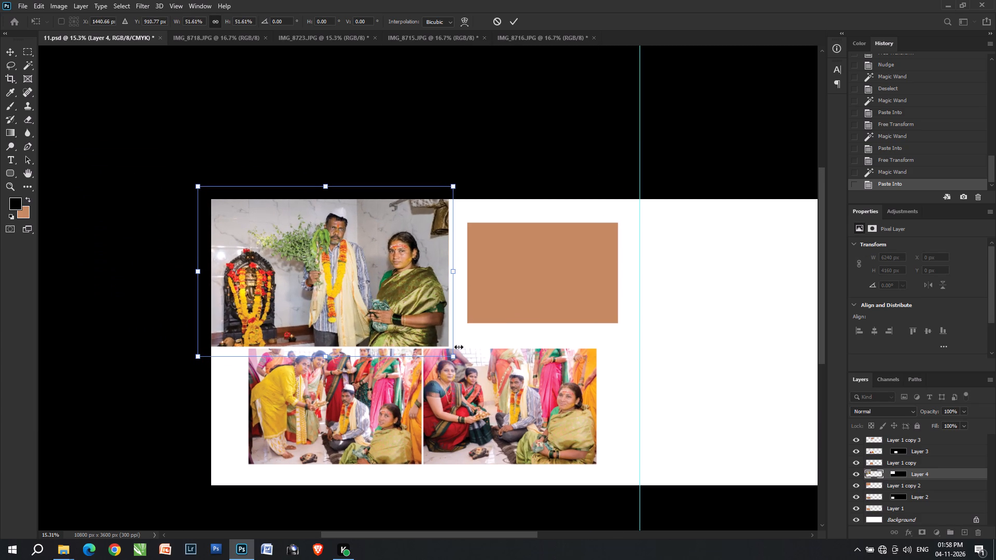
pyautogui.press('Return')
# Select the upper-right placeholder's layer and its area with the Magic Wand.
pyautogui.press('v')
pyautogui.press('v')
pyautogui.rightClick(531, 267)
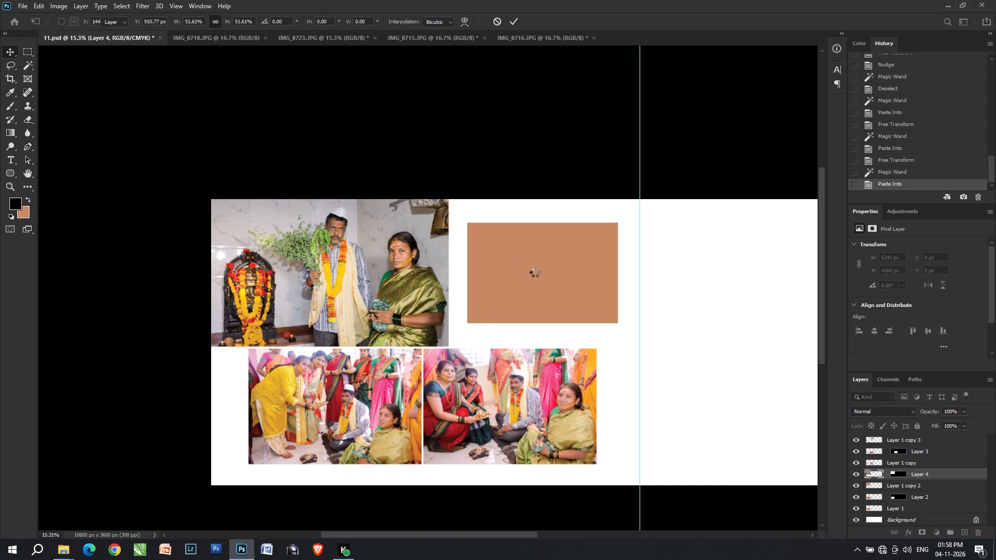
pyautogui.click(551, 285)
pyautogui.press('w')
pyautogui.click(551, 285)
# Bring up IMG_8718 in the Camera Raw Filter and apply the previous conversion settings.
pyautogui.click(405, 40)
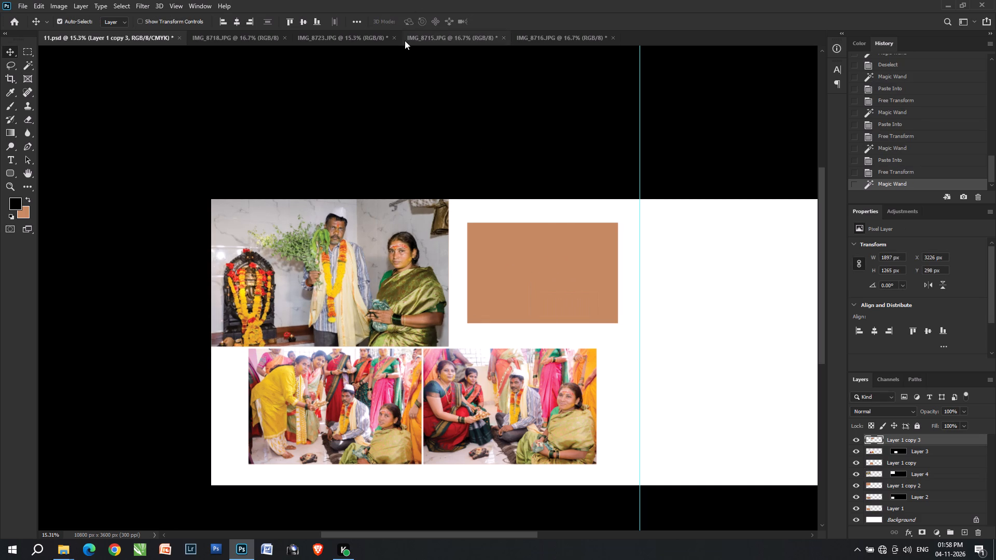
pyautogui.click(230, 38)
pyautogui.click(326, 38)
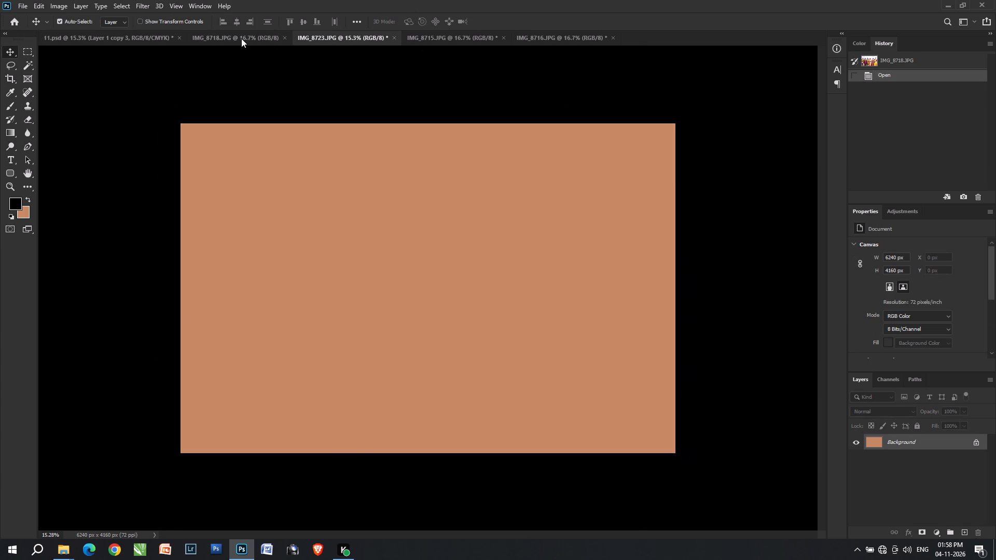
pyautogui.click(241, 38)
pyautogui.hotkey('ctrl', 'shift', 'a')
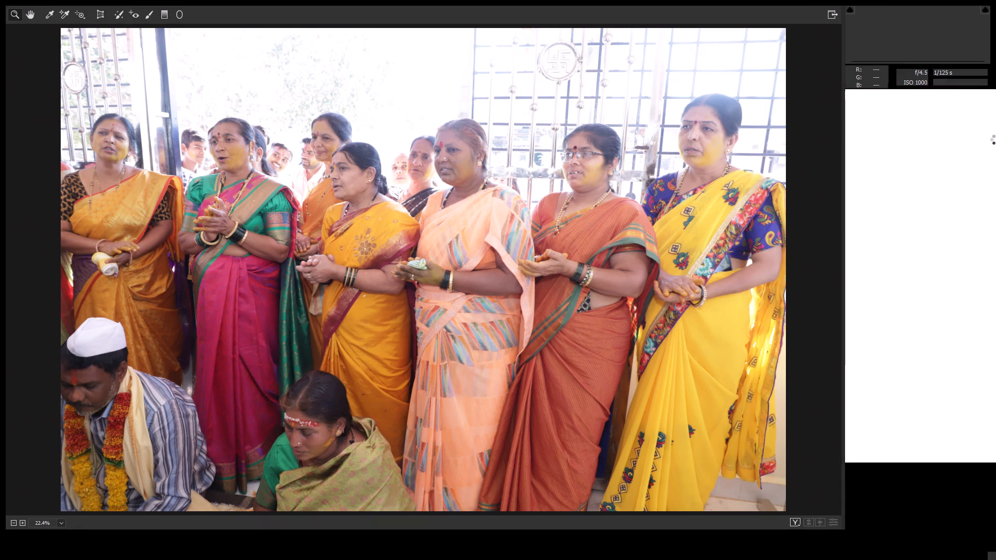
pyautogui.click(987, 108)
pyautogui.click(967, 149)
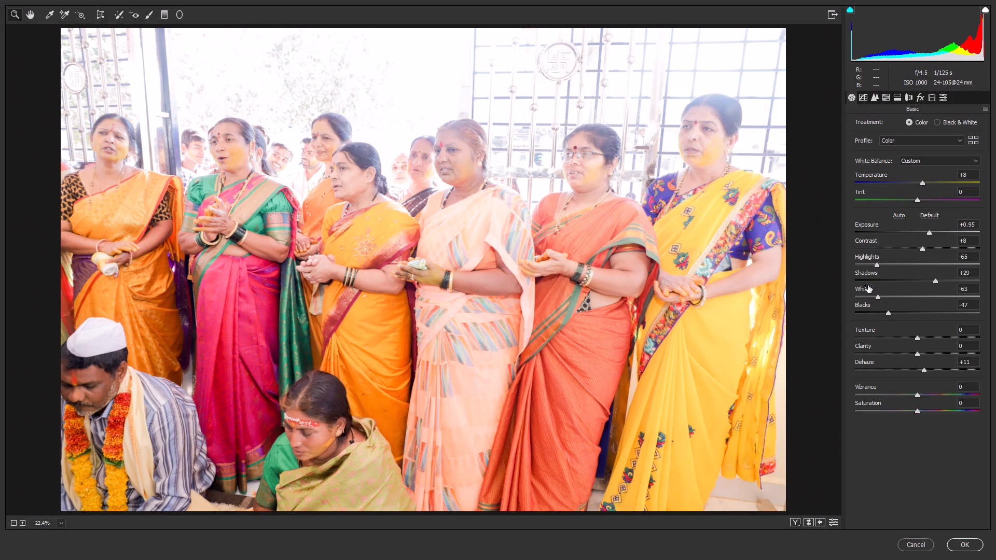
# In Camera Raw, set IMG_8718's highlights and whites to -100, exposure to 0.00 and shadows to -3, and apply the filter.
pyautogui.moveTo(867, 295); pyautogui.dragTo(847, 291)
pyautogui.moveTo(858, 263); pyautogui.dragTo(820, 262)
pyautogui.doubleClick(924, 232)
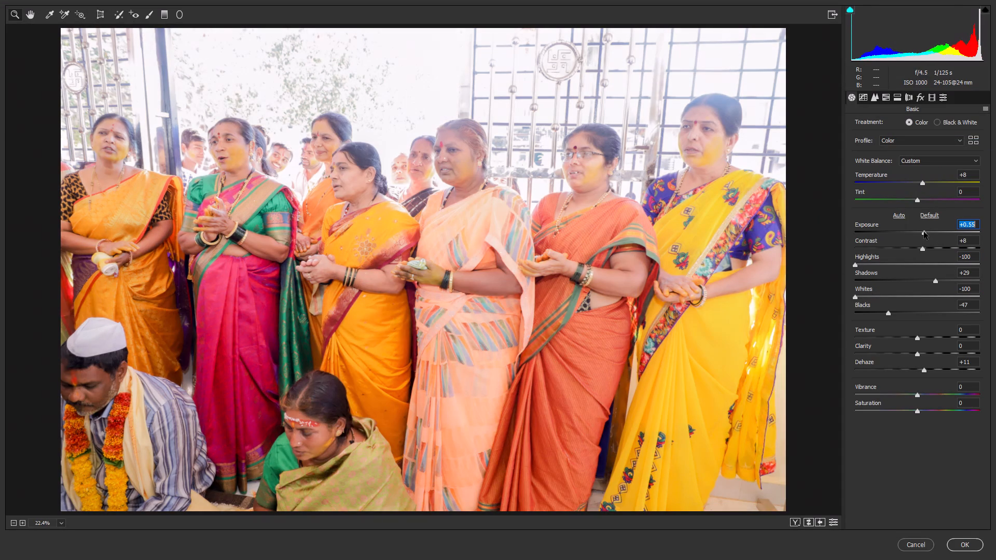
pyautogui.click(922, 232)
pyautogui.doubleClick(919, 234)
pyautogui.doubleClick(933, 282)
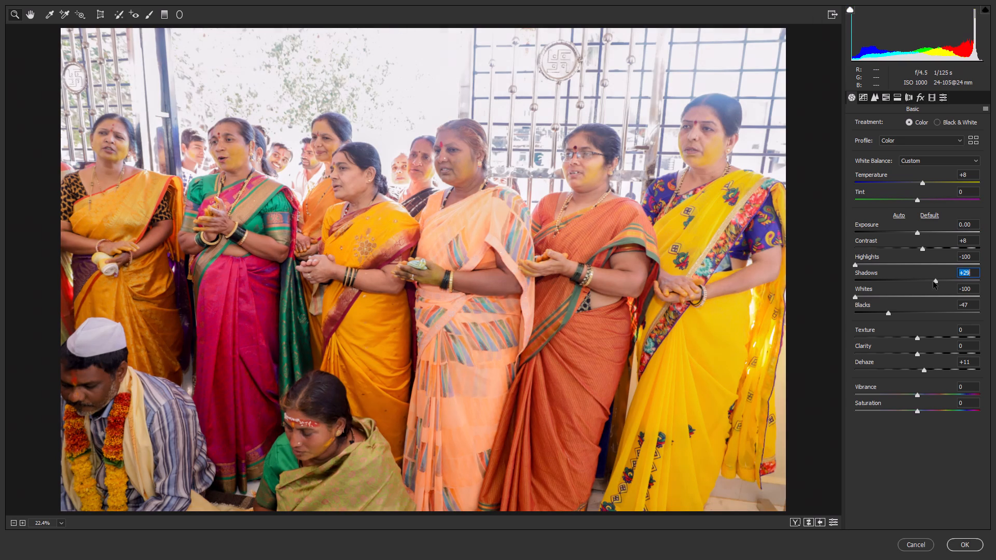
pyautogui.click(918, 283)
pyautogui.click(916, 282)
pyautogui.click(922, 282)
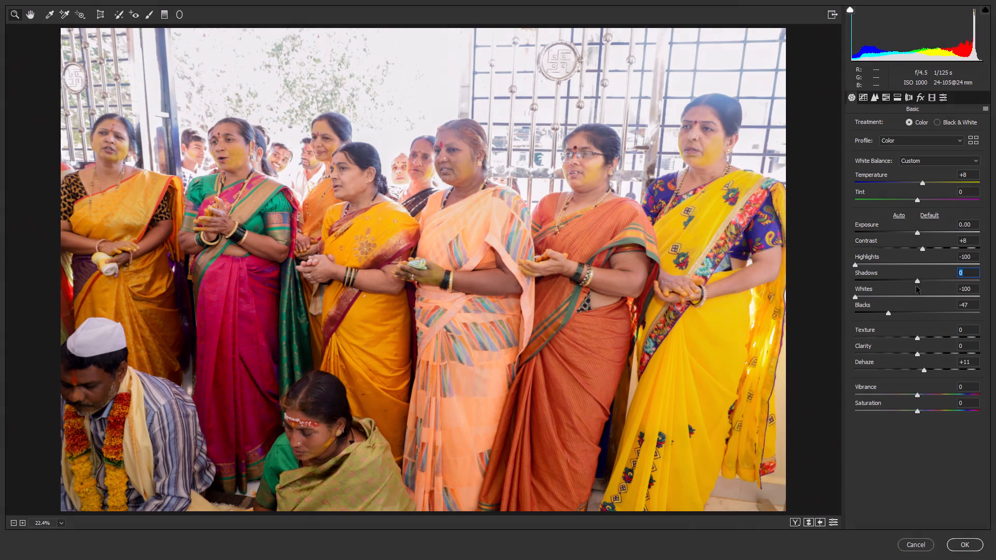
pyautogui.moveTo(394, 155); pyautogui.dragTo(403, 169)
pyautogui.press('Return')
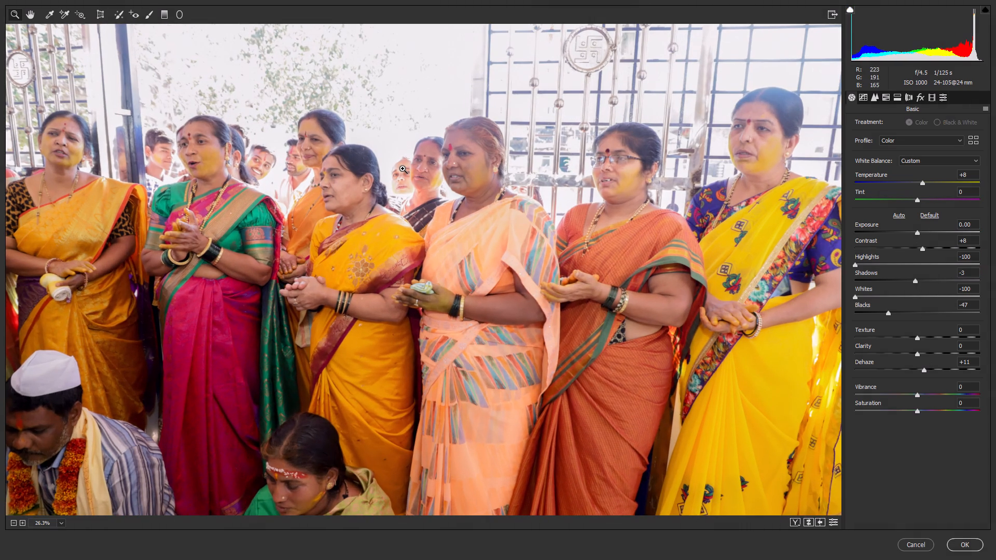
# Adjust IMG_8718's Levels, setting the midtones to 1.15 and raising the black input level to about 5.
pyautogui.hotkey('ctrl', 'l')
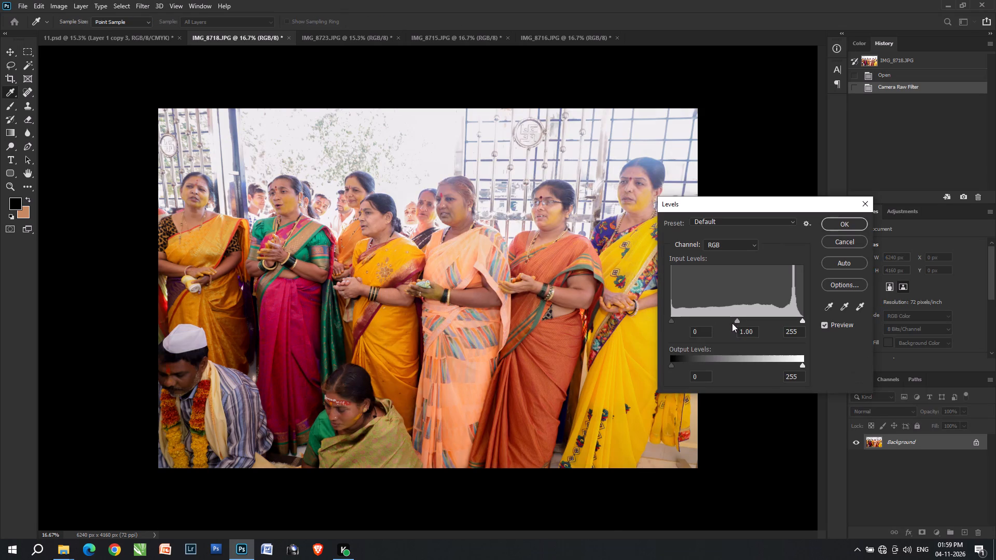
pyautogui.click(732, 321)
pyautogui.scroll(4, 689, 327)
pyautogui.click(674, 320)
pyautogui.scroll(1, 684, 320)
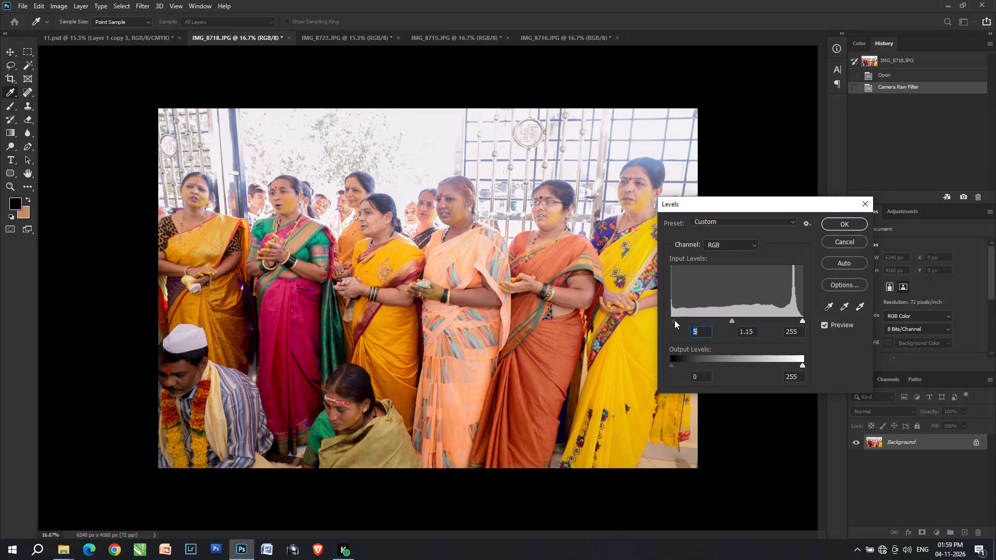
pyautogui.scroll(2, 674, 320)
pyautogui.press('Return')
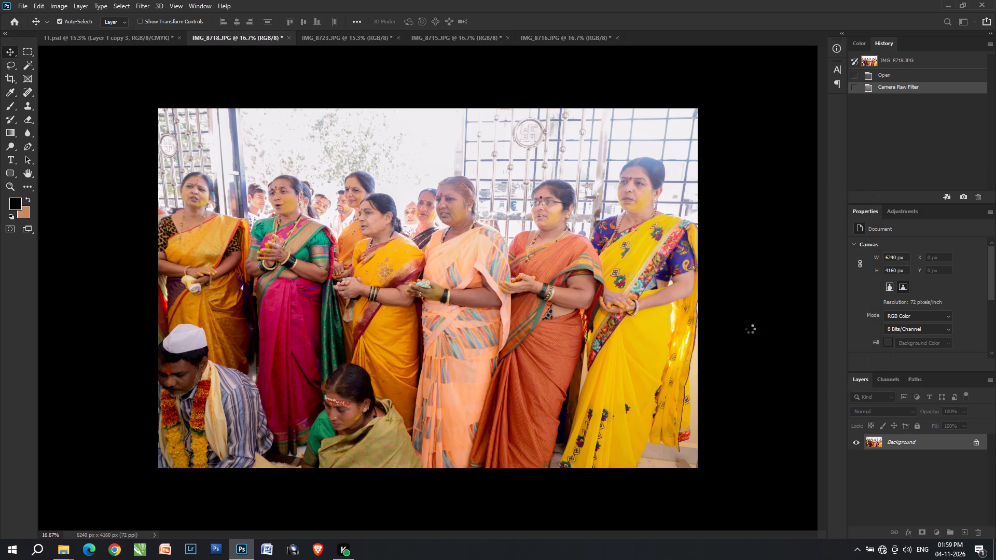
# Cut the whole IMG_8718 image and paste it into the selected upper-right placeholder in 11.psd.
pyautogui.hotkey('ctrl', 'a')
pyautogui.hotkey('ctrl', 'x')
pyautogui.click(128, 38)
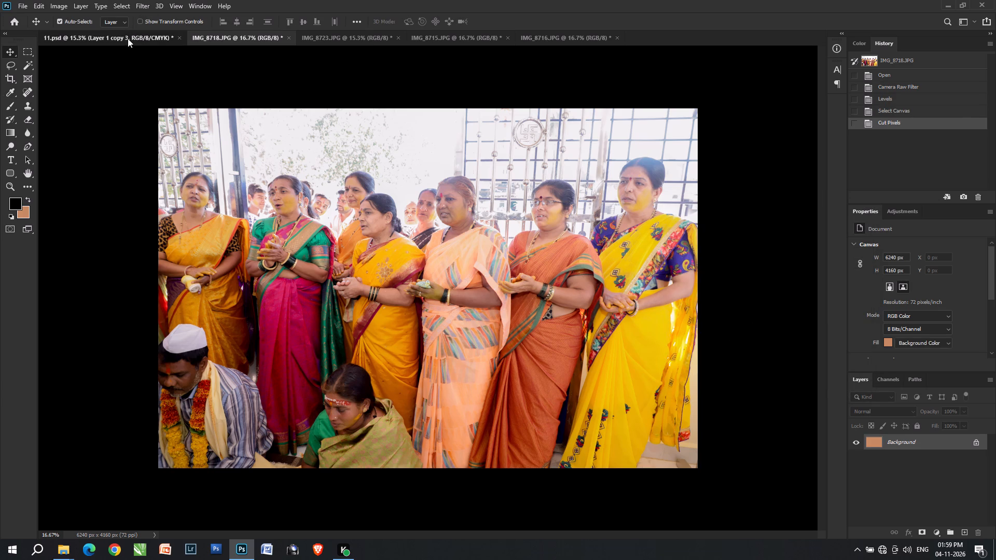
pyautogui.hotkey('ctrl', 'alt', 'shift', 'v')
# Scale the pasted group photo to about 30.9% and position it so it fills the upper-right placeholder.
pyautogui.hotkey('ctrl', 't')
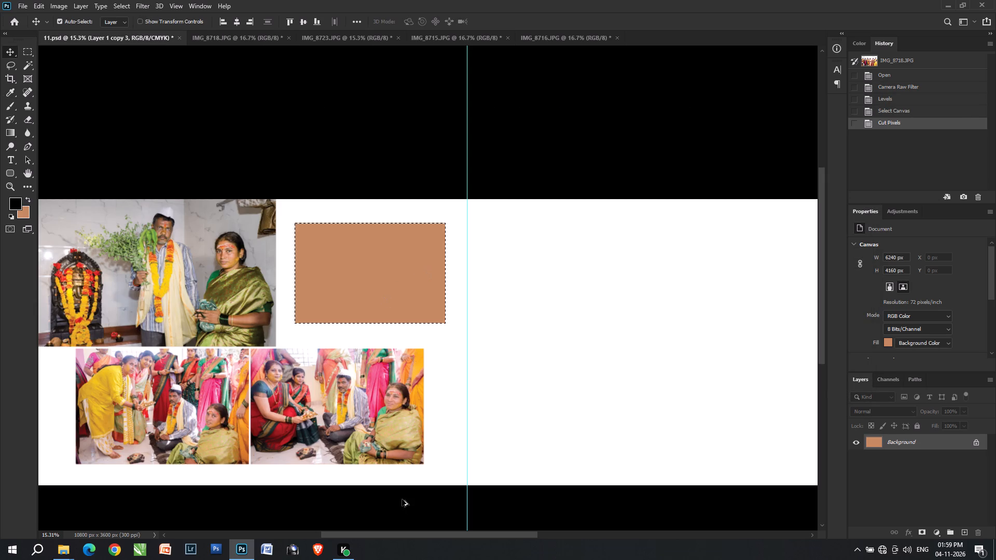
pyautogui.click(367, 512)
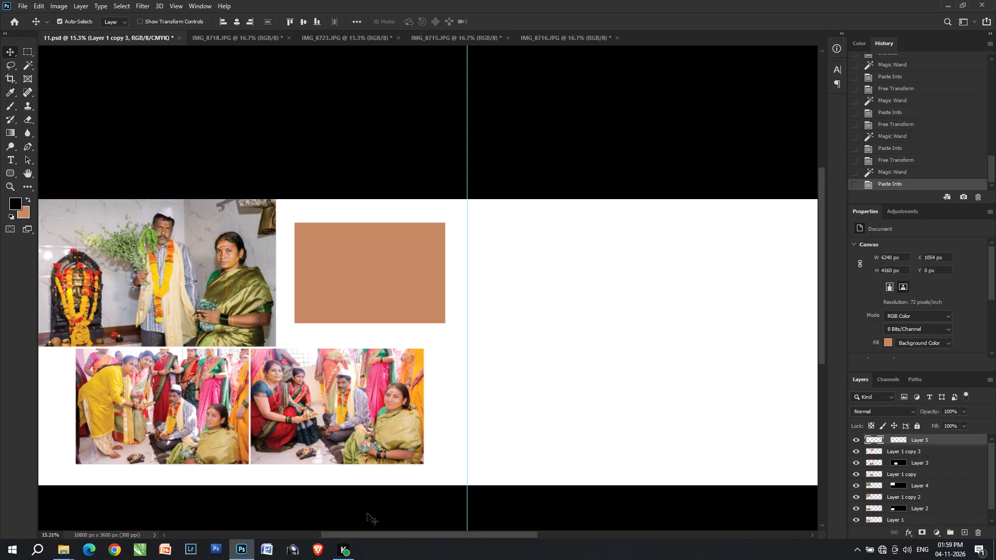
pyautogui.hotkey('ctrl', 't')
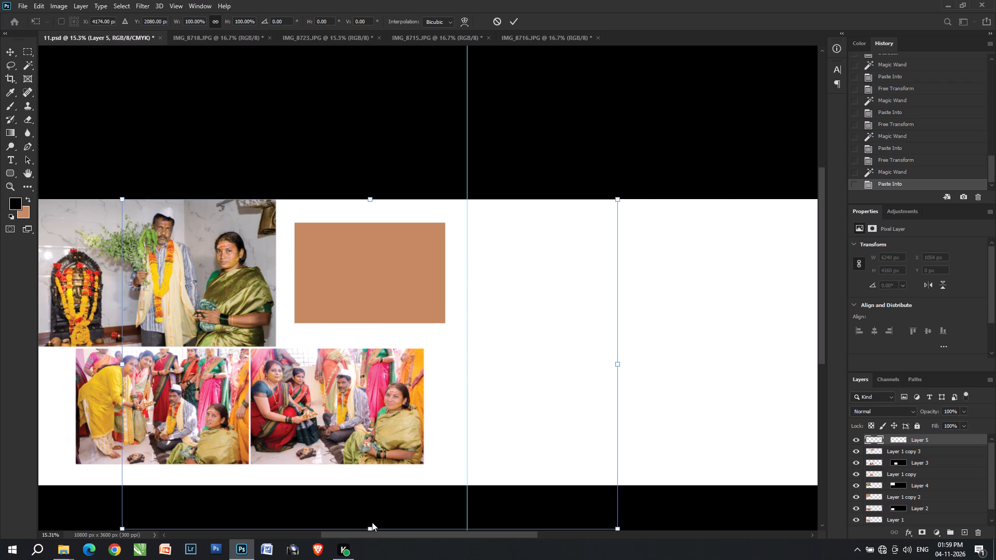
pyautogui.click(367, 528)
pyautogui.moveTo(368, 528); pyautogui.dragTo(390, 327)
pyautogui.moveTo(376, 279); pyautogui.dragTo(372, 289)
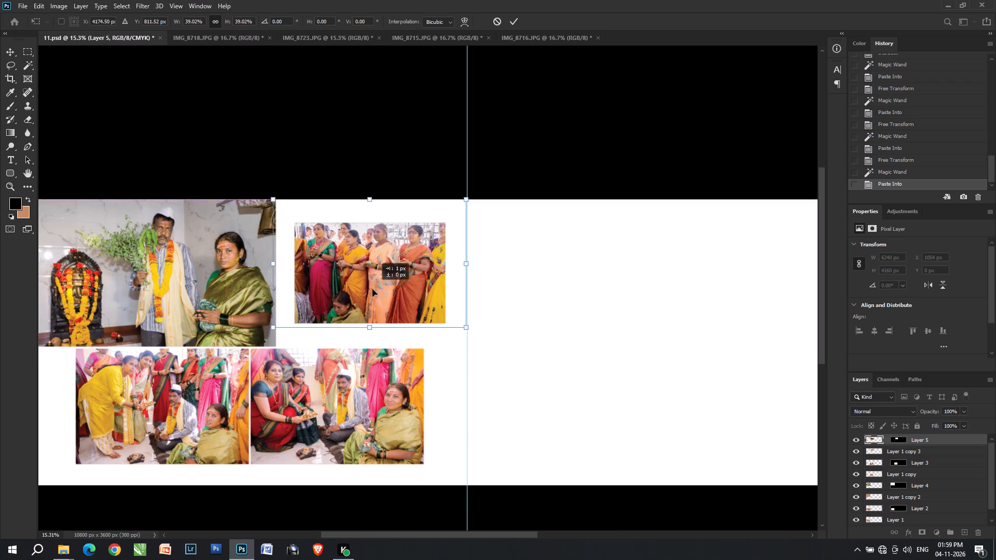
pyautogui.moveTo(372, 289); pyautogui.dragTo(397, 290)
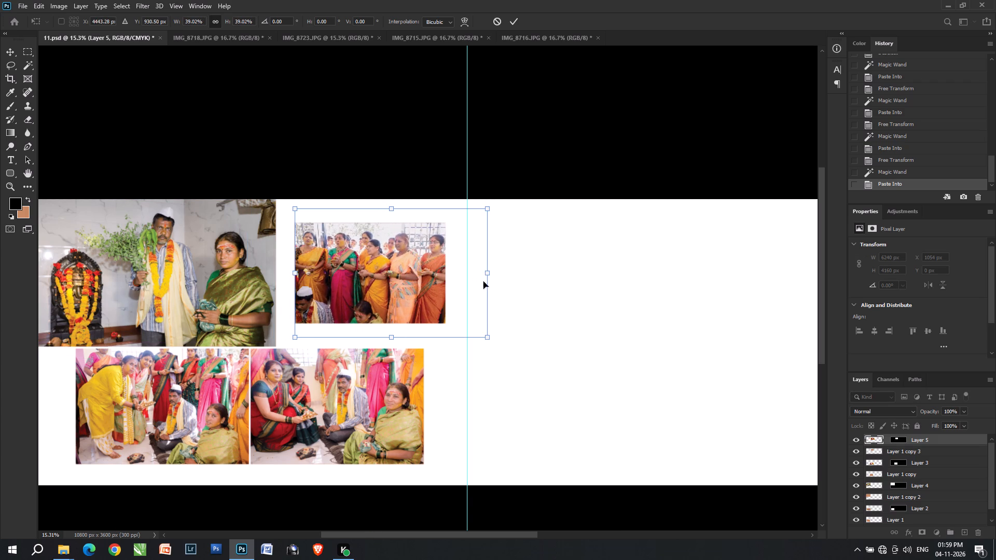
pyautogui.moveTo(489, 275); pyautogui.dragTo(451, 271)
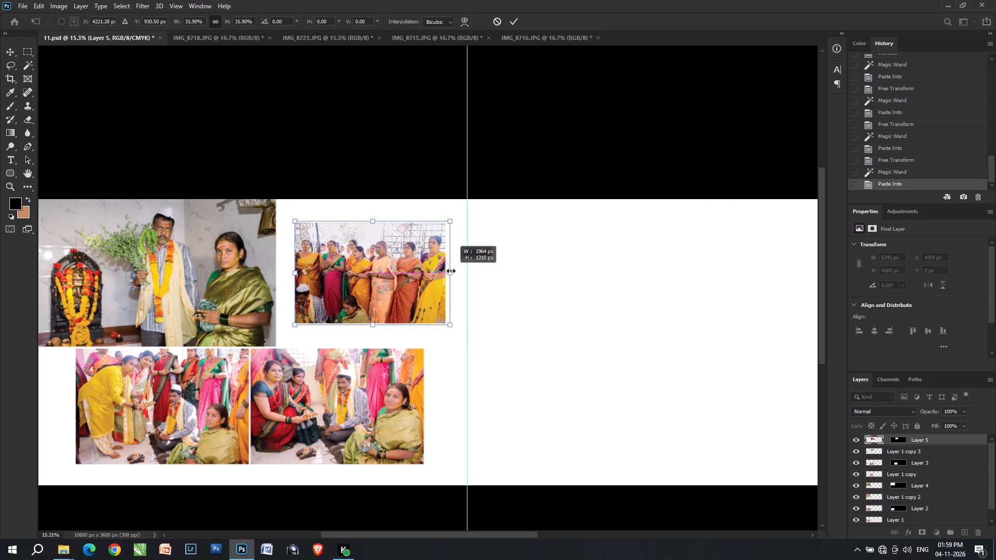
pyautogui.moveTo(451, 271); pyautogui.dragTo(448, 270)
pyautogui.moveTo(293, 325); pyautogui.dragTo(291, 326)
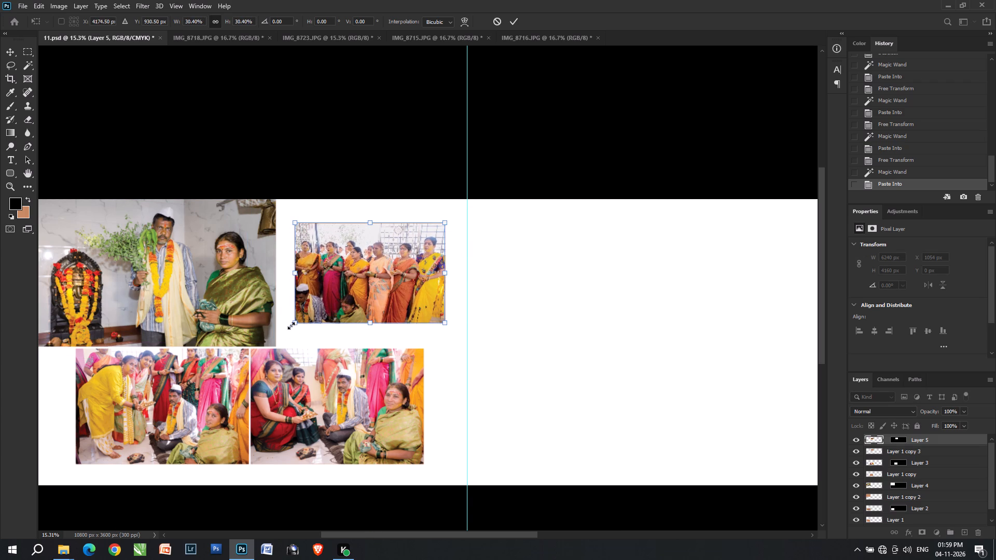
pyautogui.moveTo(291, 326); pyautogui.dragTo(294, 334)
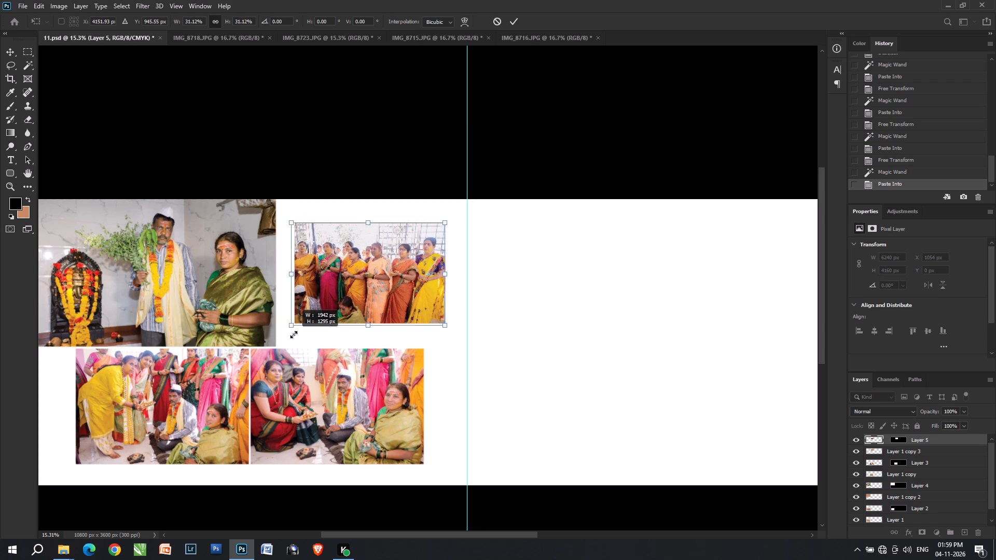
pyautogui.moveTo(294, 334); pyautogui.dragTo(297, 335)
pyautogui.press('Right')
pyautogui.press('Right')
pyautogui.press('Right')
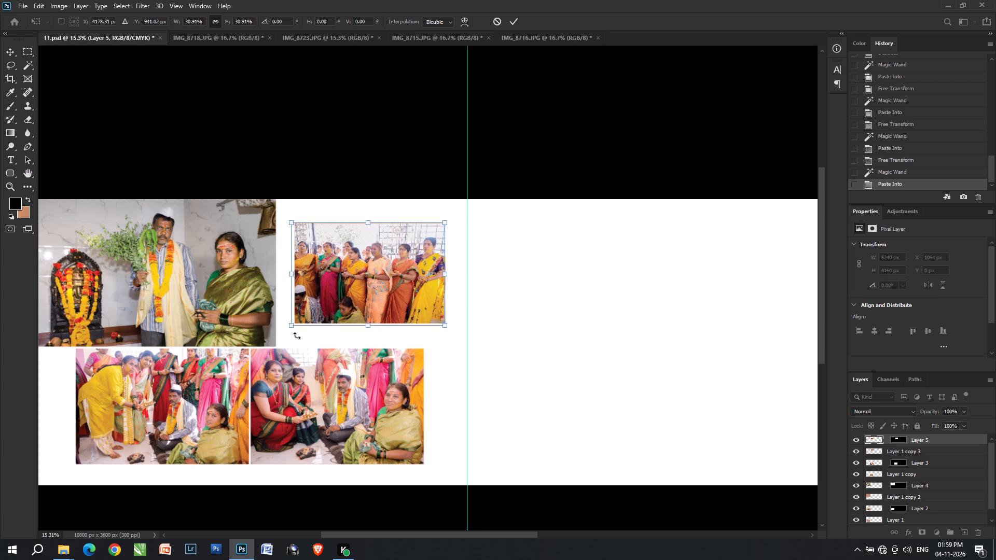
pyautogui.press('Right')
pyautogui.press('Return')
pyautogui.press('v')
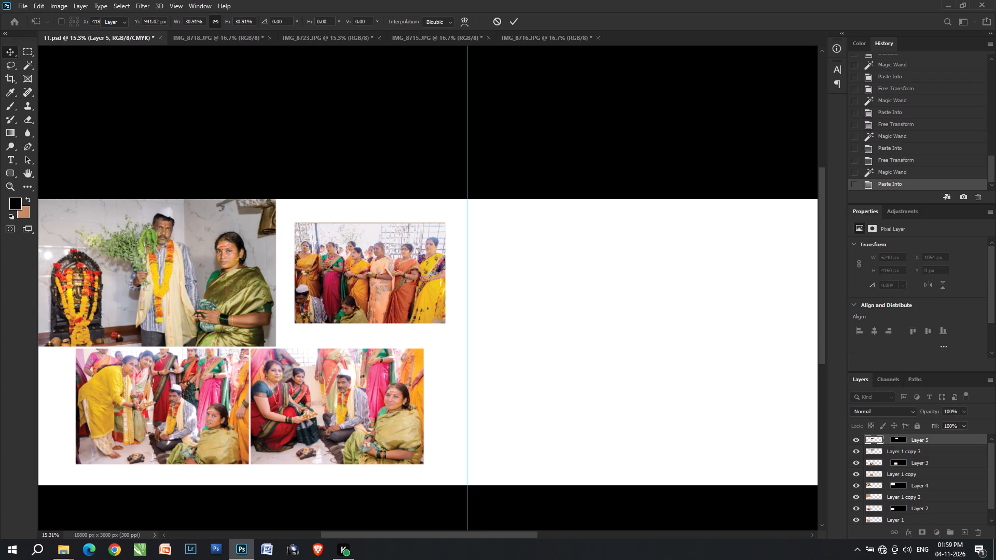
# Select the women's group photo layer together with its placeholder layer, and link the photo to its mask.
pyautogui.keyDown('alt'); pyautogui.scroll(10, 308, 296); pyautogui.keyUp('alt')
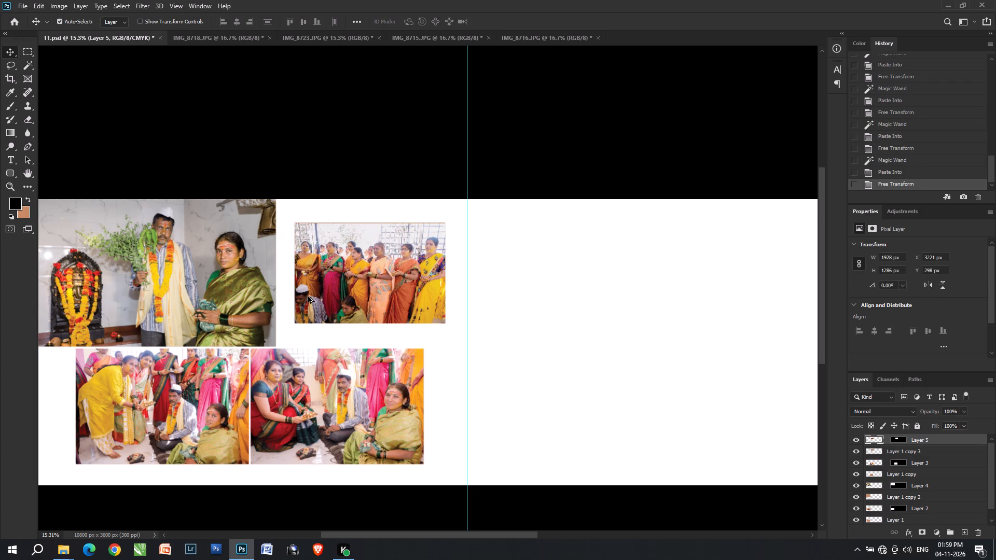
pyautogui.keyDown('alt'); pyautogui.scroll(3, 308, 296); pyautogui.keyUp('alt')
pyautogui.press('space')
pyautogui.press('space')
pyautogui.press('space')
pyautogui.press('space')
pyautogui.press('space')
pyautogui.press('space')
pyautogui.press('space')
pyautogui.press('space')
pyautogui.press('space')
pyautogui.press('space')
pyautogui.press('space')
pyautogui.press('space')
pyautogui.press('space')
pyautogui.moveTo(319, 301); pyautogui.dragTo(285, 339)
pyautogui.keyDown('alt'); pyautogui.scroll(-6, 287, 342); pyautogui.keyUp('alt')
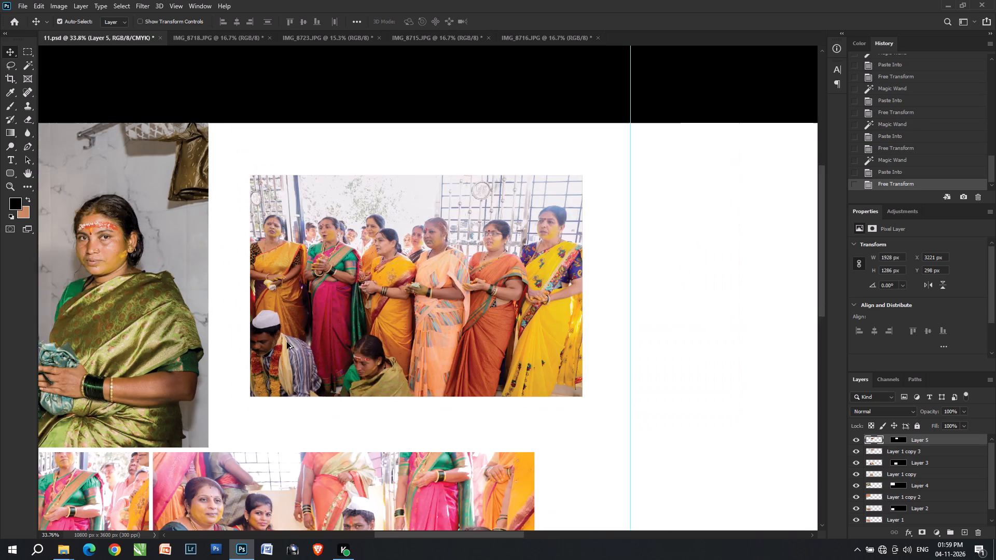
pyautogui.keyDown('alt'); pyautogui.scroll(2, 335, 339); pyautogui.keyUp('alt')
pyautogui.press('space')
pyautogui.moveTo(336, 338); pyautogui.dragTo(299, 344)
pyautogui.keyDown('alt'); pyautogui.scroll(-5, 299, 344); pyautogui.keyUp('alt')
pyautogui.keyDown('alt'); pyautogui.scroll(2, 299, 344); pyautogui.keyUp('alt')
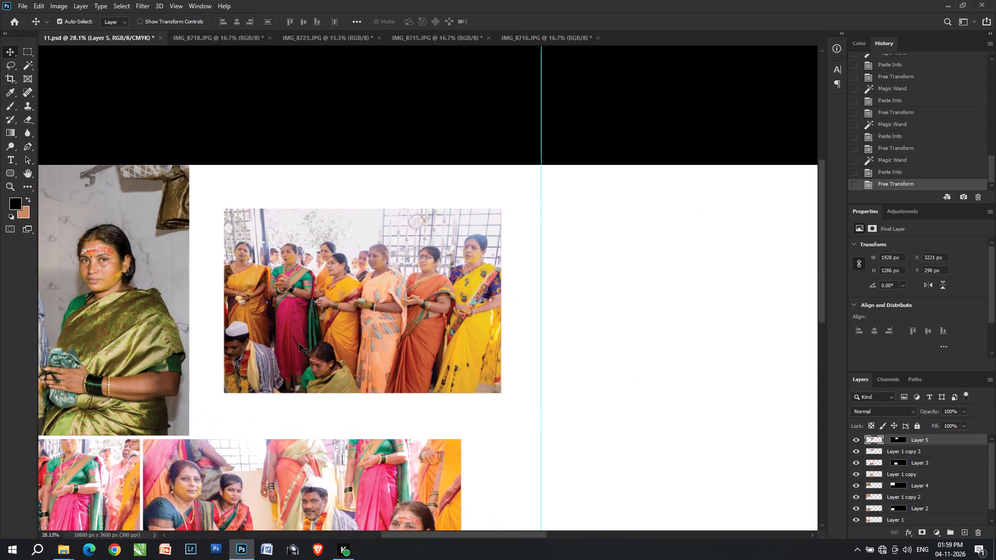
pyautogui.press('space')
pyautogui.moveTo(285, 337); pyautogui.dragTo(295, 377)
pyautogui.scroll(2, 295, 376)
pyautogui.keyDown('alt'); pyautogui.scroll(-1, 295, 376); pyautogui.keyUp('alt')
pyautogui.keyDown('alt'); pyautogui.scroll(1, 295, 376); pyautogui.keyUp('alt')
pyautogui.press('space')
pyautogui.moveTo(311, 394); pyautogui.dragTo(286, 352)
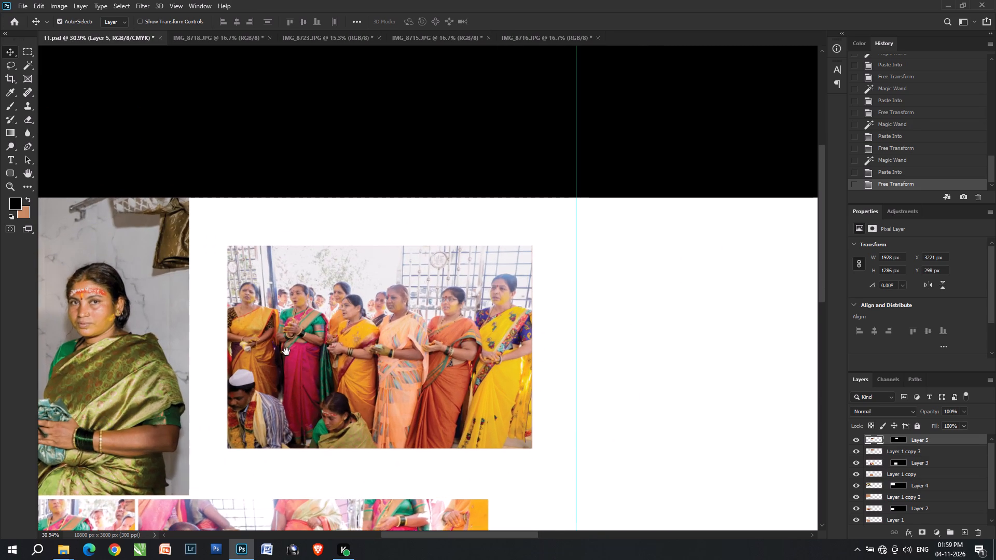
pyautogui.moveTo(286, 352); pyautogui.dragTo(282, 344)
pyautogui.moveTo(507, 330); pyautogui.dragTo(480, 320)
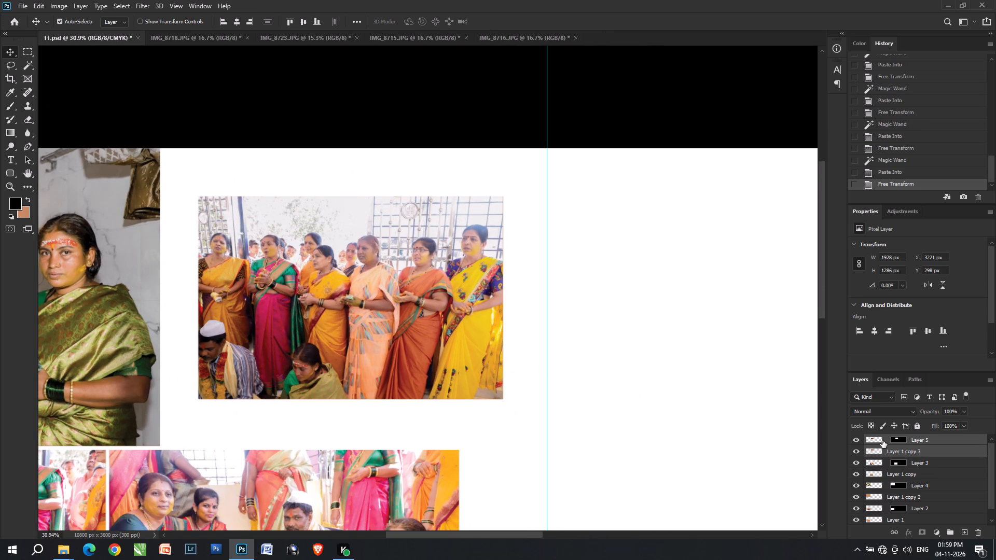
pyautogui.click(884, 440)
# Move the group photo and its placeholder together to about X 3239 px, Y 291 px, between the couple photo and centre guide.
pyautogui.keyDown('shift'); pyautogui.click(391, 310); pyautogui.keyUp('shift')
pyautogui.keyDown('shift'); pyautogui.moveTo(393, 310); pyautogui.dragTo(397, 311); pyautogui.keyUp('shift')
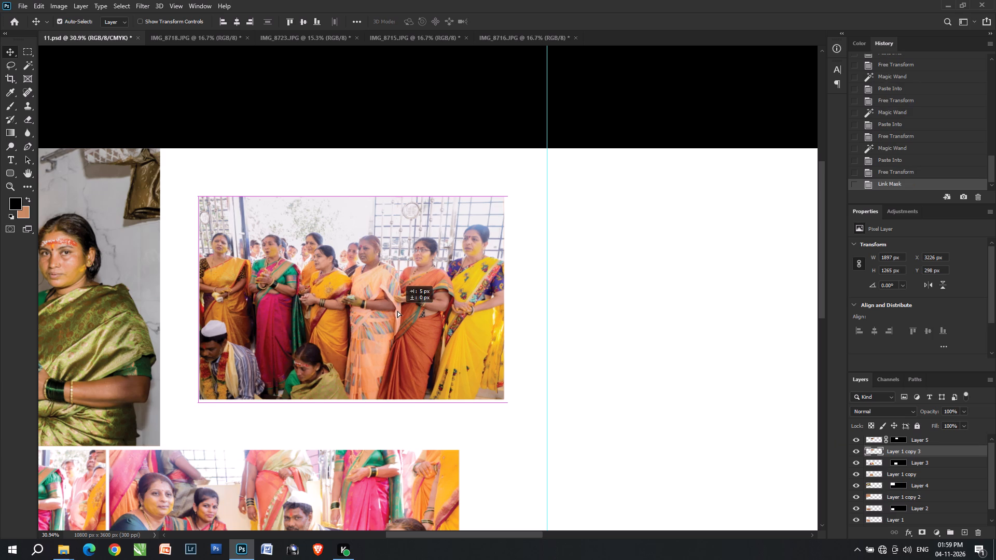
pyautogui.keyDown('shift'); pyautogui.moveTo(397, 311); pyautogui.dragTo(399, 311); pyautogui.keyUp('shift')
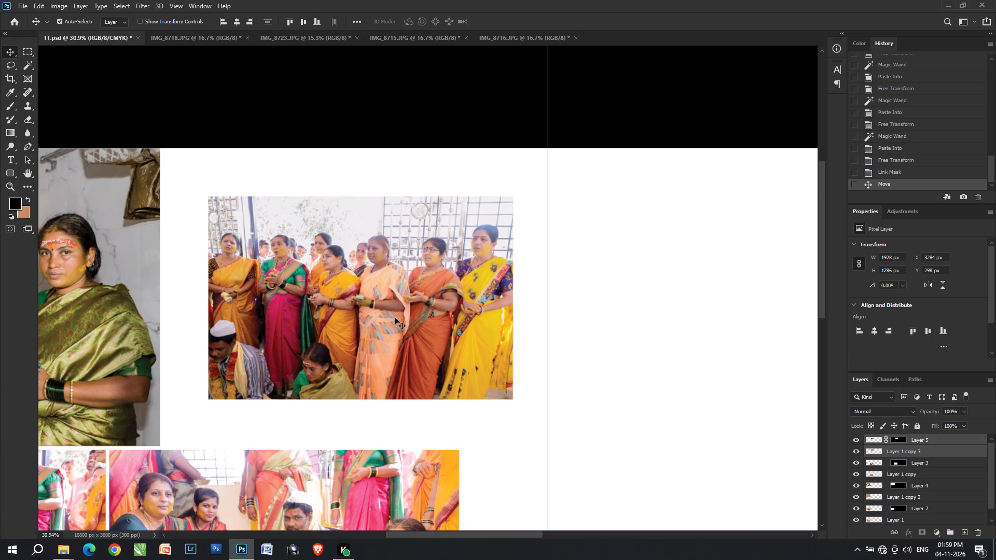
pyautogui.press('Up')
pyautogui.press('Up')
pyautogui.press('Left')
pyautogui.press('Left')
pyautogui.press('Left')
pyautogui.press('Left')
pyautogui.press('Left')
pyautogui.press('Left')
pyautogui.press('Left')
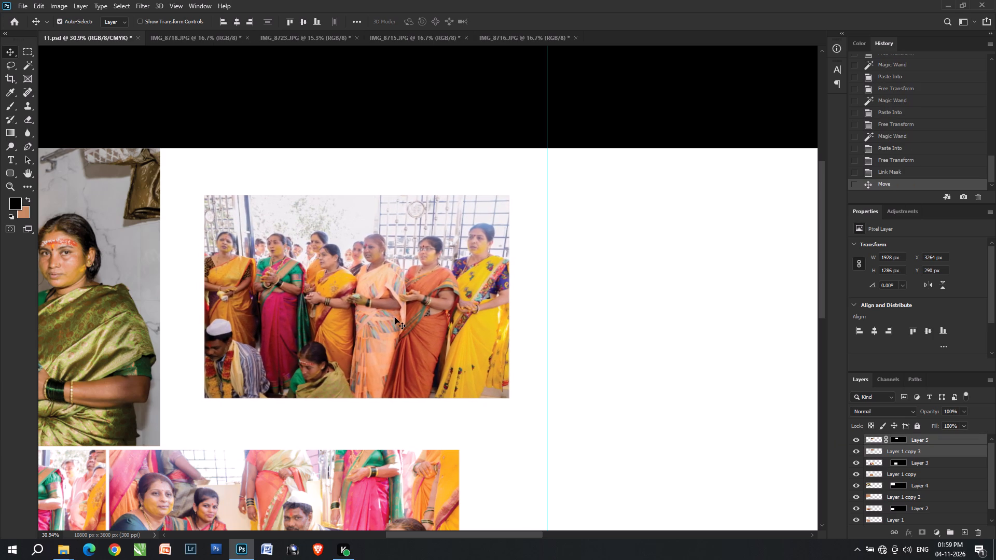
pyautogui.press('Left')
pyautogui.press('Left')
pyautogui.press('Left')
pyautogui.press('Up')
pyautogui.press('Up')
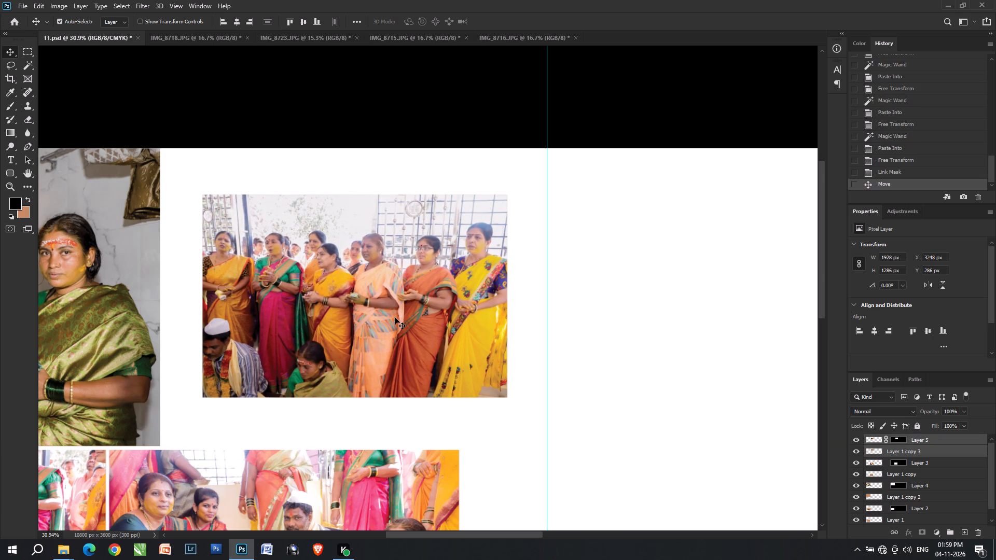
pyautogui.press('Down')
pyautogui.press('Left')
pyautogui.press('Left')
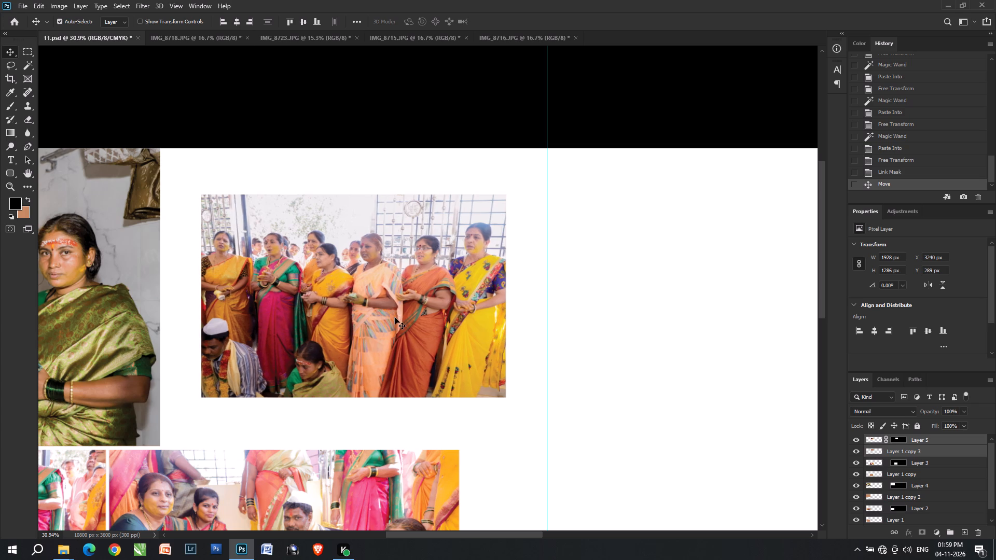
pyautogui.press('Left')
pyautogui.press('Down')
pyautogui.press('Down')
pyautogui.press('Right')
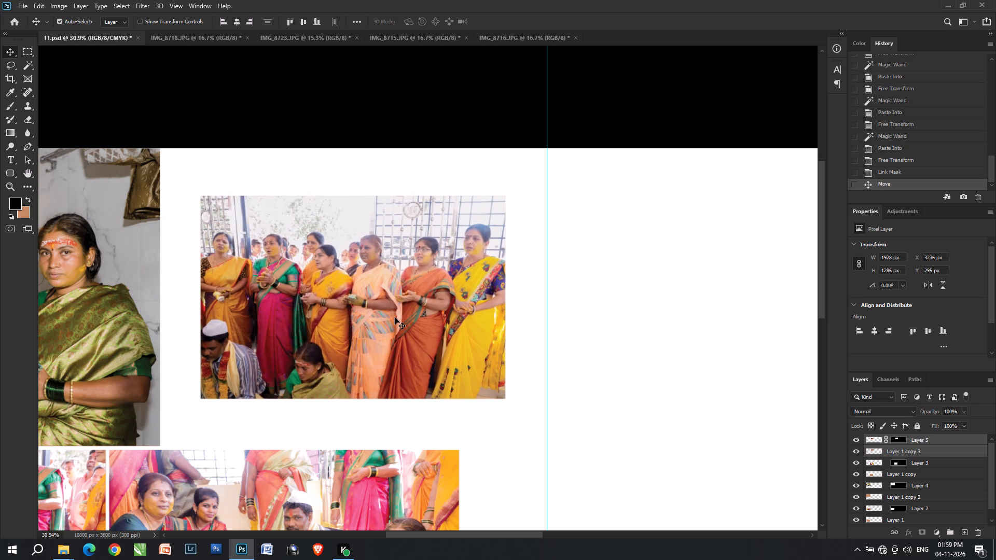
pyautogui.press('Up')
# Select a rectangle of about 2118 × 1498 px around the group photo and copy that area of the Background to a new layer.
pyautogui.press('m')
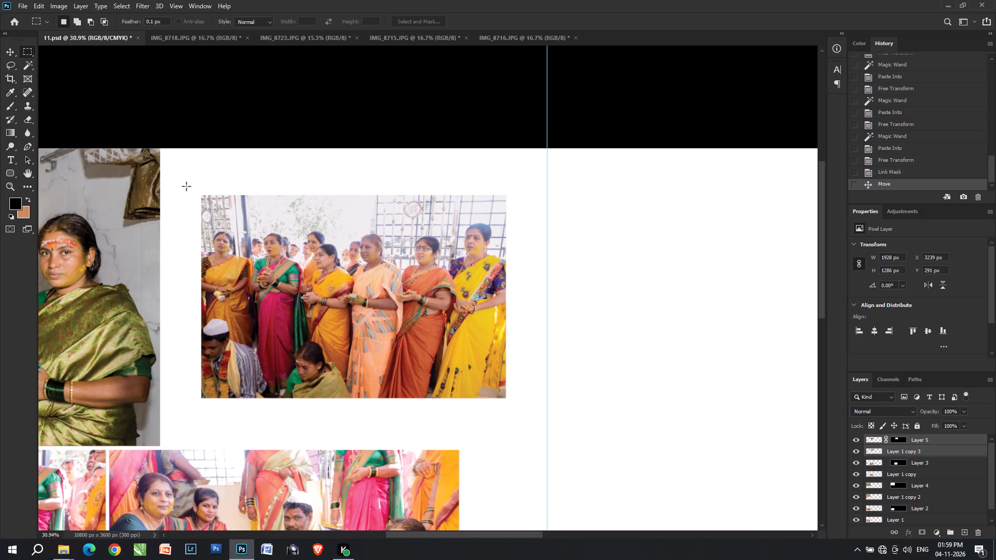
pyautogui.moveTo(184, 178); pyautogui.dragTo(502, 427)
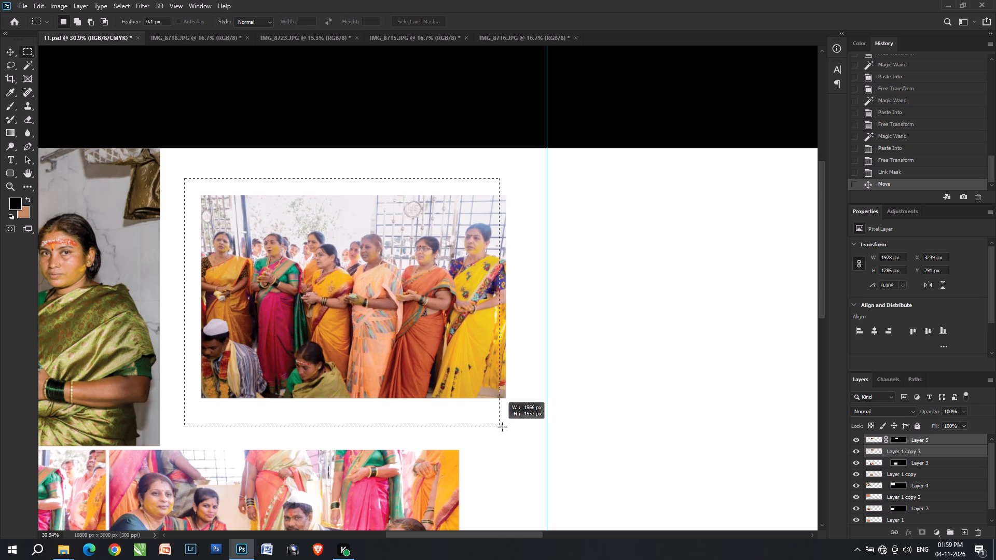
pyautogui.moveTo(502, 427); pyautogui.dragTo(518, 415)
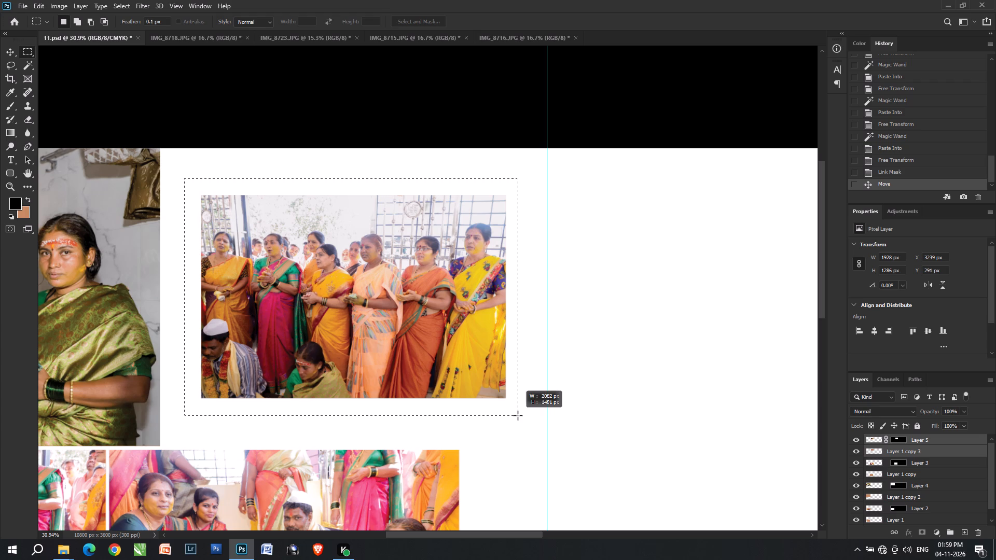
pyautogui.moveTo(518, 415); pyautogui.dragTo(523, 418)
pyautogui.scroll(-6, 887, 509)
pyautogui.click(893, 514)
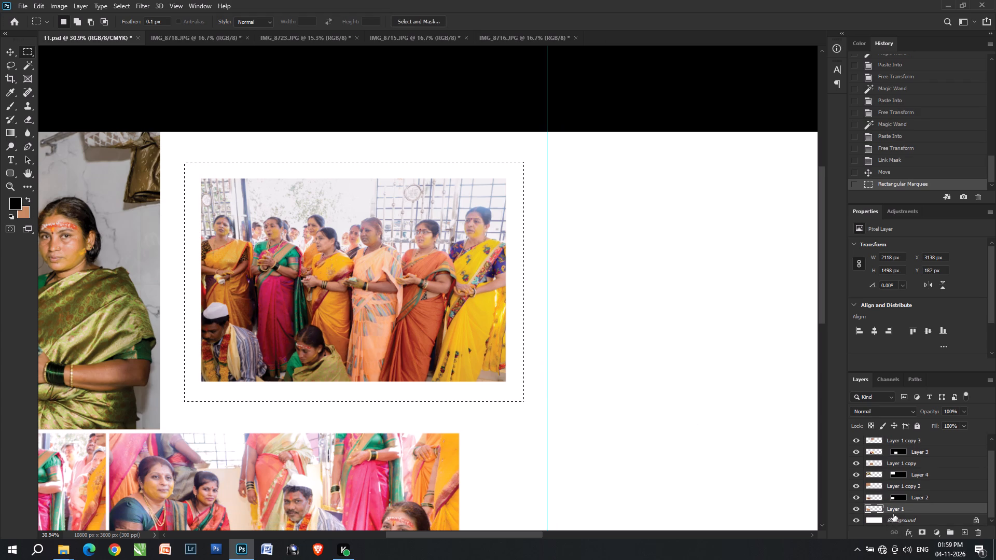
pyautogui.click(894, 518)
pyautogui.hotkey('ctrl', 'j')
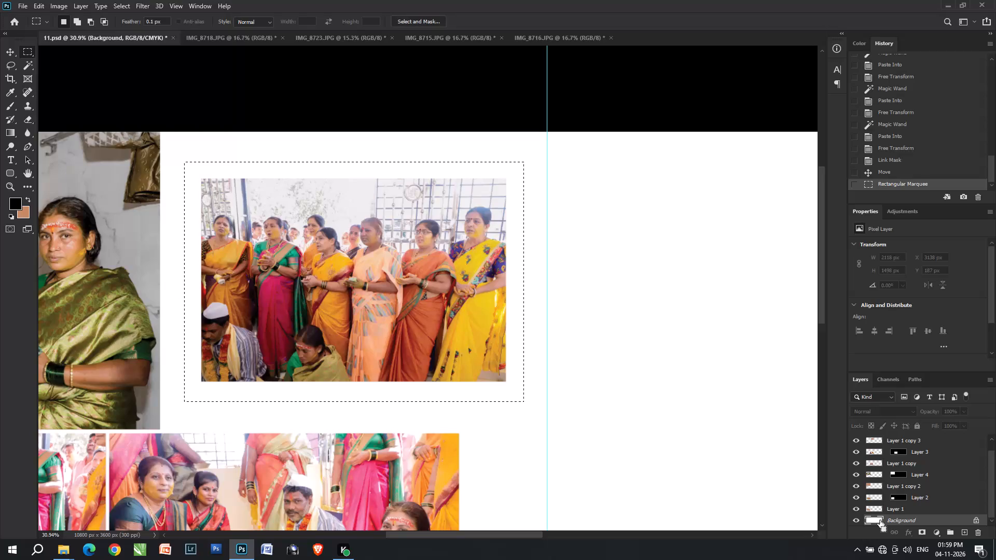
# Add a black Stroke layer style to the white rectangle copied behind the women's group photo.
pyautogui.doubleClick(917, 519)
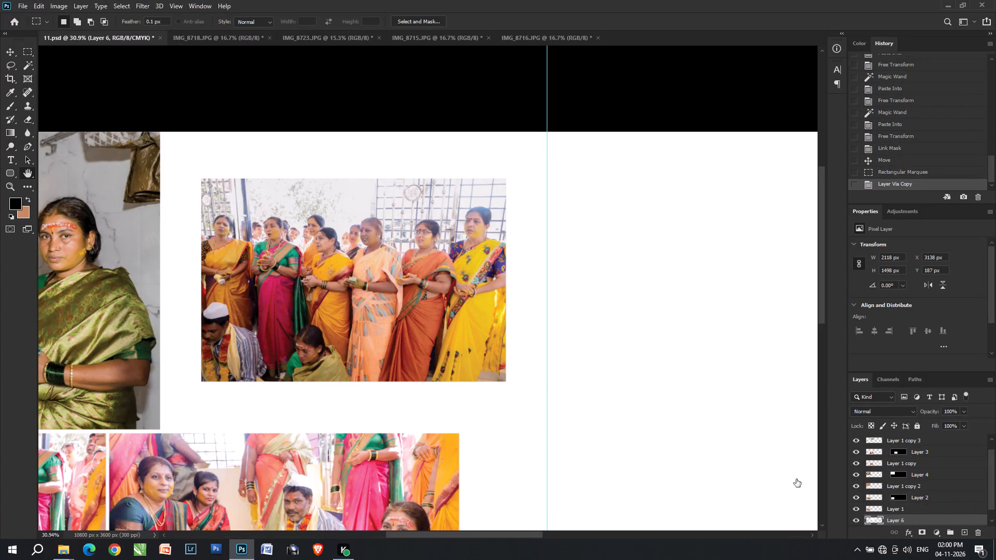
pyautogui.scroll(-3, 834, 496)
pyautogui.click(324, 211)
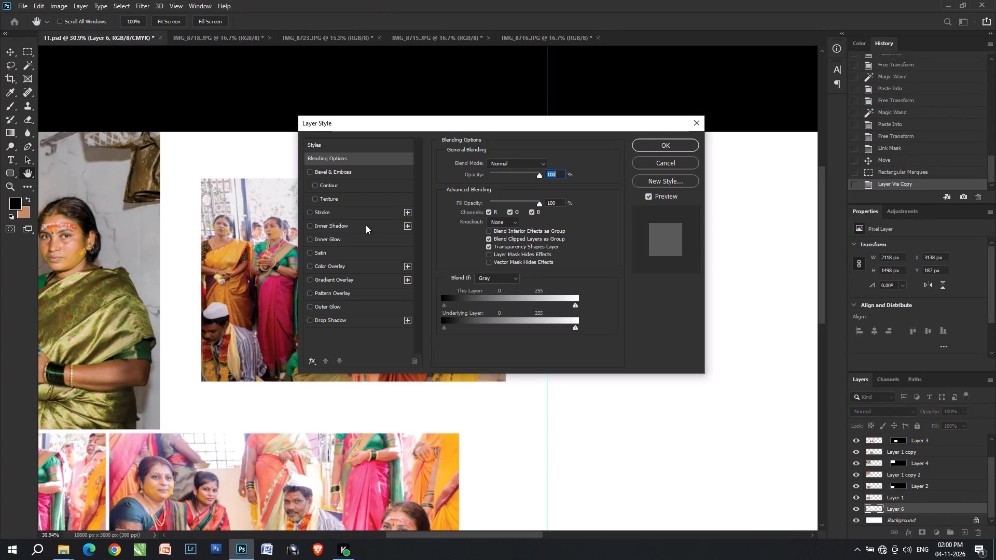
pyautogui.press('Return')
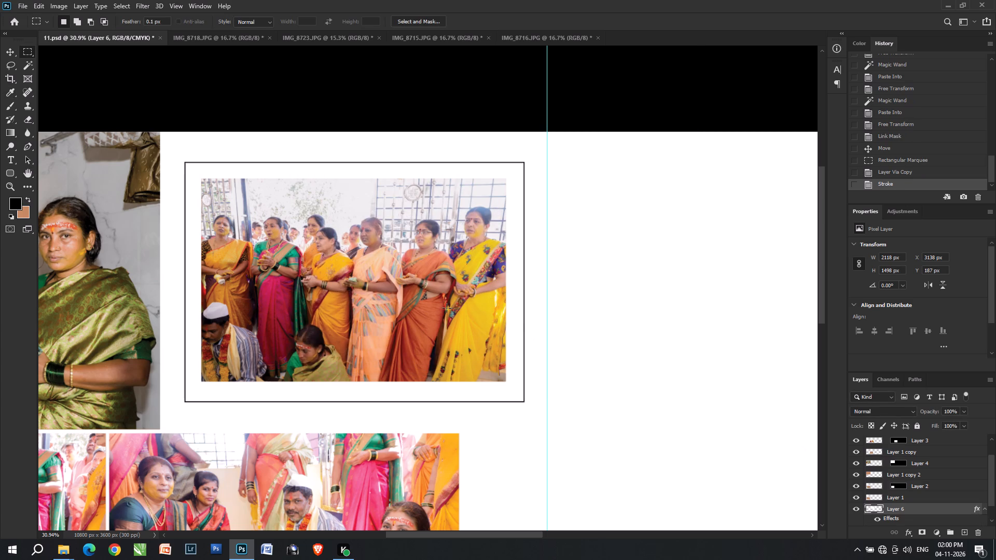
# Nudge the stroked frame to about X 3133 px, Y 181 px so it sits evenly around the group photo.
pyautogui.scroll(3, 441, 306)
pyautogui.press('v')
pyautogui.press('Left')
pyautogui.press('Left')
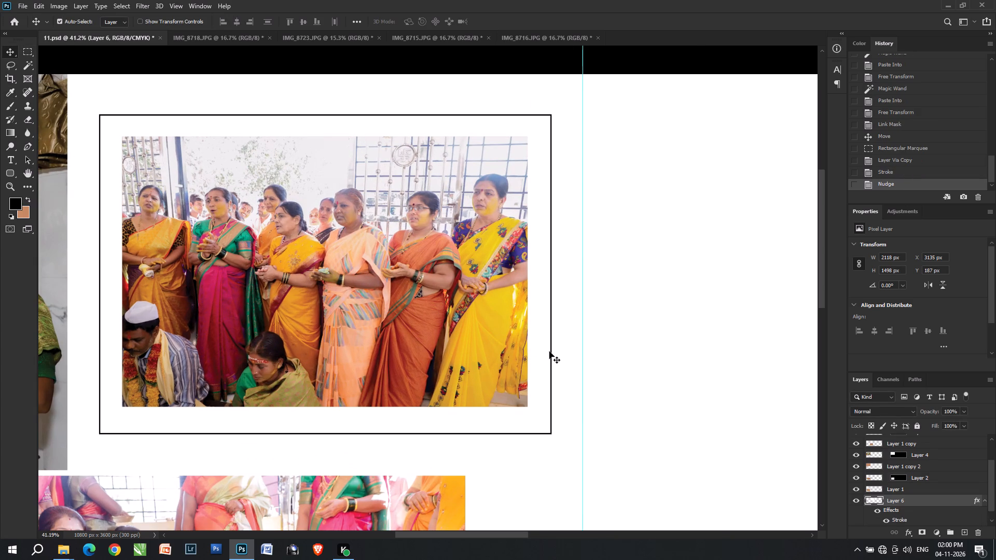
pyautogui.press('Right')
pyautogui.press('Up')
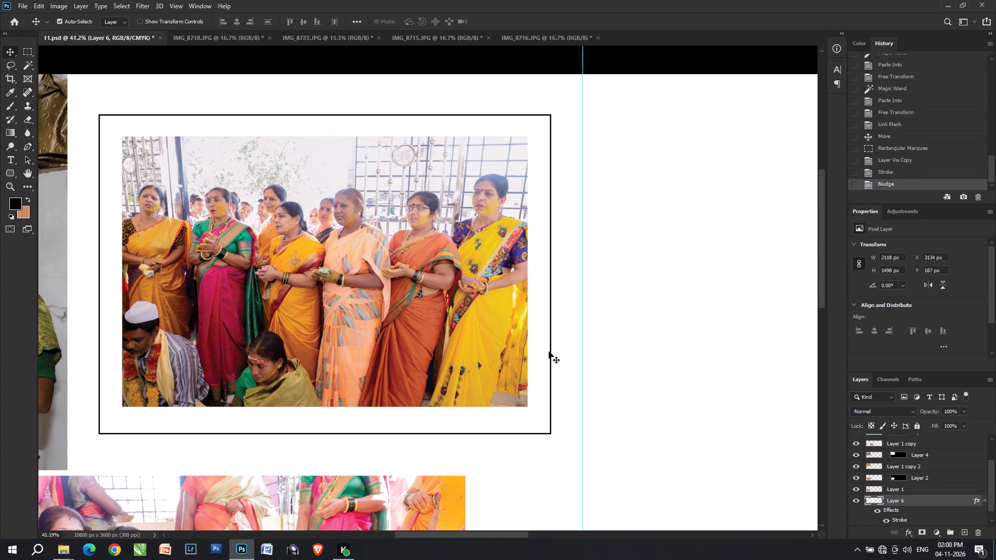
pyautogui.press('Up')
pyautogui.press('Right')
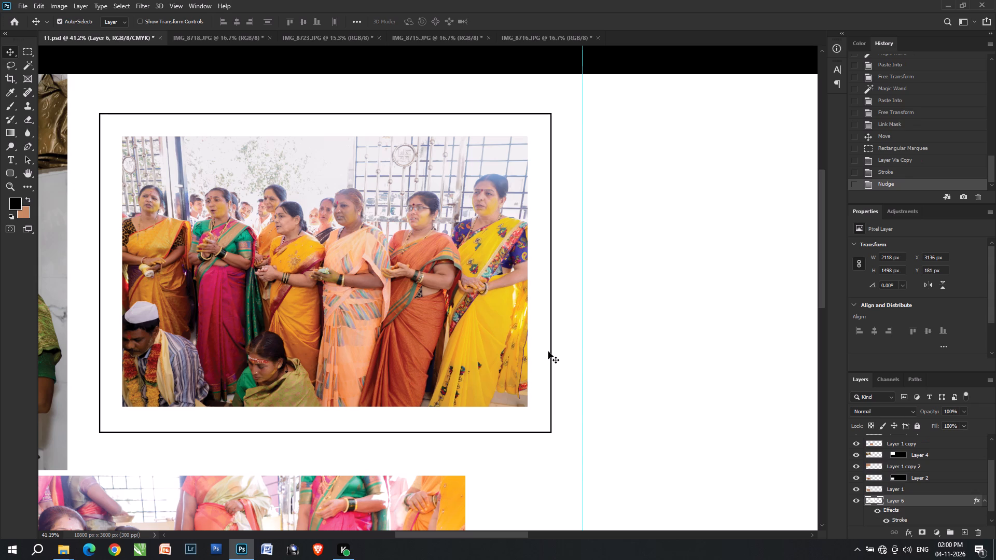
pyautogui.press('Left')
# Select a rectangle of about 3754 × 1089 px ending at the centre guide and the spread's bottom edge, overlapping the lower photos.
pyautogui.keyDown('alt'); pyautogui.scroll(-11, 635, 309); pyautogui.keyUp('alt')
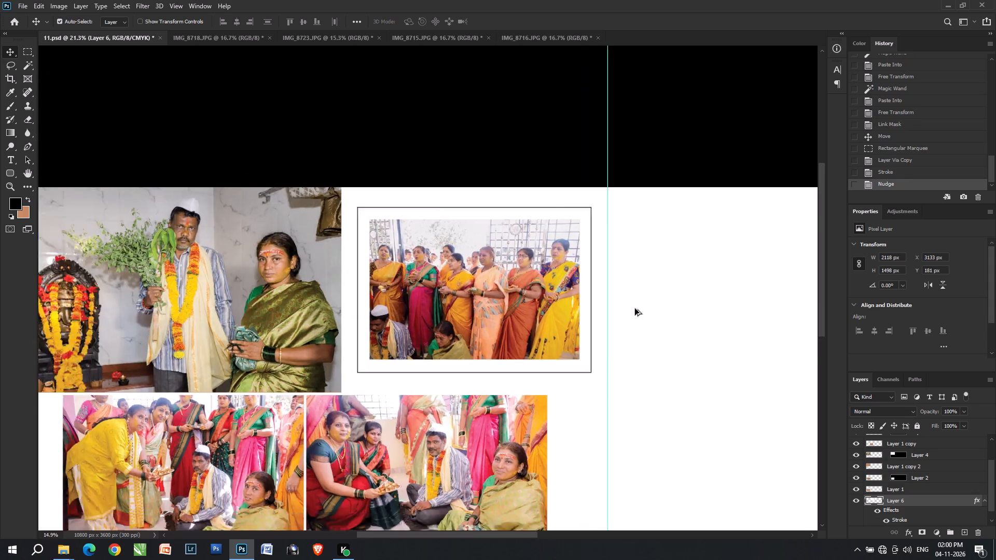
pyautogui.keyDown('alt'); pyautogui.scroll(-3, 480, 316); pyautogui.keyUp('alt')
pyautogui.keyDown('alt'); pyautogui.scroll(4, 323, 295); pyautogui.keyUp('alt')
pyautogui.press('space')
pyautogui.press('space')
pyautogui.press('space')
pyautogui.press('space')
pyautogui.press('space')
pyautogui.press('space')
pyautogui.press('space')
pyautogui.press('space')
pyautogui.press('space')
pyautogui.press('space')
pyautogui.press('space')
pyautogui.press('space')
pyautogui.press('space')
pyautogui.press('space')
pyautogui.moveTo(284, 307); pyautogui.dragTo(448, 302)
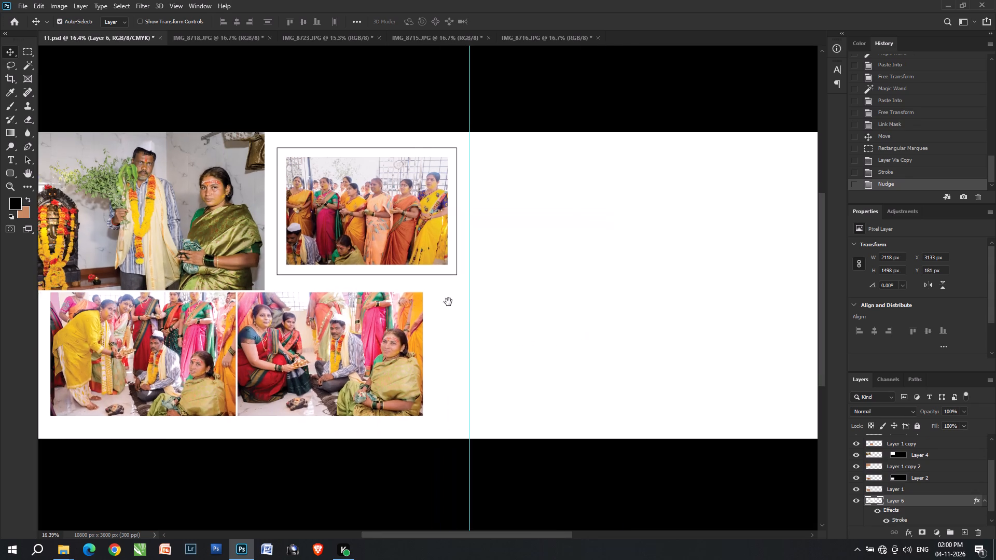
pyautogui.moveTo(448, 302); pyautogui.dragTo(464, 302)
pyautogui.press('m')
pyautogui.press('m')
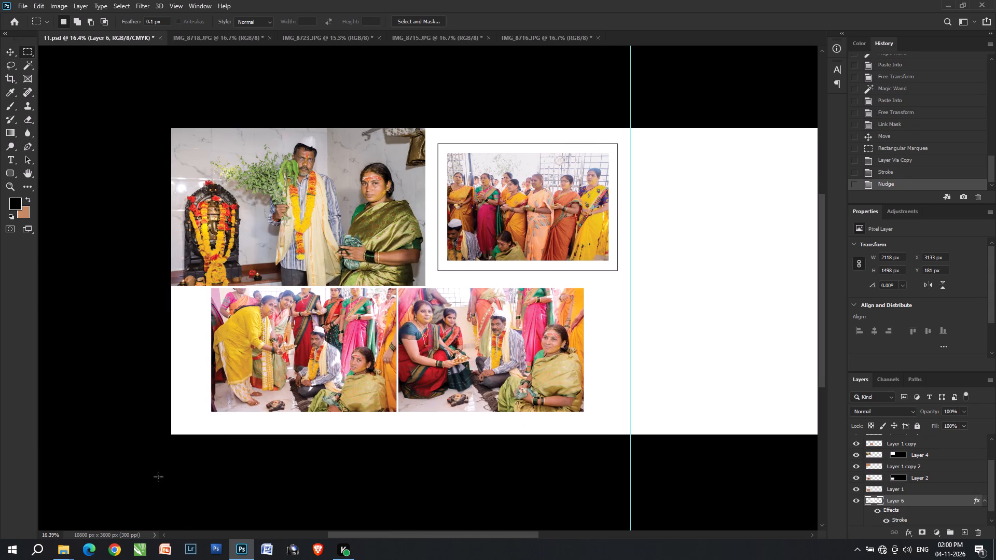
pyautogui.moveTo(156, 470); pyautogui.dragTo(481, 339)
pyautogui.moveTo(433, 404); pyautogui.dragTo(575, 397)
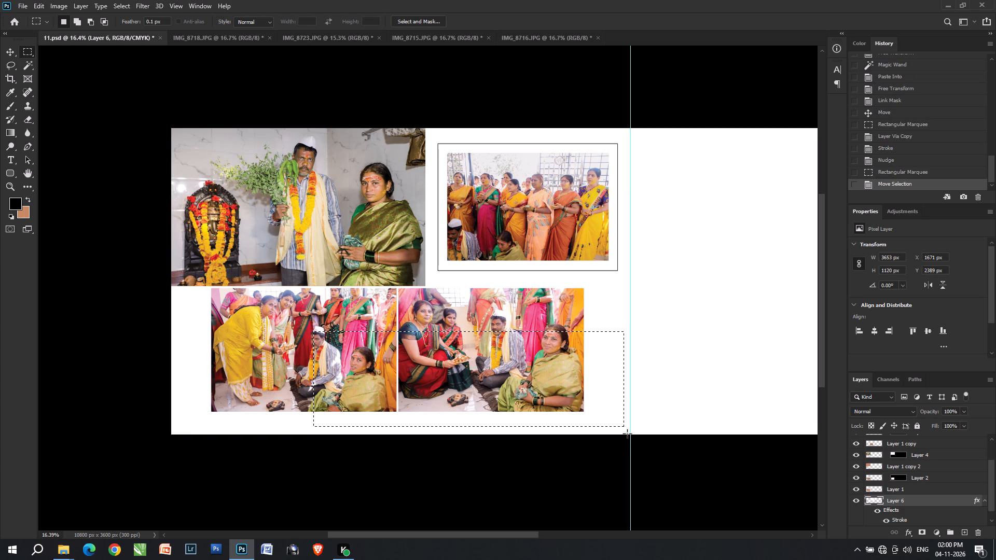
pyautogui.moveTo(634, 441); pyautogui.dragTo(311, 342)
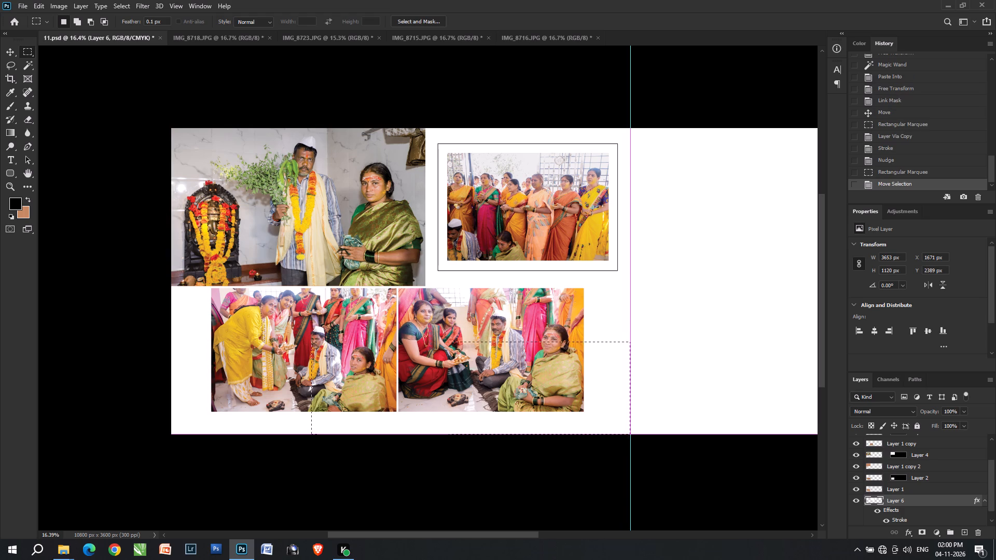
# Copy the selected area of the Background to a new layer and fill it with the current orange-brown background colour.
pyautogui.scroll(-7, 950, 524)
pyautogui.scroll(-7, 894, 516)
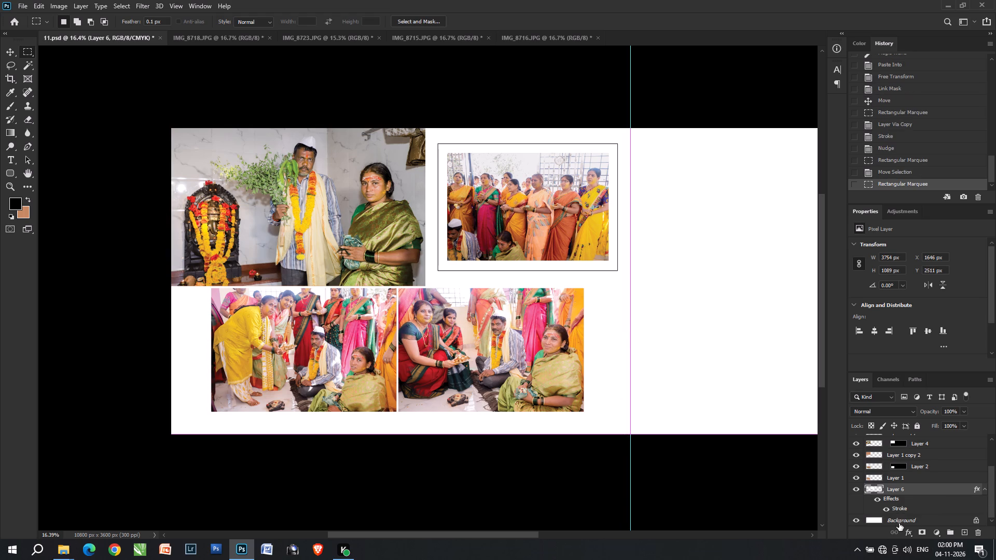
pyautogui.click(899, 523)
pyautogui.hotkey('ctrl', 'j')
pyautogui.hotkey('ctrl', 'shift', 'BackSpace')
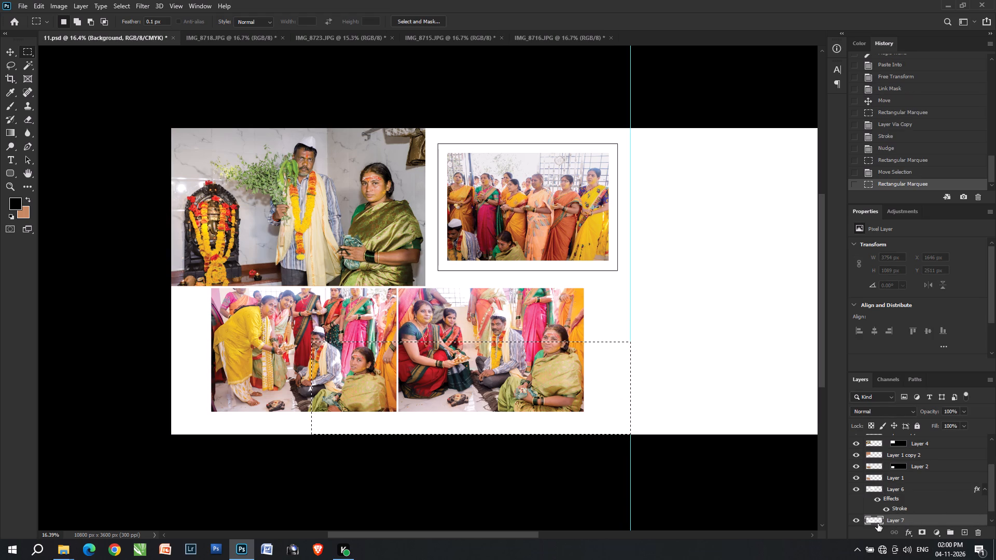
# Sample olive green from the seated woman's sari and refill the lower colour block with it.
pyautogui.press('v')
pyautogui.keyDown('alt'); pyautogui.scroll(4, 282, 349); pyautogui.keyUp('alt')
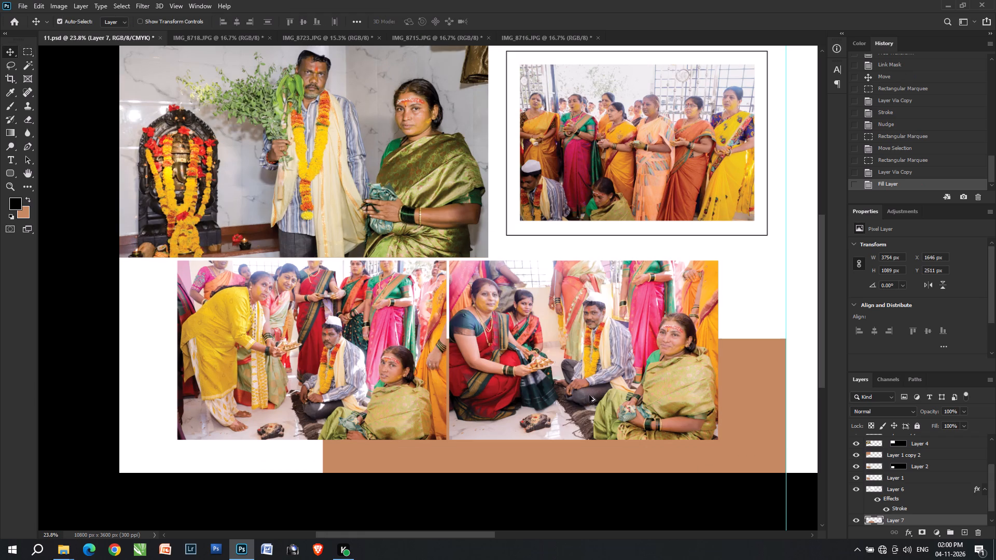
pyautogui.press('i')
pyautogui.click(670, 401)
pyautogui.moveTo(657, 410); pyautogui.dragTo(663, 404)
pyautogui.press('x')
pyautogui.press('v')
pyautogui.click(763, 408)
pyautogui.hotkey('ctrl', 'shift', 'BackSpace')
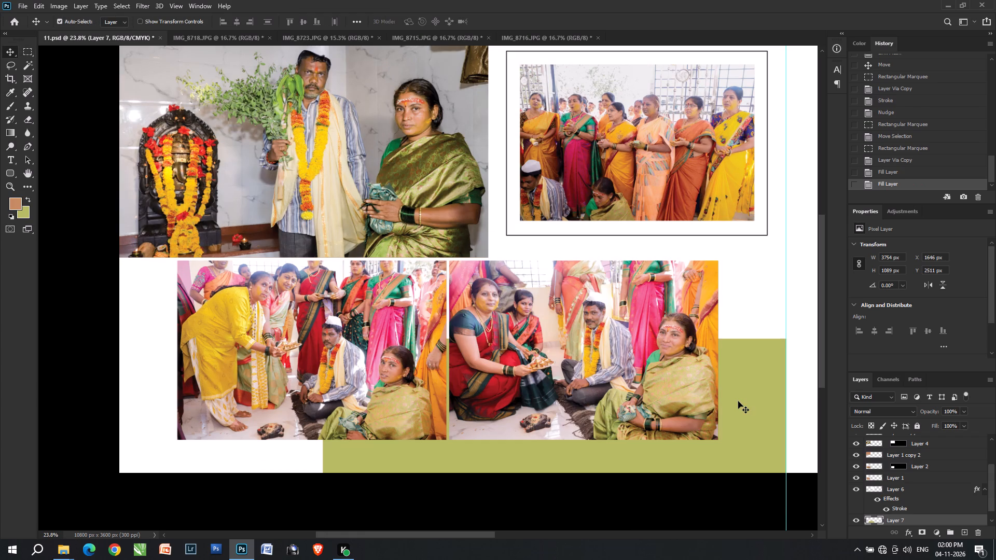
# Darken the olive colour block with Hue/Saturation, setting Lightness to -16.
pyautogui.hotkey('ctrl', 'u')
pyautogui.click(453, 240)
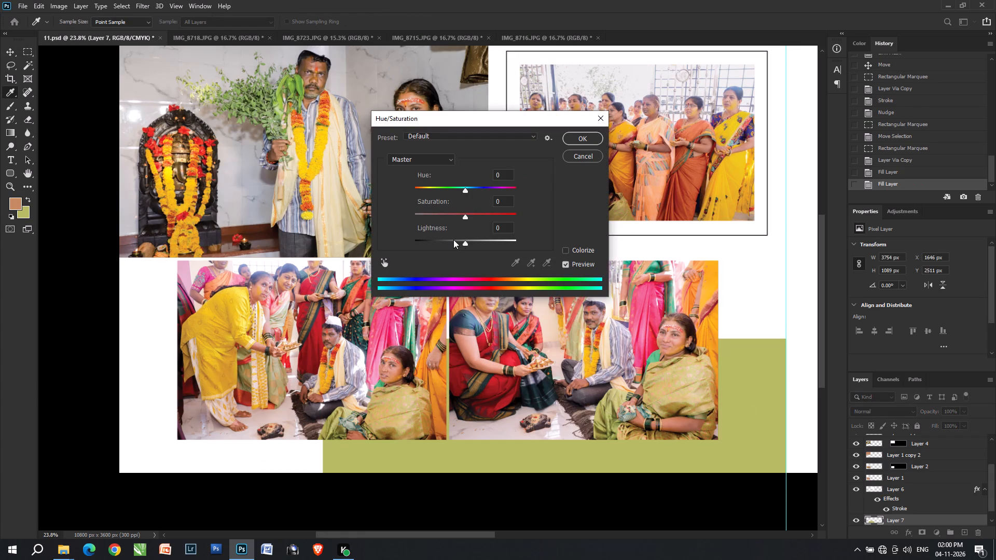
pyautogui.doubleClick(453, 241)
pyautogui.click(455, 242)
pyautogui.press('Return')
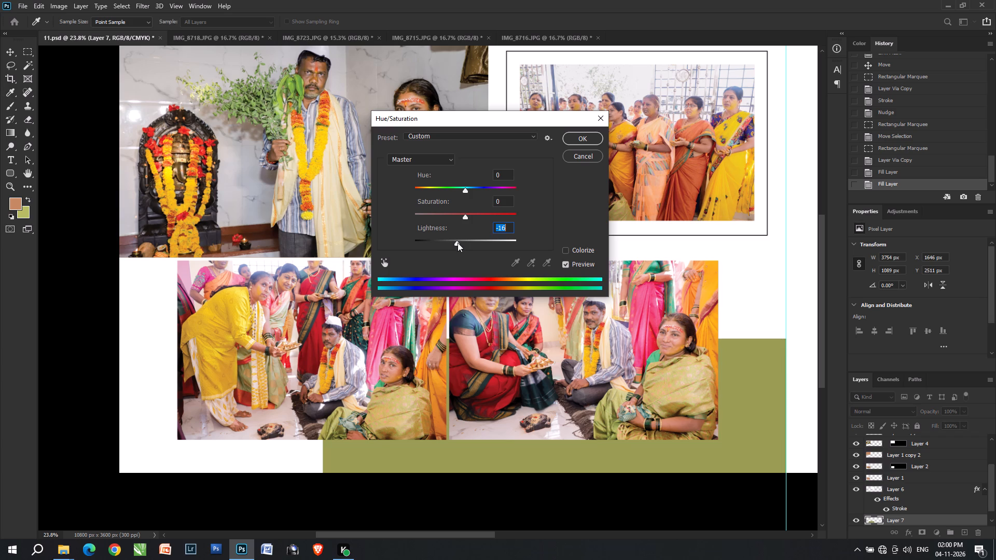
# Sample a khaki tone from the seated woman's sari and refill the lower colour block with it.
pyautogui.press('i')
pyautogui.click(622, 398)
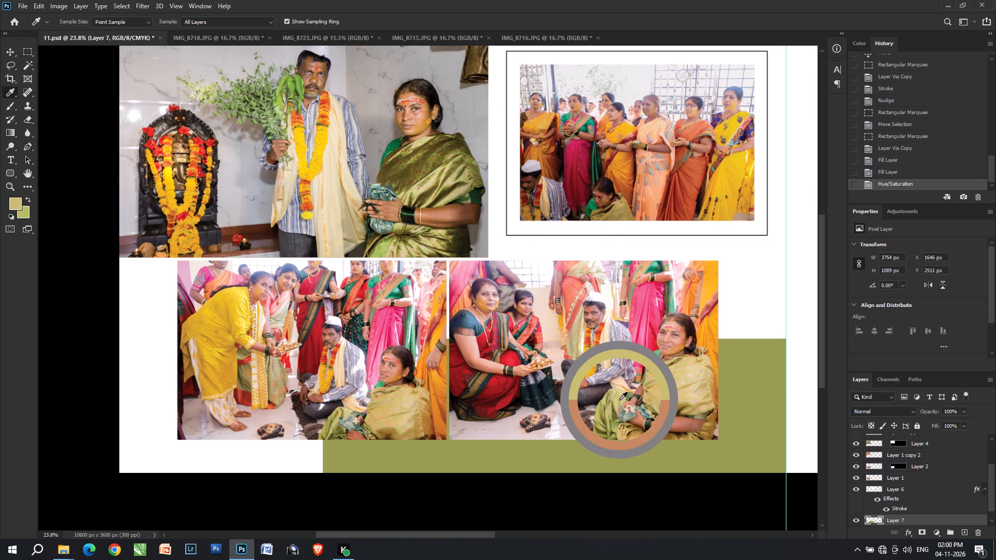
pyautogui.press('x')
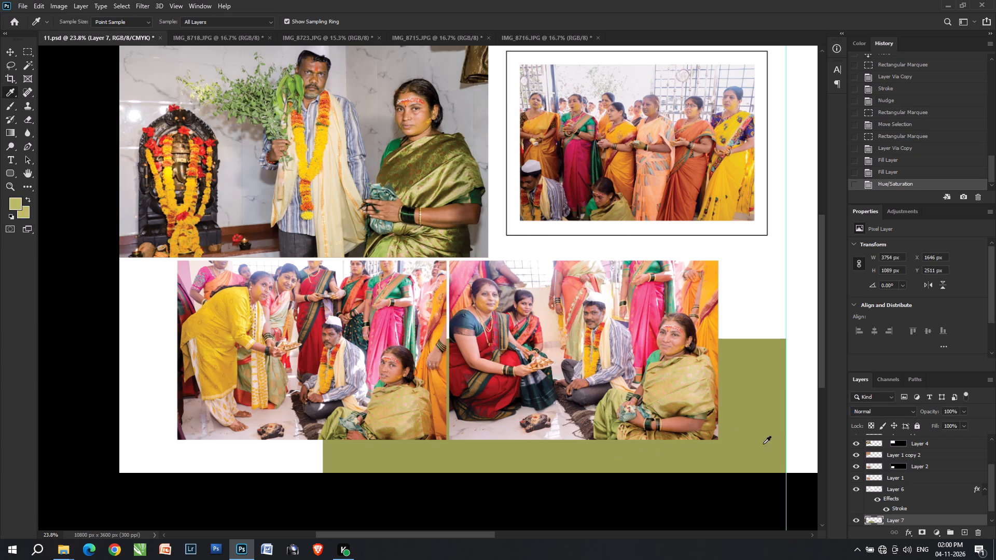
pyautogui.press('v')
pyautogui.click(778, 449)
pyautogui.hotkey('ctrl', 'shift', 'BackSpace')
pyautogui.press('v')
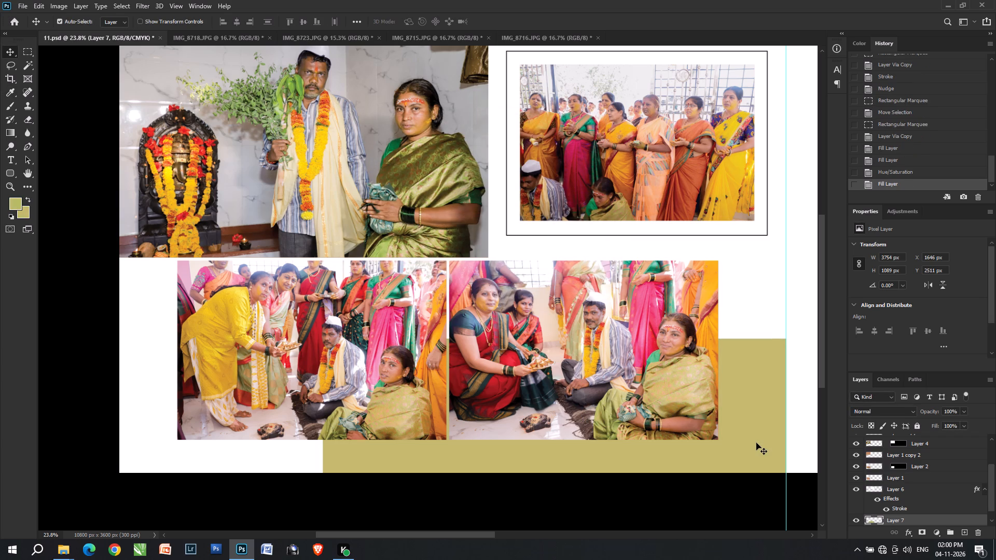
pyautogui.keyDown('shift'); pyautogui.click(758, 404); pyautogui.keyUp('shift')
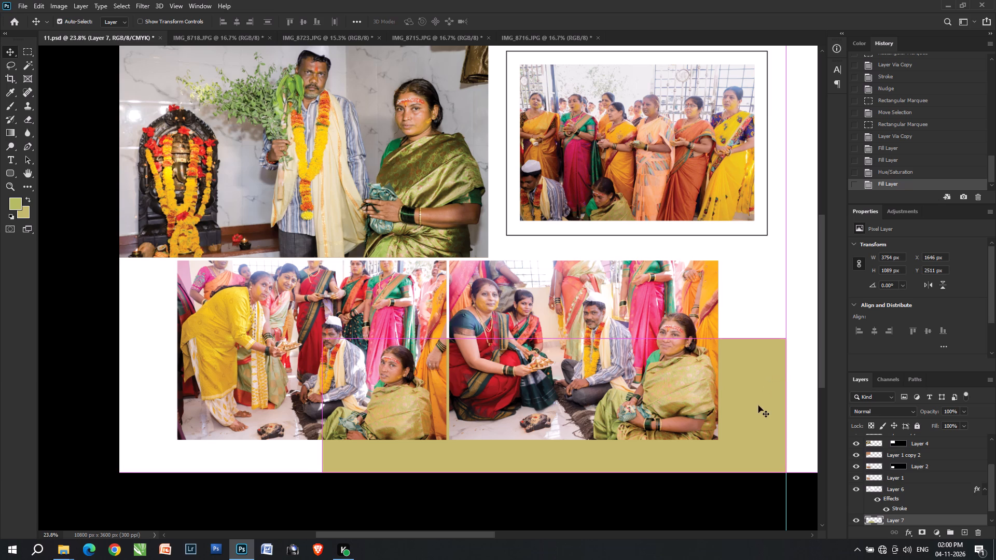
# Copy a Background area of about 3647 × 1274 px behind the lower photos to a new layer, and bring it above the khaki block.
pyautogui.press('m')
pyautogui.moveTo(726, 447); pyautogui.dragTo(295, 296)
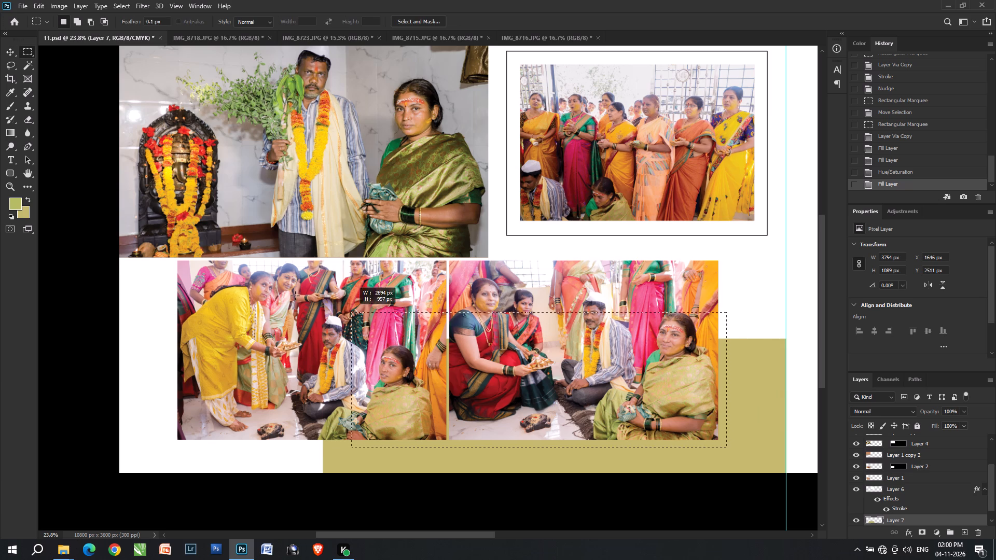
pyautogui.moveTo(295, 296); pyautogui.dragTo(276, 290)
pyautogui.click(497, 358)
pyautogui.scroll(-5, 848, 506)
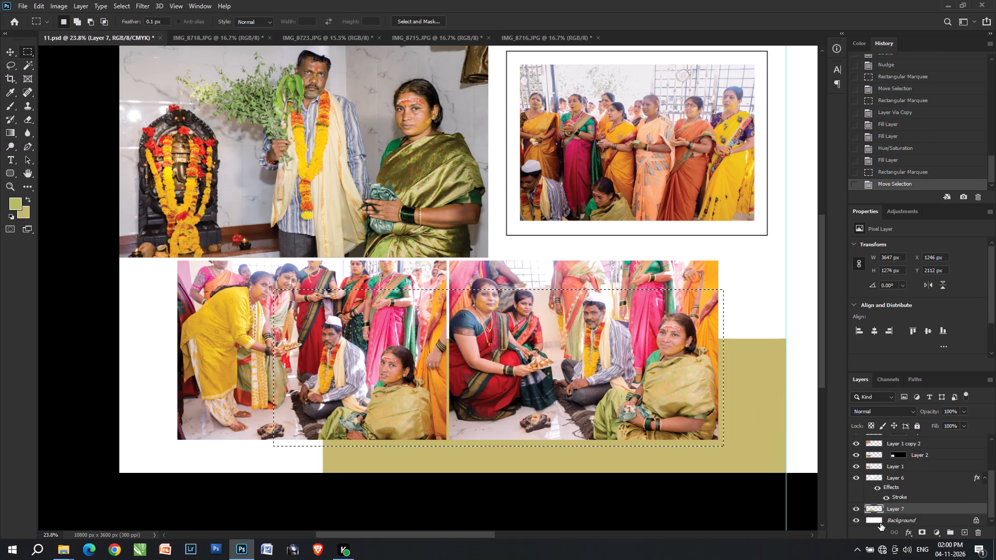
pyautogui.click(882, 517)
pyautogui.hotkey('ctrl', 'j')
pyautogui.hotkey('ctrl', ']')
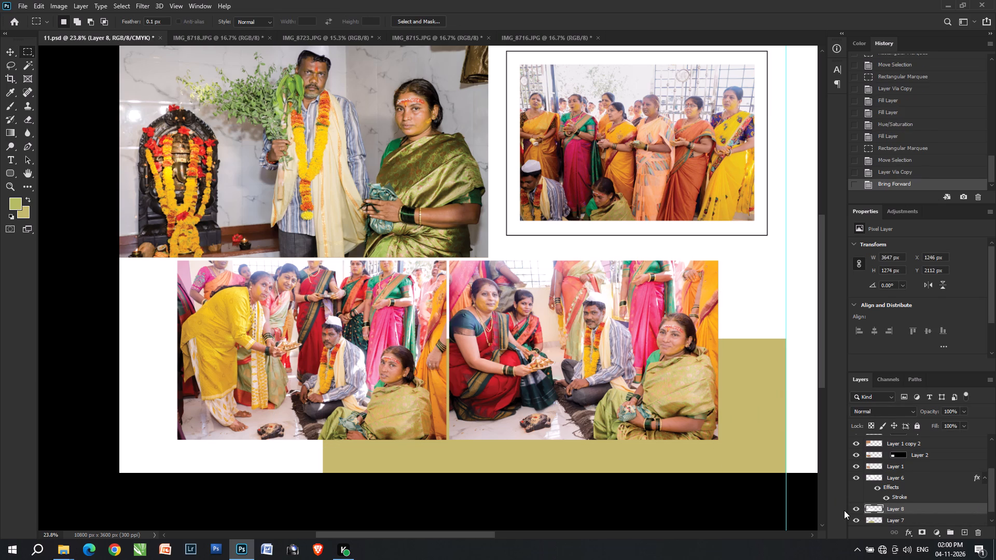
# Nudge the white rectangle to about X 1224 px, Y 2080 px so it leaves a thin white border around the lower photos.
pyautogui.write('vv')
pyautogui.press('Left')
pyautogui.press('Up')
pyautogui.press('Left')
pyautogui.press('Up')
pyautogui.press('Left')
pyautogui.press('Up')
pyautogui.press('Left')
pyautogui.press('Up')
pyautogui.write('vv')
pyautogui.press('Left')
pyautogui.press('Up')
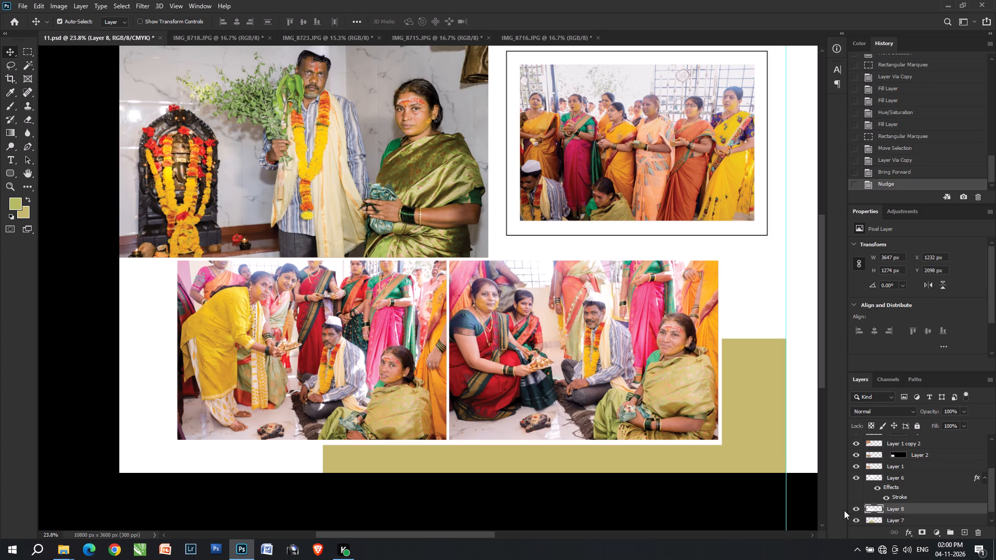
pyautogui.press('Up')
pyautogui.press('Right')
pyautogui.press('Down')
pyautogui.press('Right')
pyautogui.press('Left')
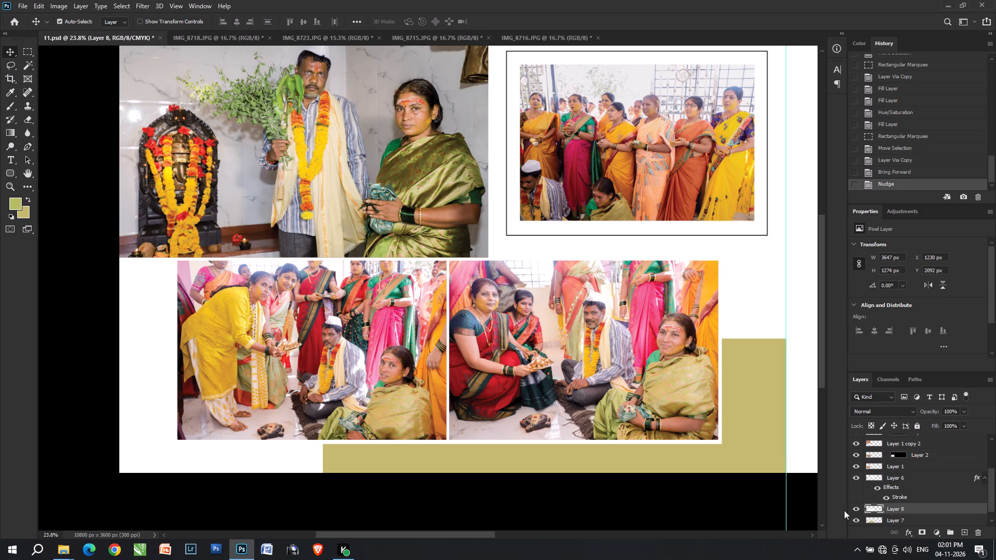
pyautogui.press('v')
pyautogui.keyDown('alt'); pyautogui.scroll(4, 605, 412); pyautogui.keyUp('alt')
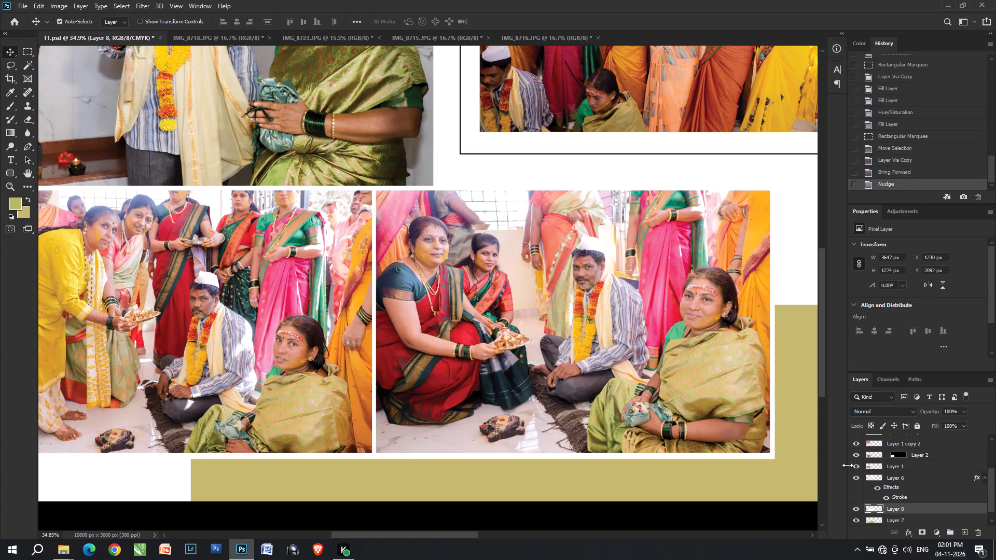
pyautogui.press('Up')
pyautogui.press('Up')
pyautogui.press('Up')
pyautogui.press('Up')
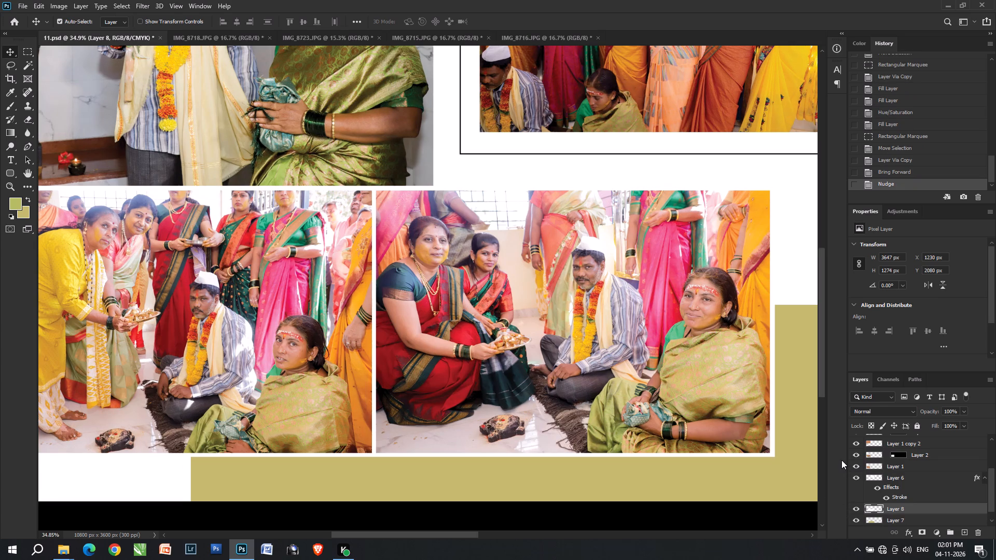
pyautogui.press('Left')
pyautogui.press('Left')
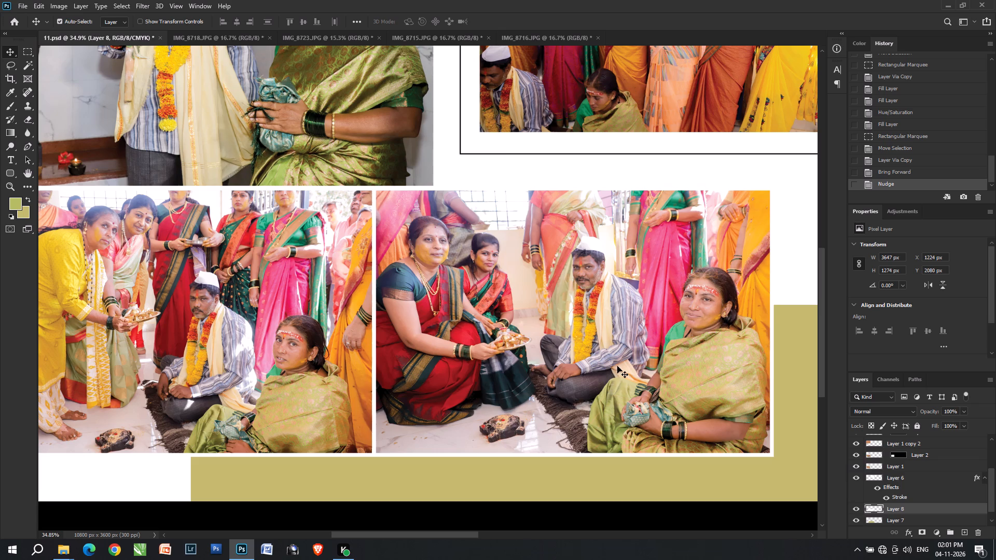
# Open template a (203) from the Copy of Copy of Artical 04 folder in Photoshop, declining the text layer update.
pyautogui.keyDown('alt'); pyautogui.scroll(-6, 597, 378); pyautogui.keyUp('alt')
pyautogui.hotkey('alt', 'Tab')
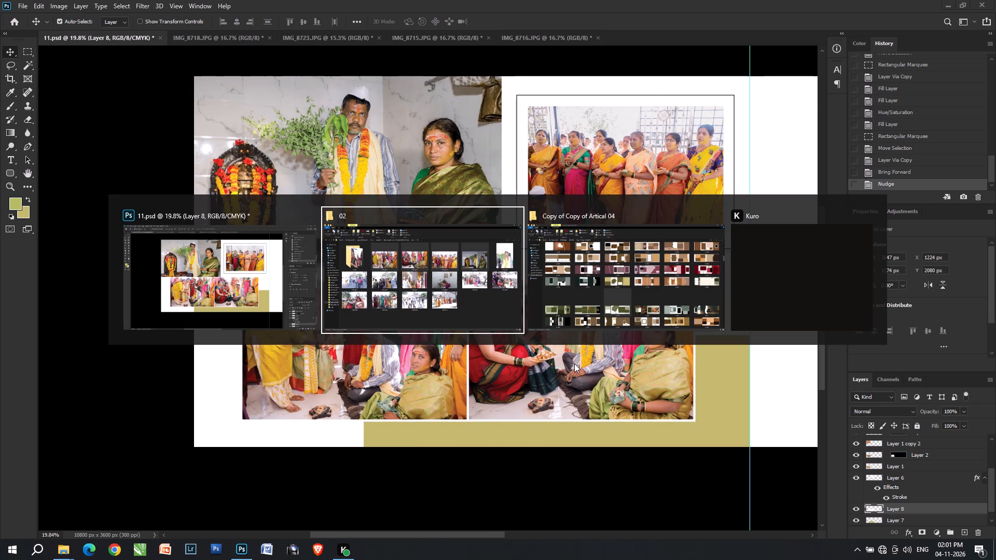
pyautogui.hotkey('alt', 'Tab')
pyautogui.scroll(-1, 577, 372)
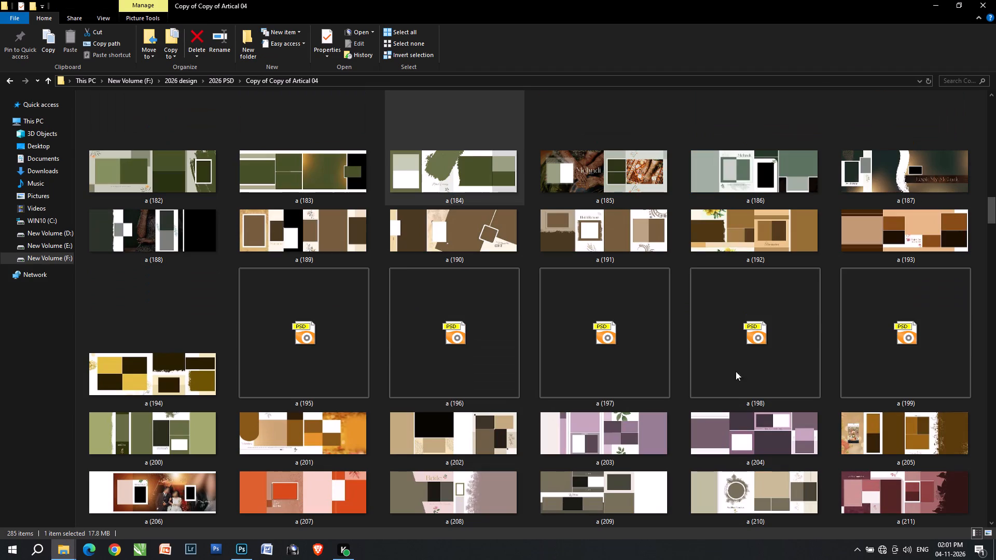
pyautogui.moveTo(614, 445); pyautogui.dragTo(446, 34)
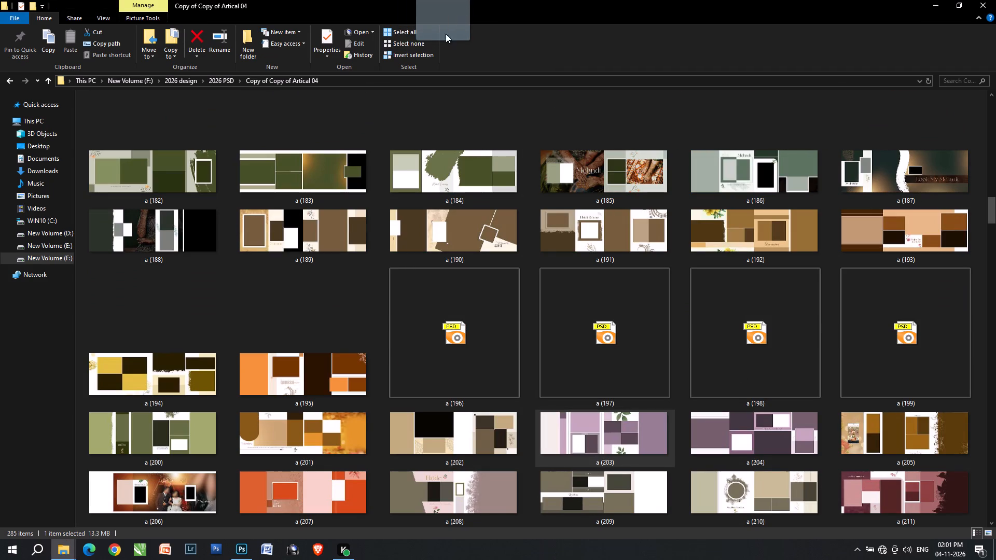
pyautogui.moveTo(446, 34); pyautogui.dragTo(518, 0)
pyautogui.hotkey('alt', 'Tab')
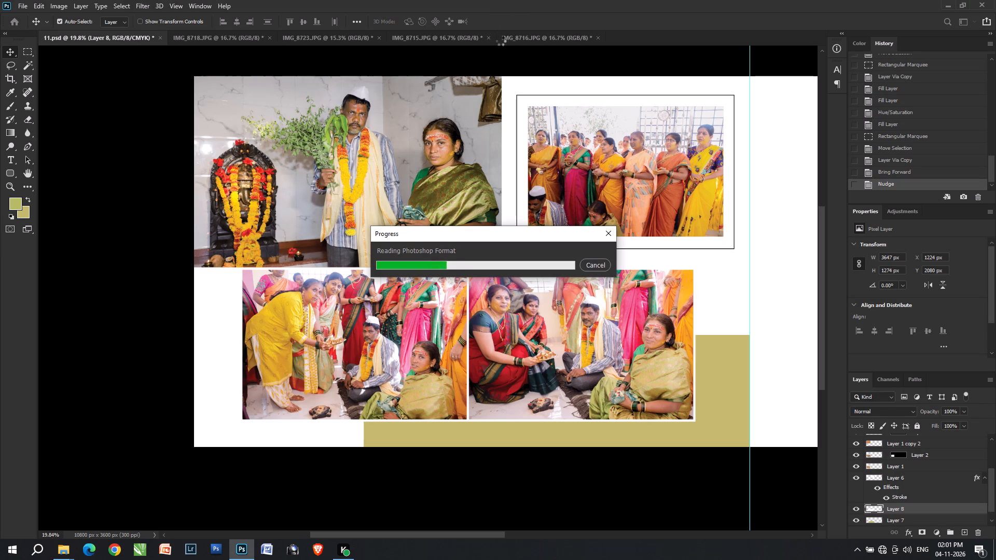
pyautogui.click(524, 93)
pyautogui.click(524, 89)
pyautogui.press('v')
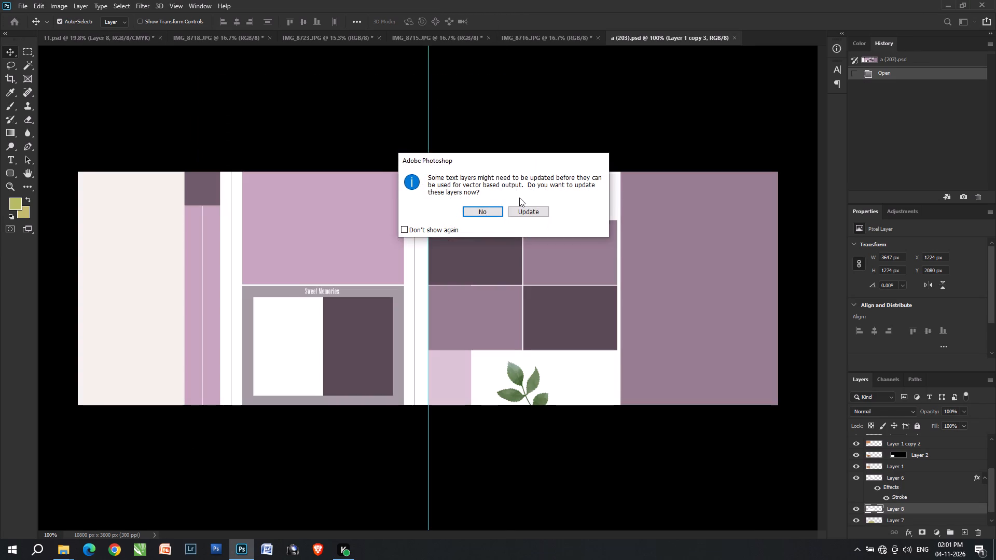
pyautogui.click(500, 207)
# Cut the green leaf branch out of template a (203) with a rectangular selection, and close the template without saving.
pyautogui.moveTo(514, 366); pyautogui.dragTo(515, 463)
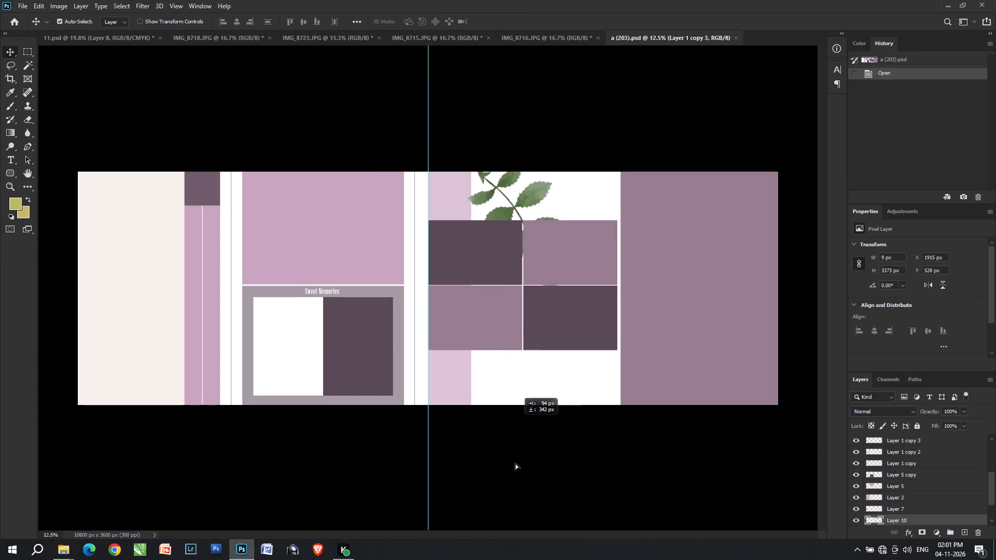
pyautogui.moveTo(515, 463); pyautogui.dragTo(544, 451)
pyautogui.press('m')
pyautogui.press('m')
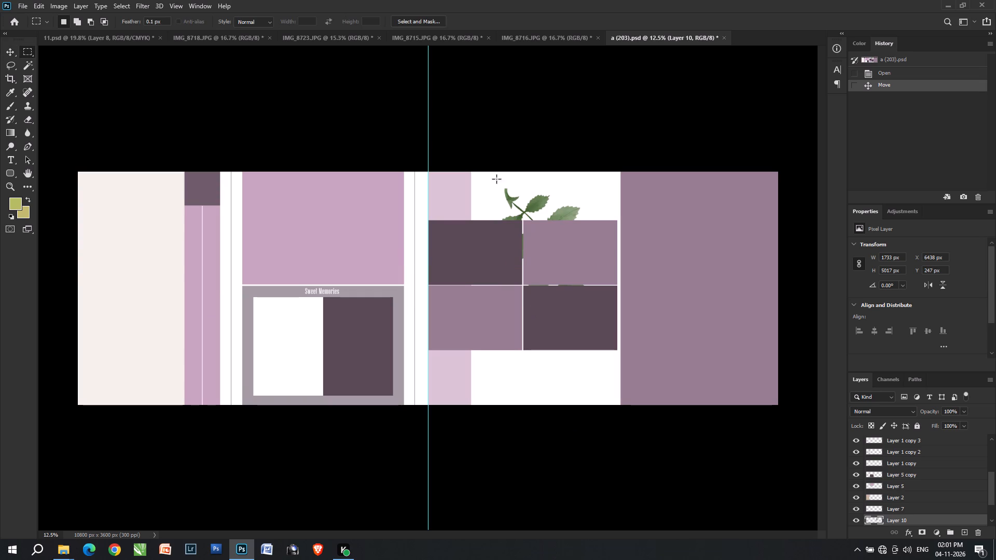
pyautogui.moveTo(483, 156); pyautogui.dragTo(626, 346)
pyautogui.moveTo(573, 298); pyautogui.dragTo(563, 298)
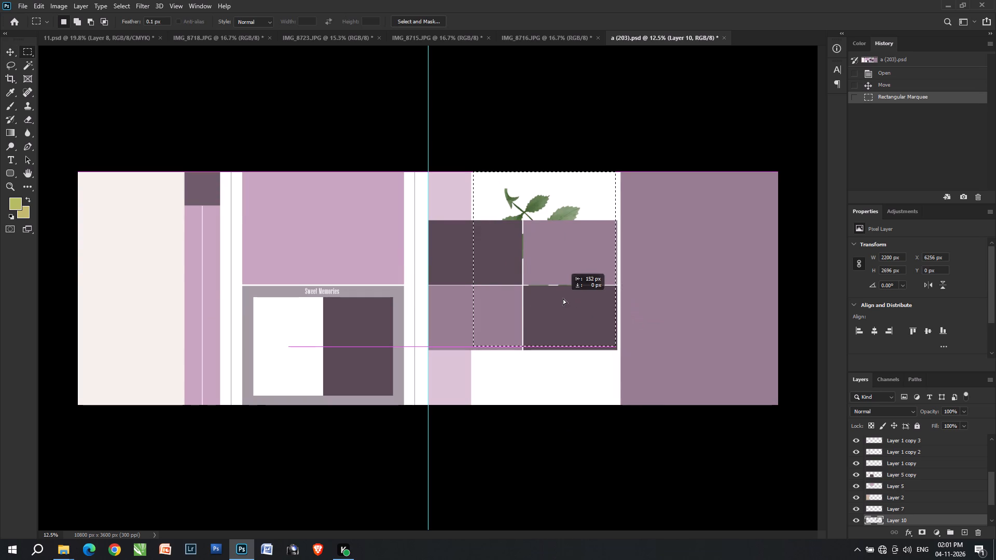
pyautogui.moveTo(563, 298); pyautogui.dragTo(562, 298)
pyautogui.hotkey('ctrl', 'x')
pyautogui.hotkey('ctrl', 'w')
pyautogui.hotkey('ctrl', 'Tab')
pyautogui.press('Return')
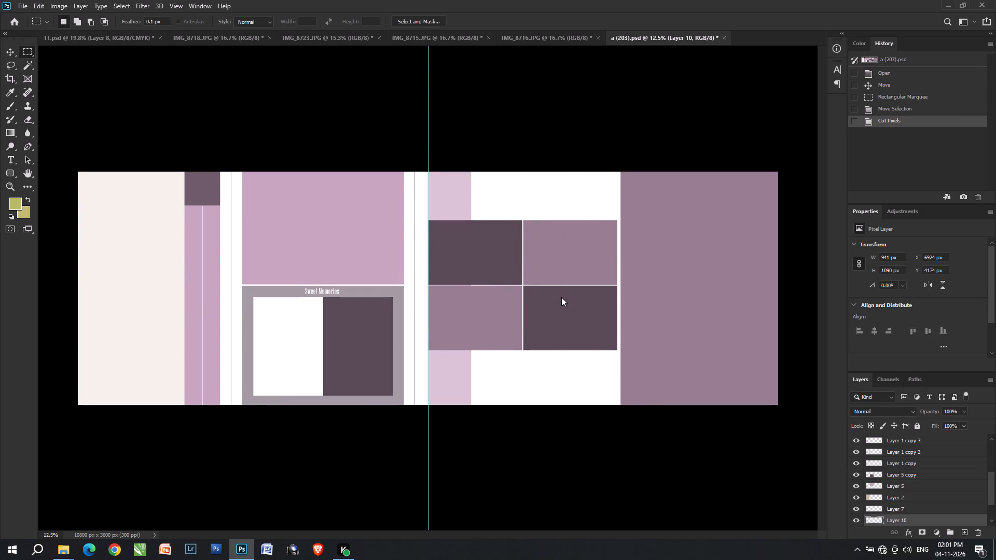
# Paste the leaf branch into 11.psd and move it to the spread's lower-left corner, behind the lower photos.
pyautogui.hotkey('ctrl', 'v')
pyautogui.hotkey('ctrl', 't')
pyautogui.press('space')
pyautogui.press('v')
pyautogui.press('space')
pyautogui.press('space')
pyautogui.press('space')
pyautogui.press('space')
pyautogui.press('space')
pyautogui.press('space')
pyautogui.press('space')
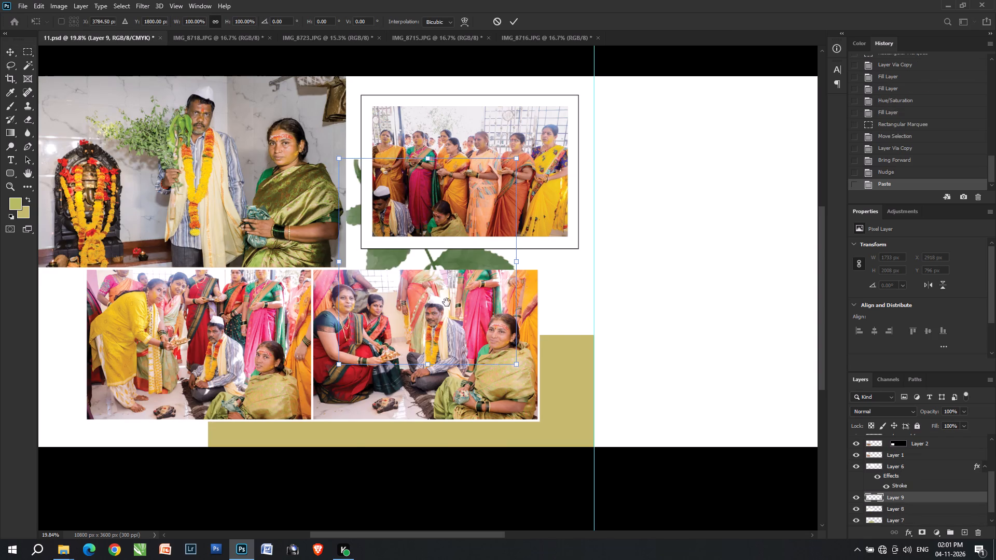
pyautogui.moveTo(447, 302); pyautogui.dragTo(682, 287)
pyautogui.moveTo(675, 265); pyautogui.dragTo(283, 420)
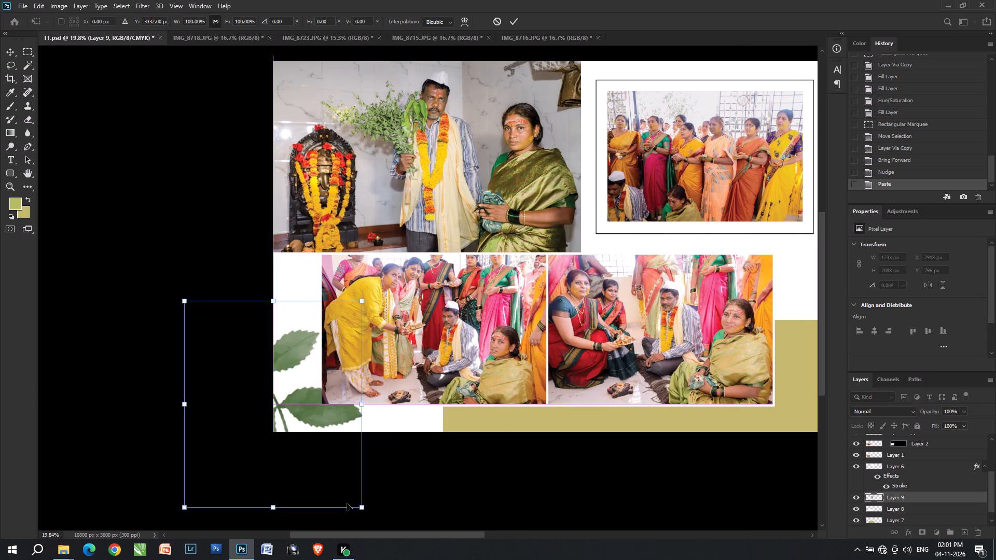
# Rotate the pasted leaf branch to about -107.6° and shift it along the page's left edge.
pyautogui.moveTo(415, 498); pyautogui.dragTo(204, 295)
pyautogui.moveTo(317, 407); pyautogui.dragTo(327, 398)
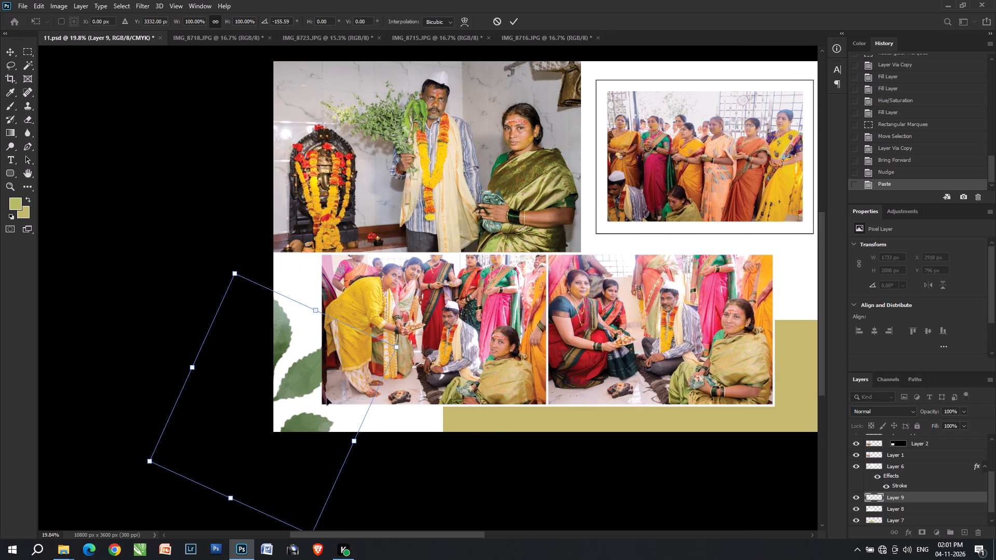
pyautogui.moveTo(327, 398); pyautogui.dragTo(332, 413)
pyautogui.moveTo(422, 475); pyautogui.dragTo(322, 506)
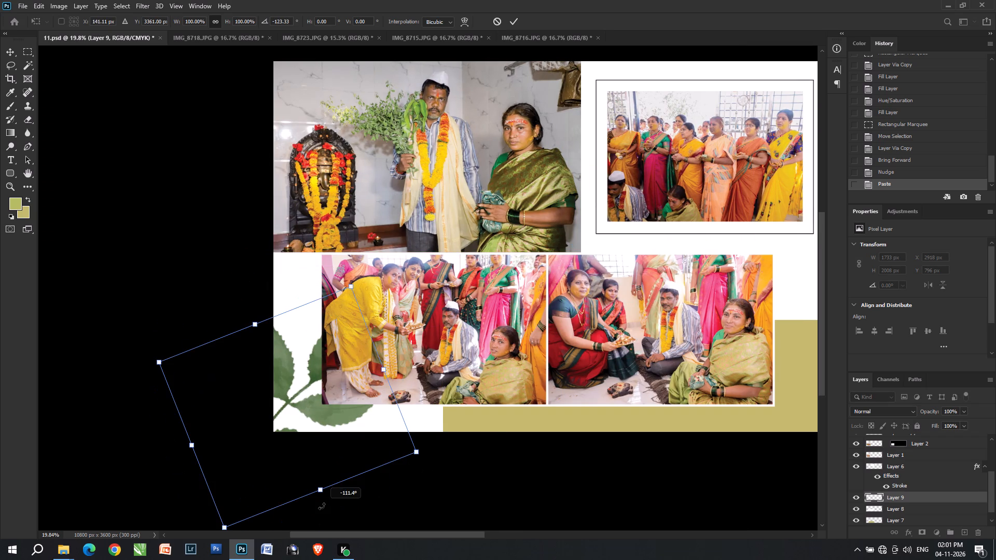
pyautogui.moveTo(322, 506); pyautogui.dragTo(321, 506)
pyautogui.moveTo(338, 441); pyautogui.dragTo(358, 460)
pyautogui.moveTo(379, 505); pyautogui.dragTo(376, 510)
pyautogui.moveTo(359, 454); pyautogui.dragTo(355, 430)
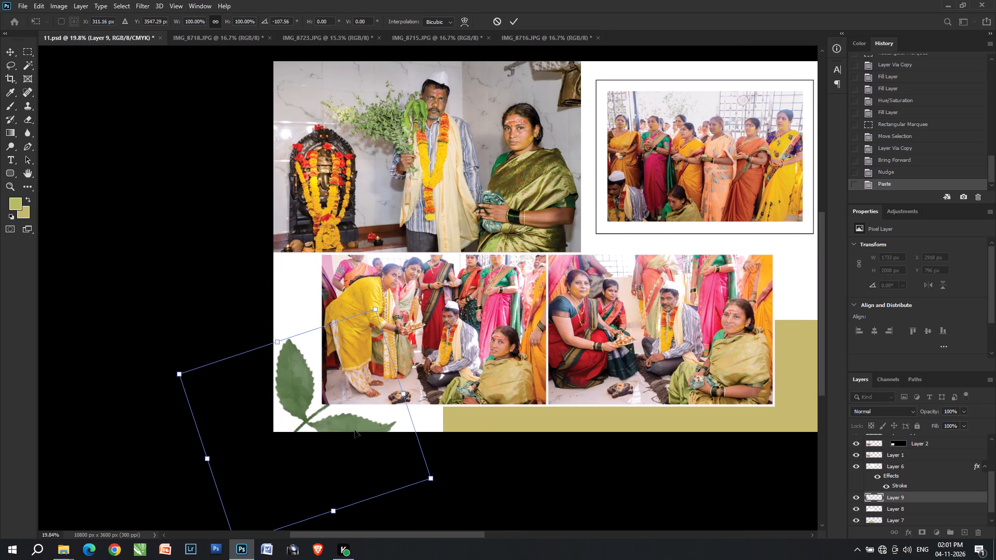
pyautogui.moveTo(355, 430); pyautogui.dragTo(327, 407)
# Scale the leaf branch to about 67% and adjust its angle and position so the leaves emerge from the left edge beside the lower photo.
pyautogui.moveTo(374, 349); pyautogui.dragTo(306, 361)
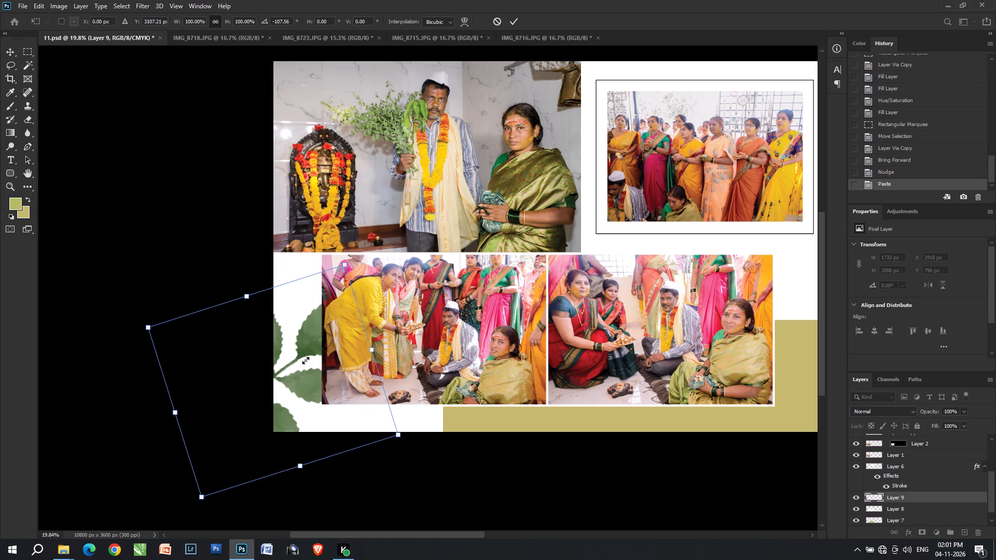
pyautogui.moveTo(366, 469); pyautogui.dragTo(387, 427)
pyautogui.moveTo(288, 398); pyautogui.dragTo(325, 389)
pyautogui.moveTo(355, 442); pyautogui.dragTo(377, 423)
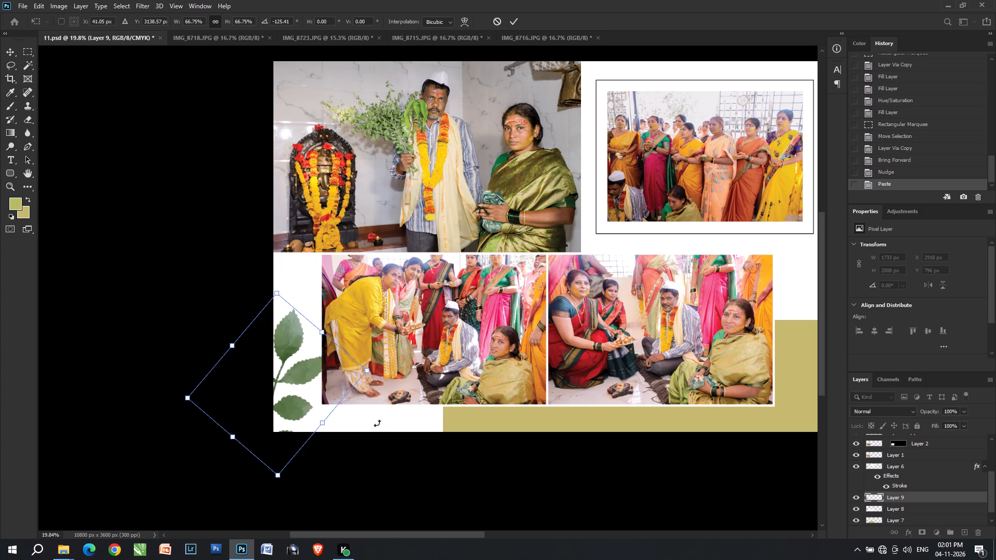
pyautogui.moveTo(377, 423); pyautogui.dragTo(375, 414)
pyautogui.moveTo(294, 413); pyautogui.dragTo(283, 422)
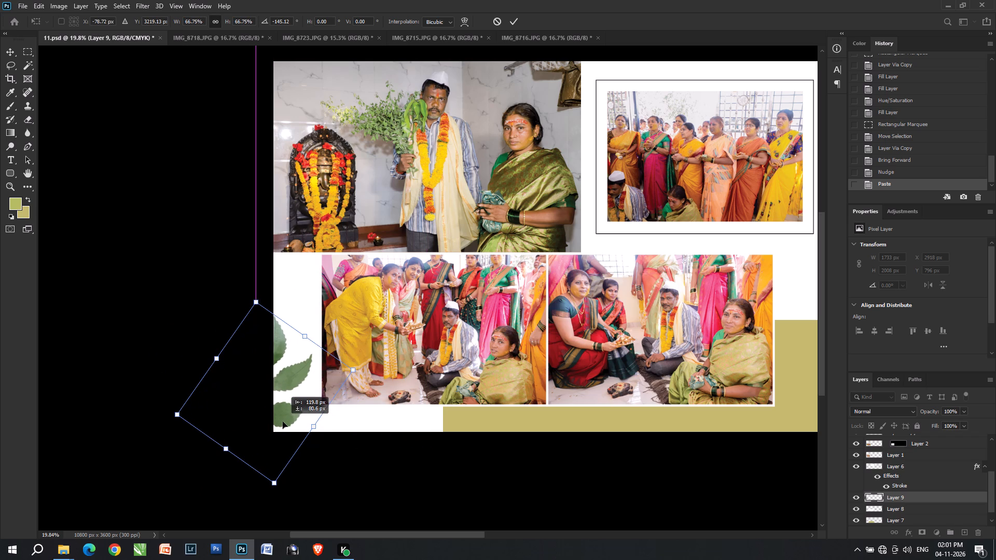
pyautogui.moveTo(283, 422); pyautogui.dragTo(287, 422)
pyautogui.moveTo(363, 433); pyautogui.dragTo(357, 441)
pyautogui.press('Return')
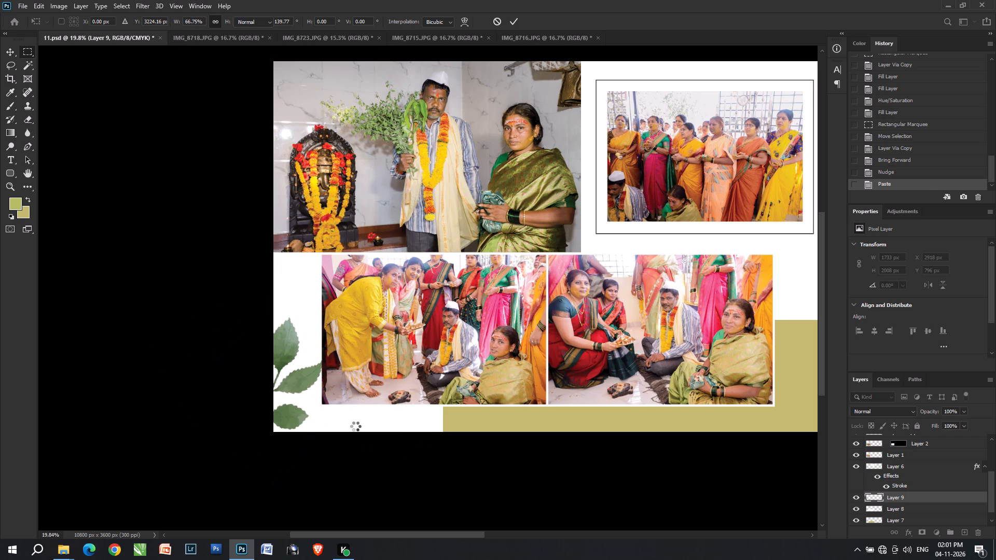
# Set the leaf branch layer's opacity to 70%.
pyautogui.press('7')
# Duplicate the leaf branch to the page's top edge above the framed group photo and rotate the copy about -157°.
pyautogui.keyDown('alt'); pyautogui.scroll(-3, 323, 409); pyautogui.keyUp('alt')
pyautogui.keyDown('alt'); pyautogui.scroll(-1, 201, 328); pyautogui.keyUp('alt')
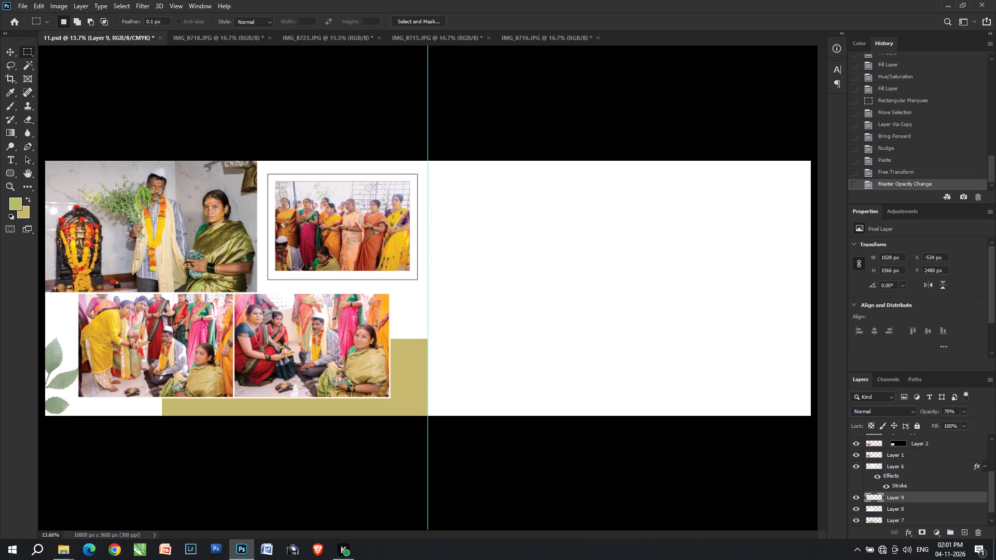
pyautogui.press('v')
pyautogui.keyDown('alt'); pyautogui.moveTo(52, 359); pyautogui.dragTo(321, 156); pyautogui.keyUp('alt')
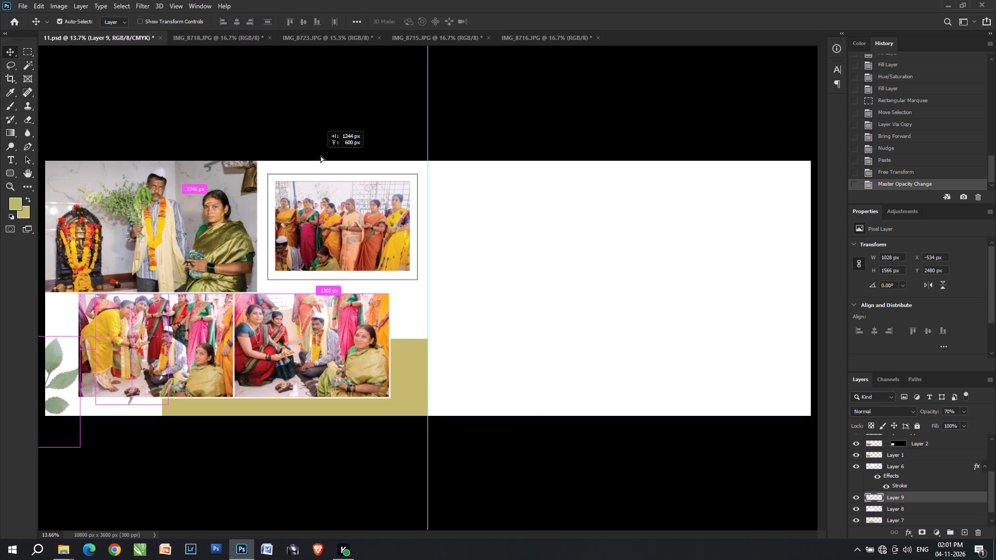
pyautogui.keyDown('alt'); pyautogui.moveTo(321, 156); pyautogui.dragTo(331, 160); pyautogui.keyUp('alt')
pyautogui.hotkey('ctrl', 't')
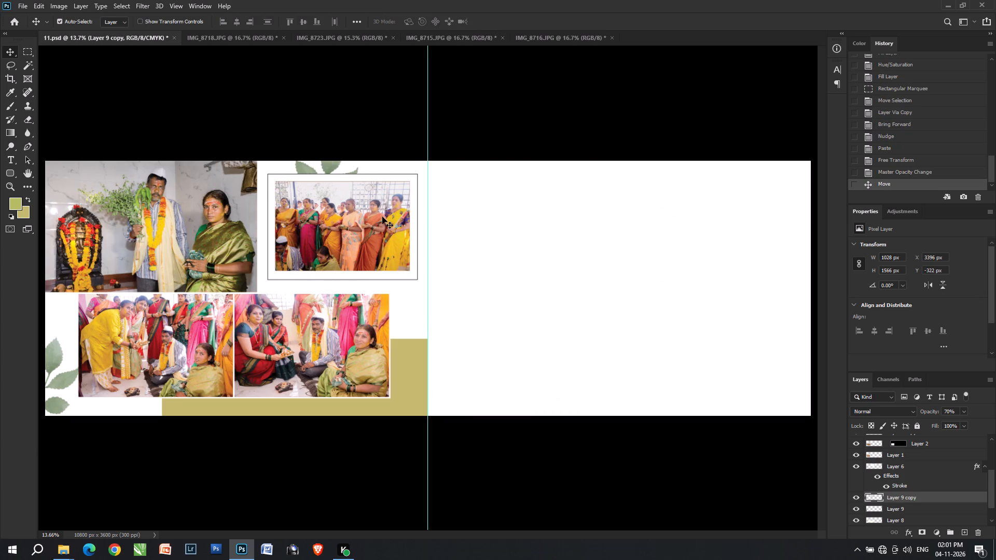
pyautogui.hotkey('ctrl', 't')
pyautogui.moveTo(378, 218); pyautogui.dragTo(316, 264)
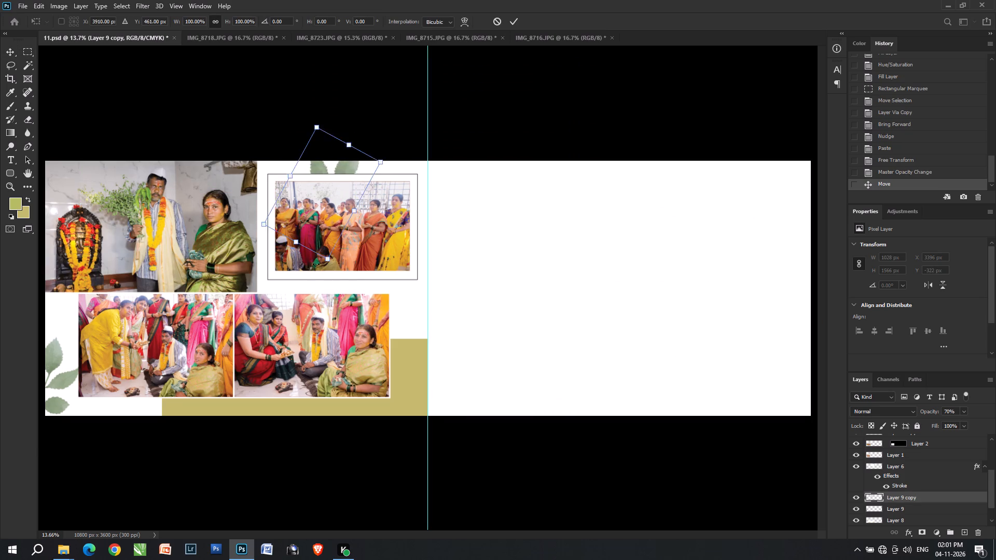
pyautogui.moveTo(316, 264); pyautogui.dragTo(250, 115)
pyautogui.moveTo(314, 192); pyautogui.dragTo(372, 168)
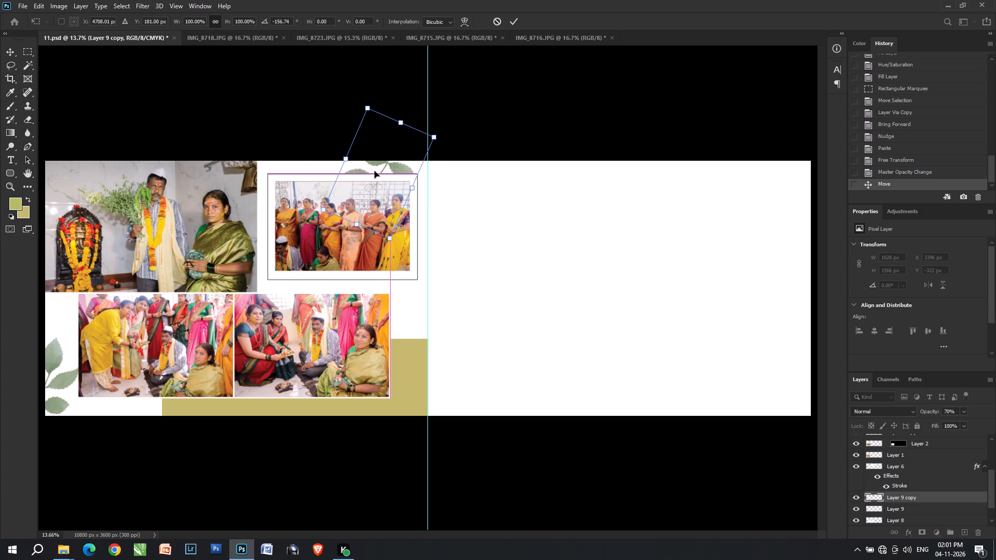
pyautogui.press('Return')
# Set the fill of the frame rectangle around the women's group photo to 0%.
pyautogui.click(412, 242)
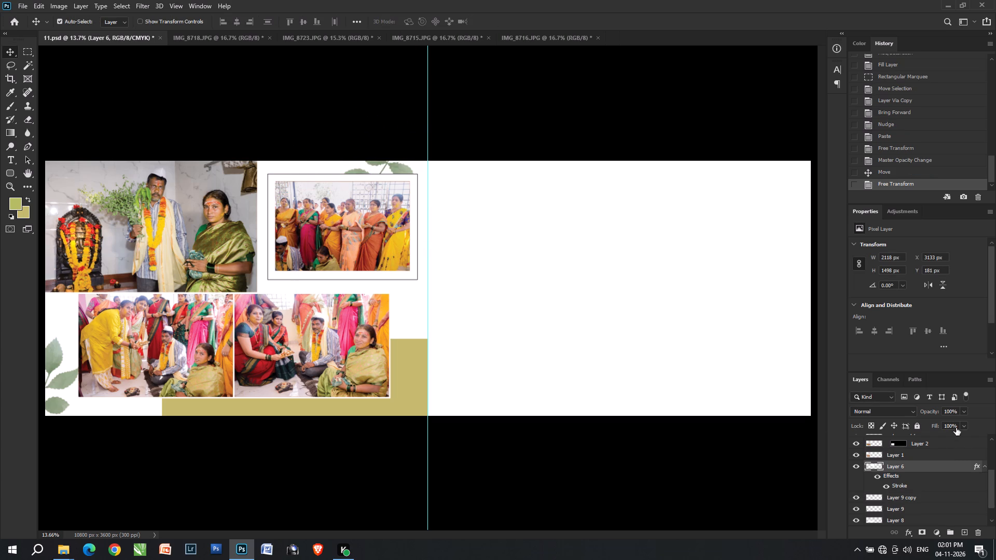
pyautogui.doubleClick(949, 427)
pyautogui.press('0')
pyautogui.press('Return')
pyautogui.click(3, 48)
# Resize and rotate the leaf copy to about 1198 × 752 px so its leaves hang down over the frame's top edge.
pyautogui.keyDown('alt'); pyautogui.scroll(2, 375, 185); pyautogui.keyUp('alt')
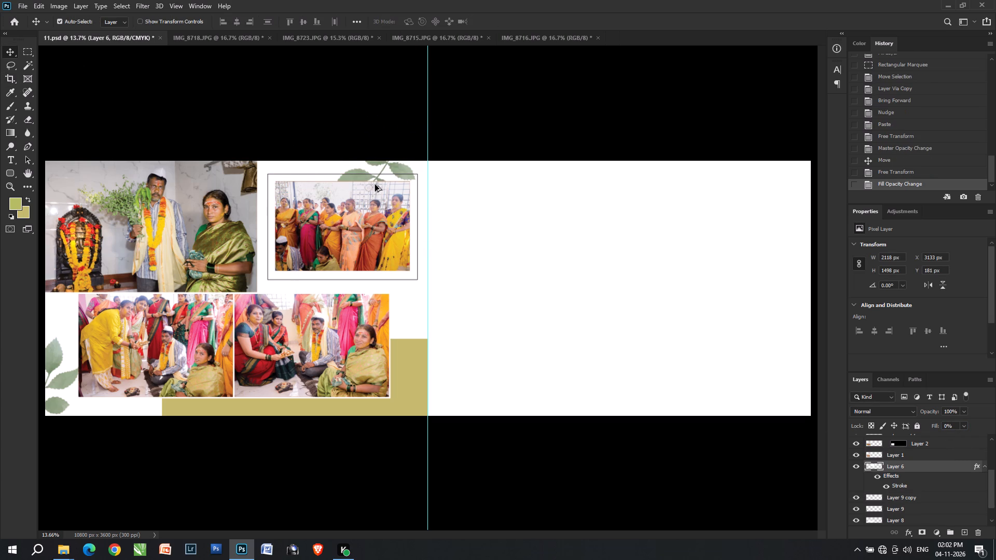
pyautogui.keyDown('alt'); pyautogui.scroll(7, 375, 185); pyautogui.keyUp('alt')
pyautogui.click(357, 176)
pyautogui.rightClick(356, 176)
pyautogui.click(366, 181)
pyautogui.hotkey('ctrl', 't')
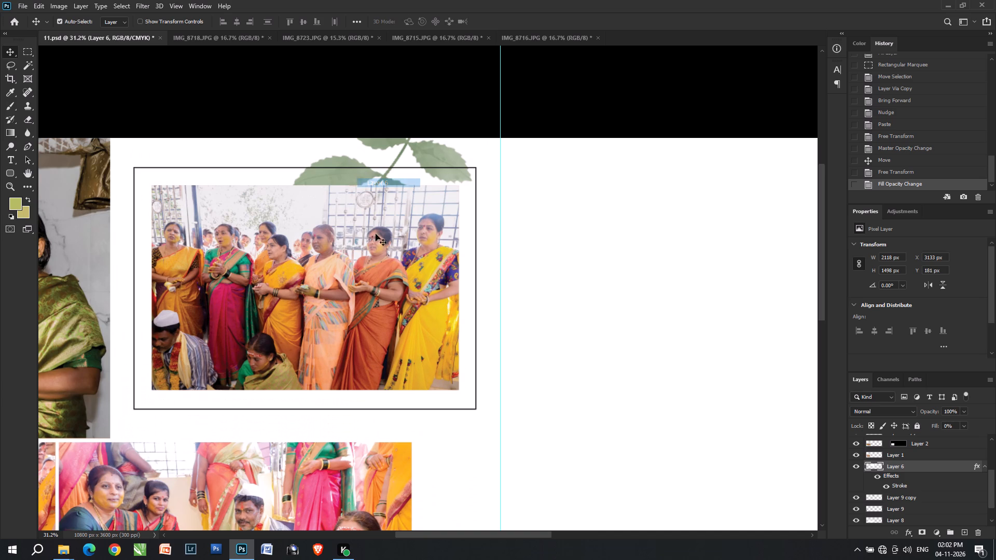
pyautogui.doubleClick(383, 347)
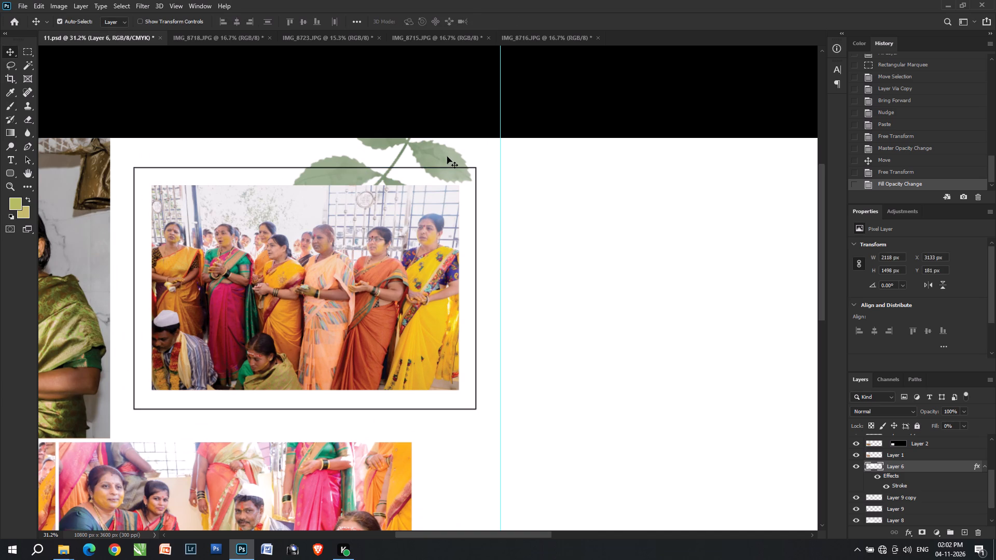
pyautogui.click(447, 157)
pyautogui.hotkey('ctrl', 't')
pyautogui.moveTo(385, 270); pyautogui.dragTo(423, 163)
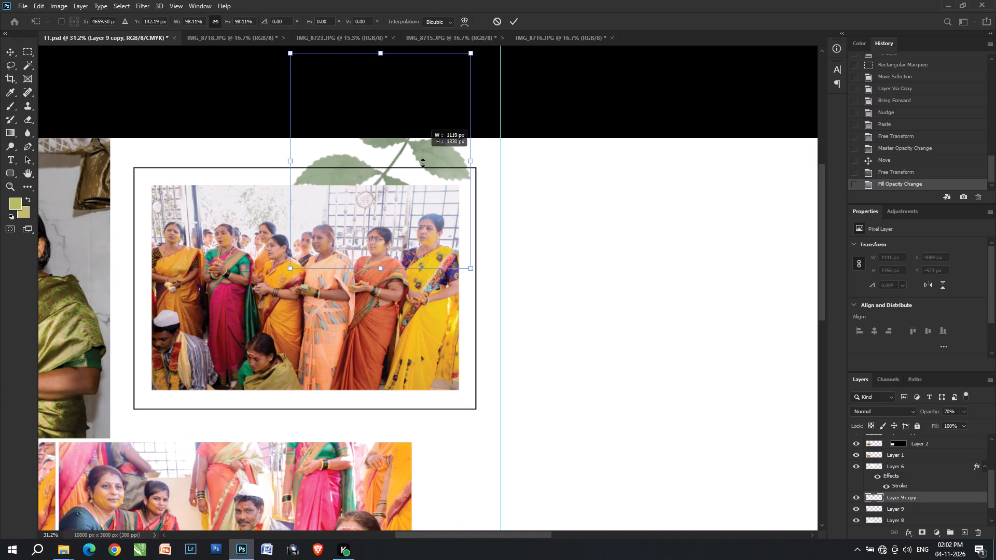
pyautogui.moveTo(423, 163); pyautogui.dragTo(389, 217)
pyautogui.moveTo(406, 243); pyautogui.dragTo(298, 207)
pyautogui.moveTo(407, 186); pyautogui.dragTo(396, 169)
pyautogui.press('Return')
pyautogui.press('\\')
pyautogui.press('v')
pyautogui.scroll(-7, 420, 211)
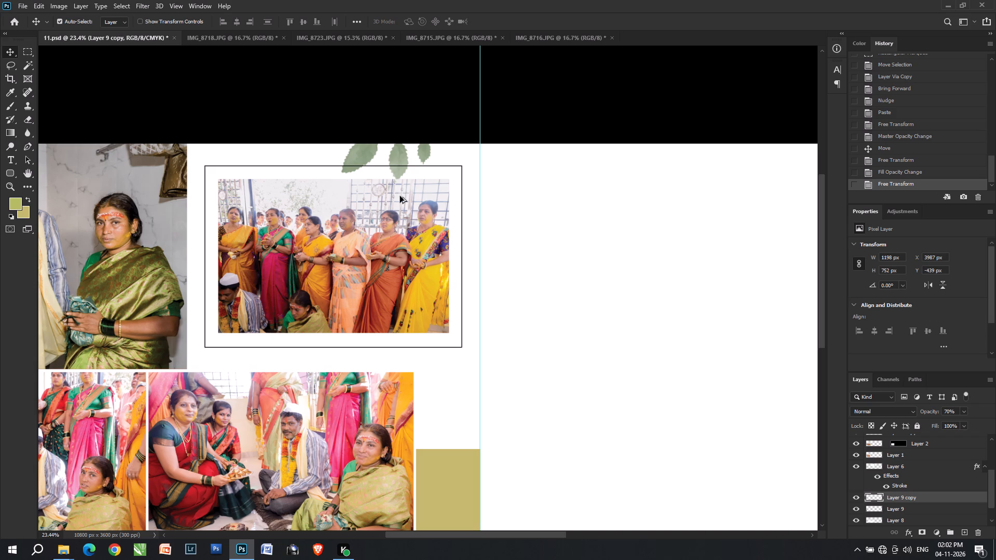
pyautogui.moveTo(395, 155); pyautogui.dragTo(384, 151)
pyautogui.hotkey('ctrl', 'z')
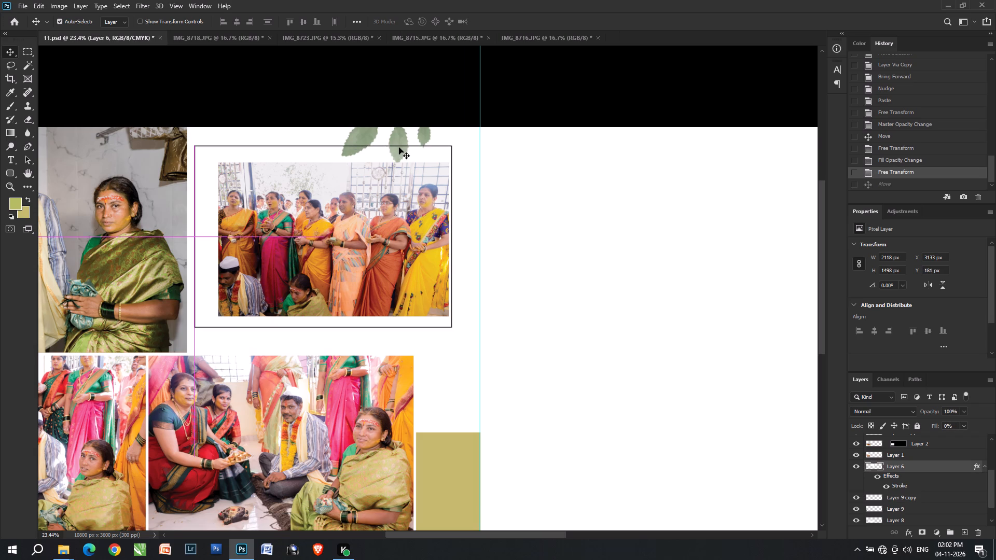
# Shift the leaf copy toward the frame's centre and enlarge it to about 150%.
pyautogui.moveTo(400, 139); pyautogui.dragTo(379, 137)
pyautogui.press('v')
pyautogui.press('v')
pyautogui.moveTo(378, 137); pyautogui.dragTo(387, 138)
pyautogui.hotkey('ctrl', 't')
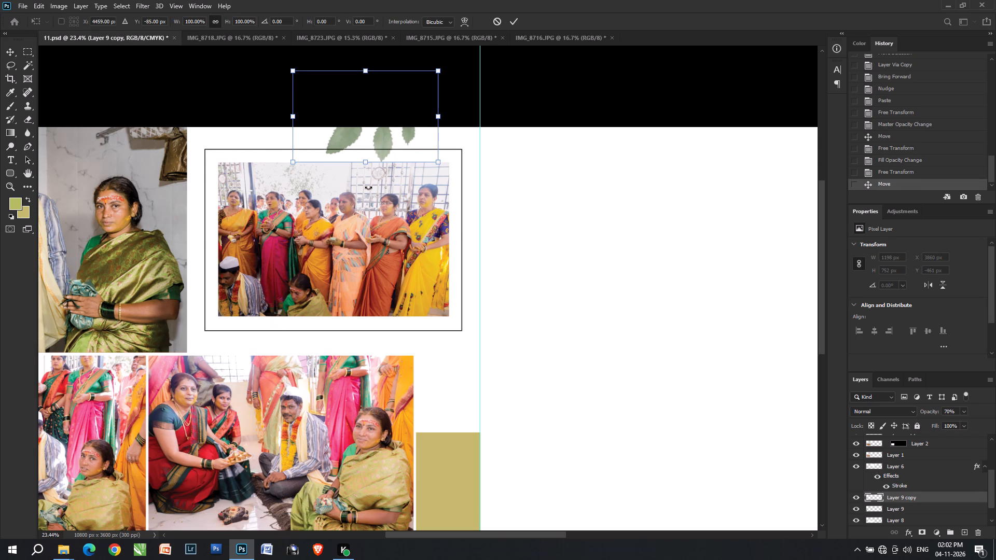
pyautogui.moveTo(358, 166); pyautogui.dragTo(354, 212)
pyautogui.moveTo(411, 141); pyautogui.dragTo(381, 120)
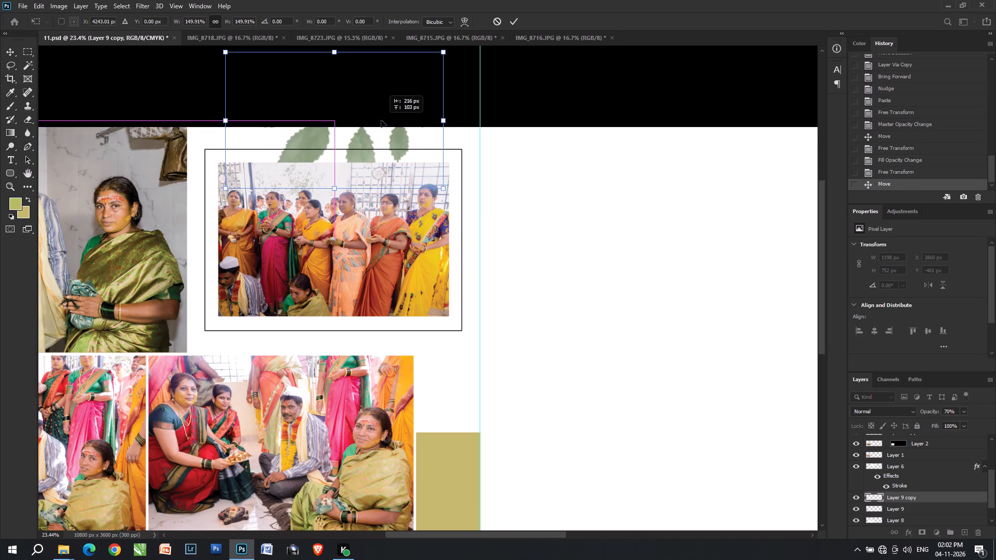
pyautogui.moveTo(381, 120); pyautogui.dragTo(382, 202)
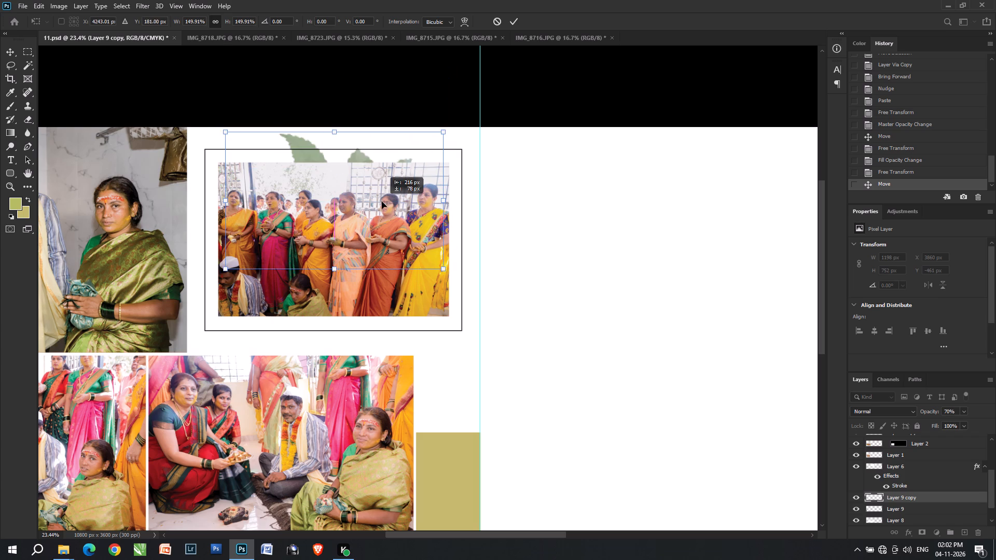
pyautogui.moveTo(382, 202); pyautogui.dragTo(381, 152)
# Rotate the leaf copy 180°, tilt it slightly, and place it at about X 3357 px, Y -798 px at the page top.
pyautogui.rightClick(366, 178)
pyautogui.click(409, 321)
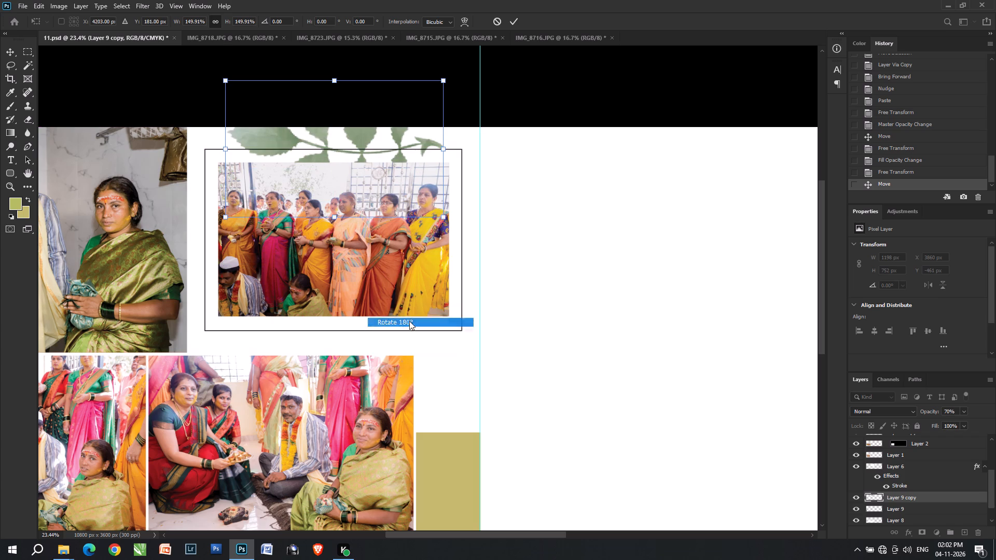
pyautogui.moveTo(377, 163); pyautogui.dragTo(384, 122)
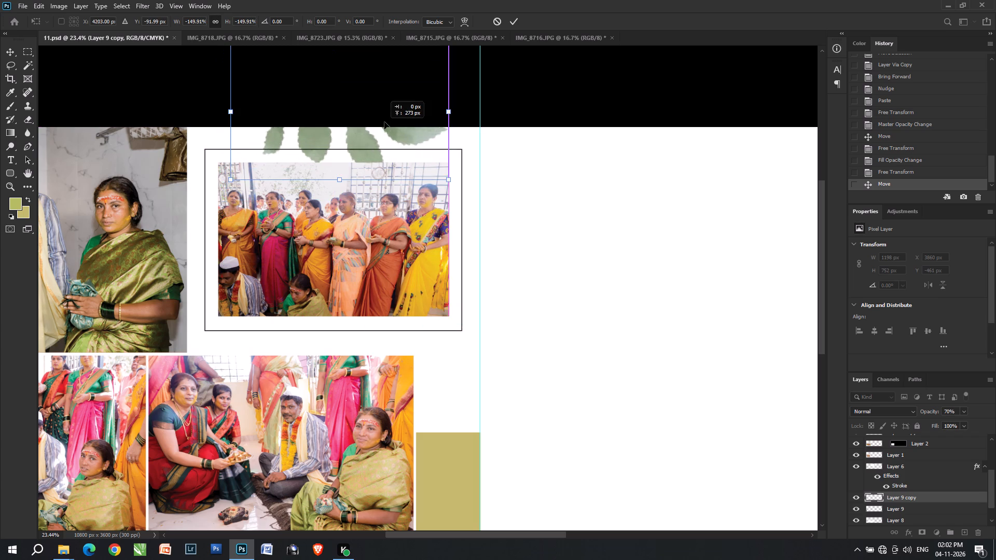
pyautogui.moveTo(384, 122); pyautogui.dragTo(382, 112)
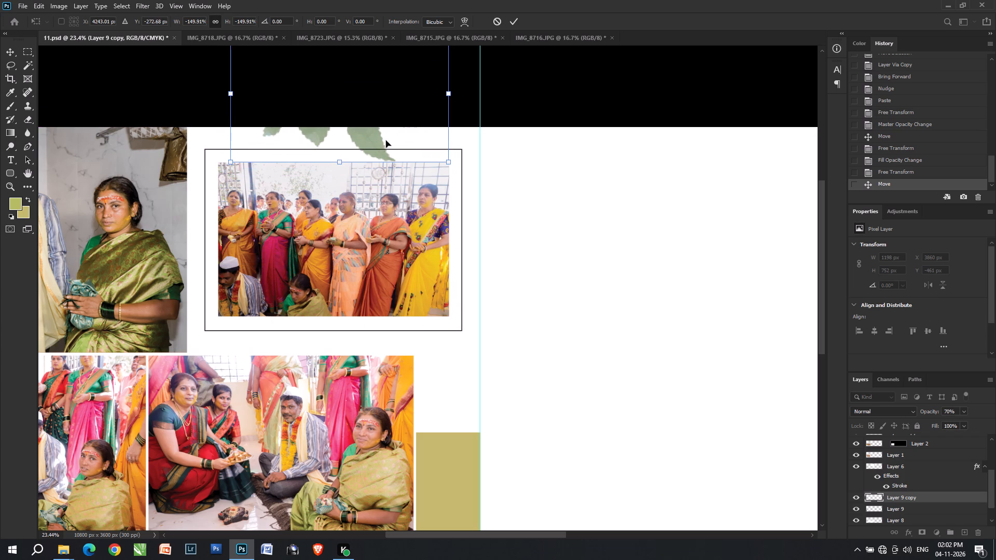
pyautogui.moveTo(385, 218); pyautogui.dragTo(406, 218)
pyautogui.press('Return')
pyautogui.press('Down')
pyautogui.press('Down')
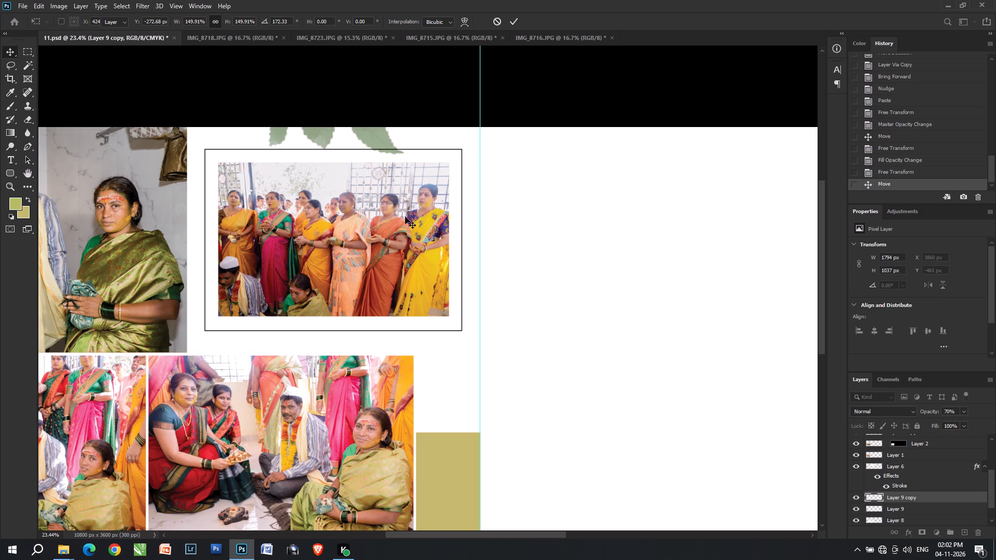
# Deselect all layers and save 11.psd.
pyautogui.keyDown('alt'); pyautogui.scroll(-8, 471, 213); pyautogui.keyUp('alt')
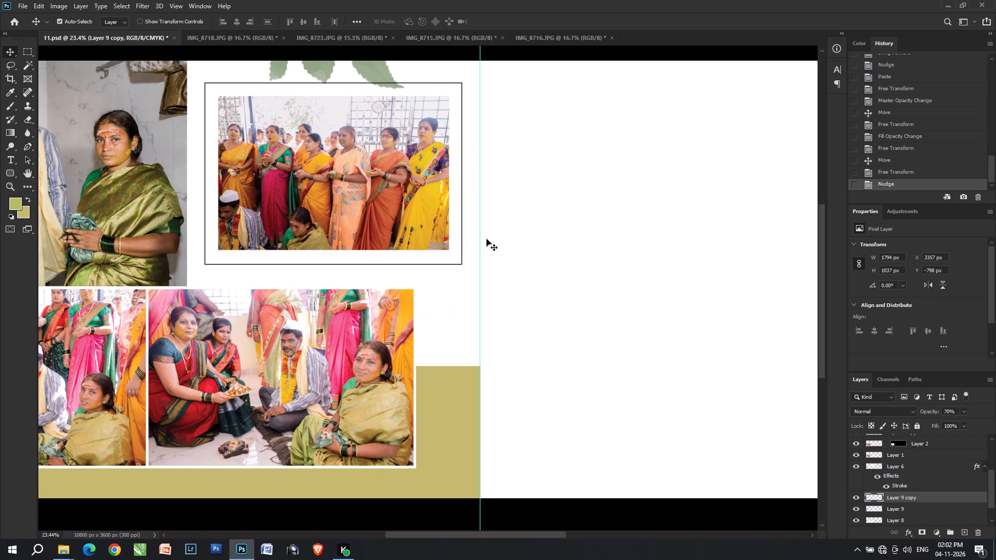
pyautogui.click(487, 239)
pyautogui.keyDown('alt'); pyautogui.scroll(-5, 486, 239); pyautogui.keyUp('alt')
pyautogui.hotkey('ctrl', 's')
pyautogui.hotkey('ctrl', 's')
pyautogui.hotkey('ctrl', 's')
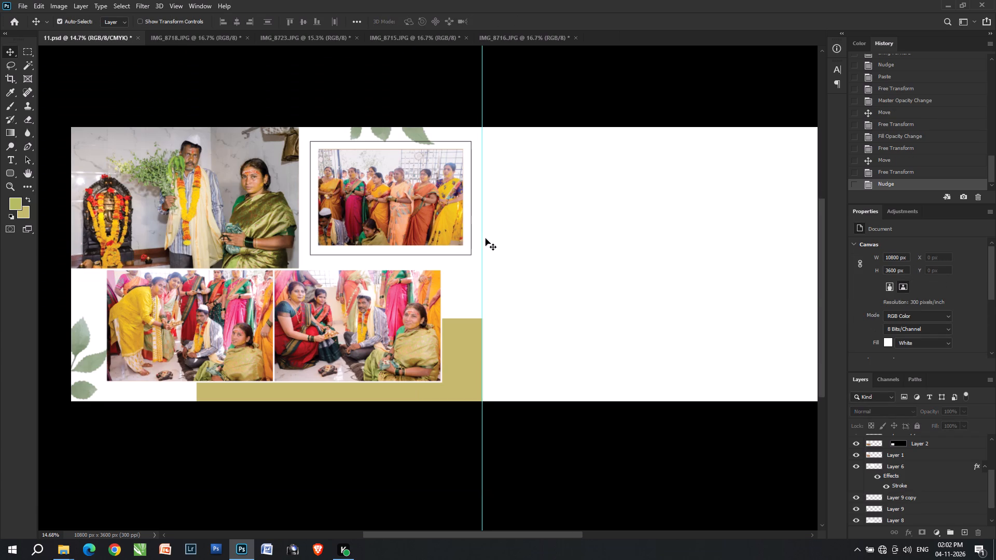
# Save 11.psd, keeping Maximize Compatibility enabled.
pyautogui.hotkey('ctrl', 's')
pyautogui.rightClick(465, 354)
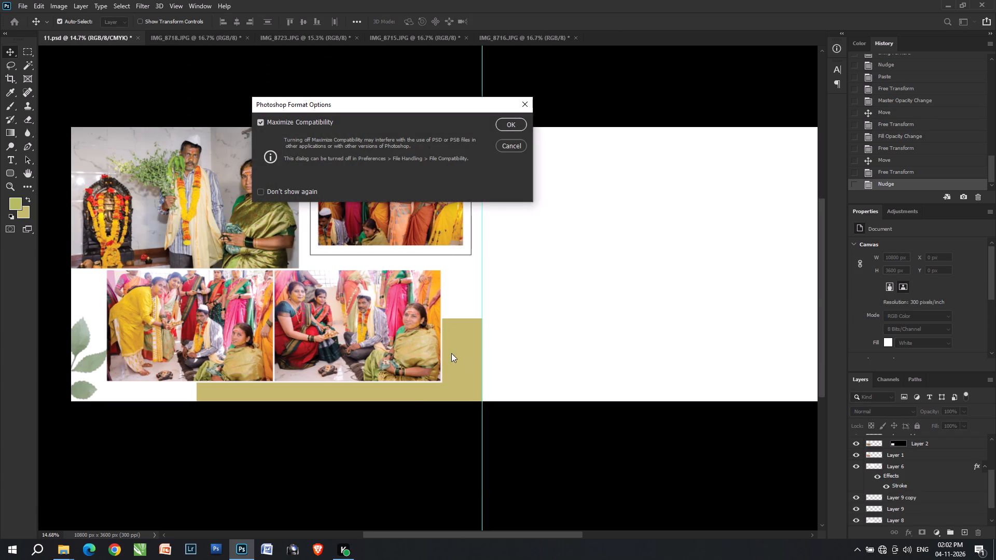
pyautogui.press('Return')
pyautogui.rightClick(454, 341)
pyautogui.click(504, 121)
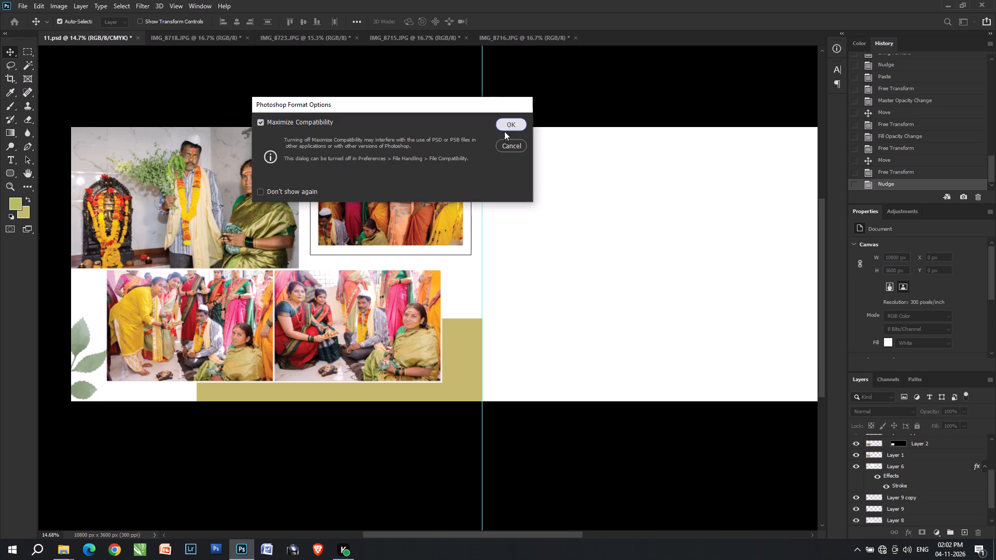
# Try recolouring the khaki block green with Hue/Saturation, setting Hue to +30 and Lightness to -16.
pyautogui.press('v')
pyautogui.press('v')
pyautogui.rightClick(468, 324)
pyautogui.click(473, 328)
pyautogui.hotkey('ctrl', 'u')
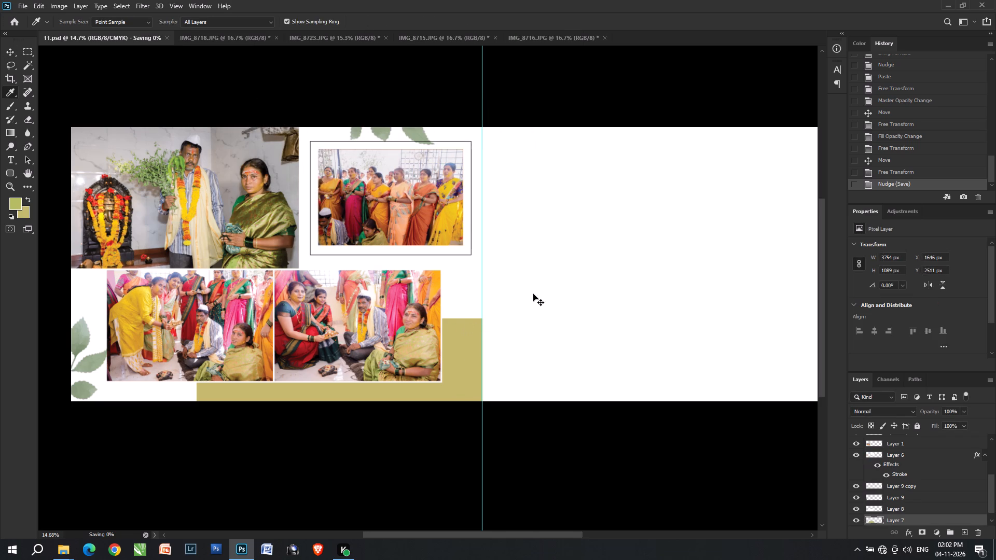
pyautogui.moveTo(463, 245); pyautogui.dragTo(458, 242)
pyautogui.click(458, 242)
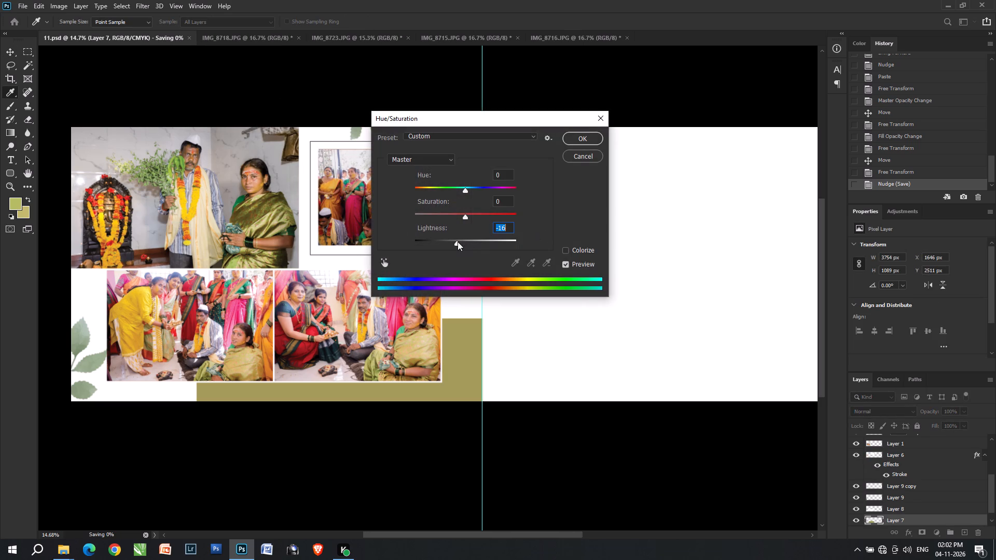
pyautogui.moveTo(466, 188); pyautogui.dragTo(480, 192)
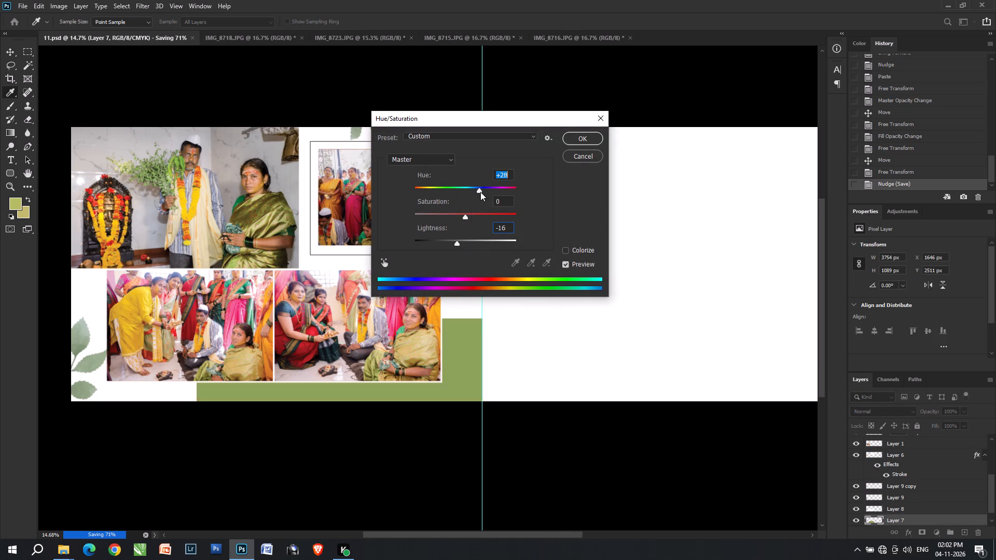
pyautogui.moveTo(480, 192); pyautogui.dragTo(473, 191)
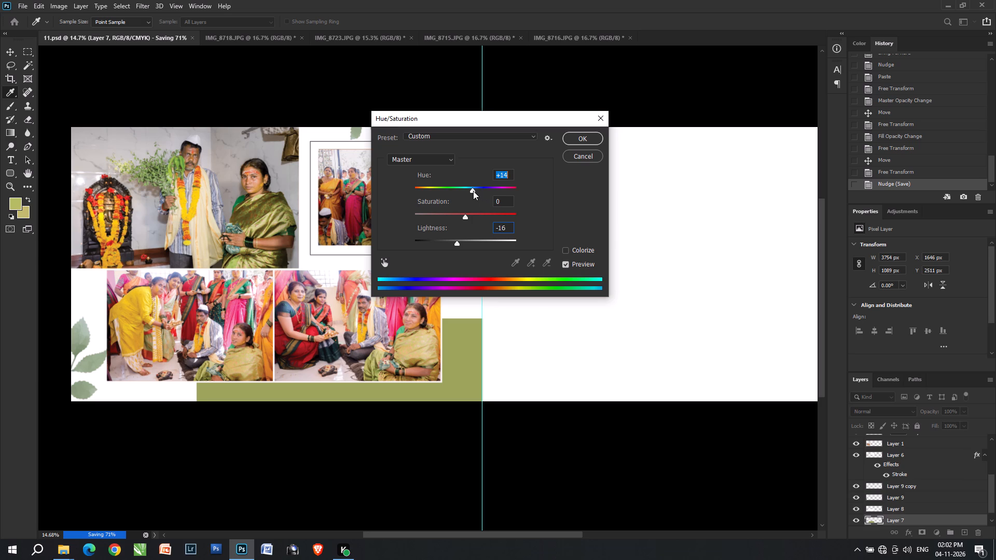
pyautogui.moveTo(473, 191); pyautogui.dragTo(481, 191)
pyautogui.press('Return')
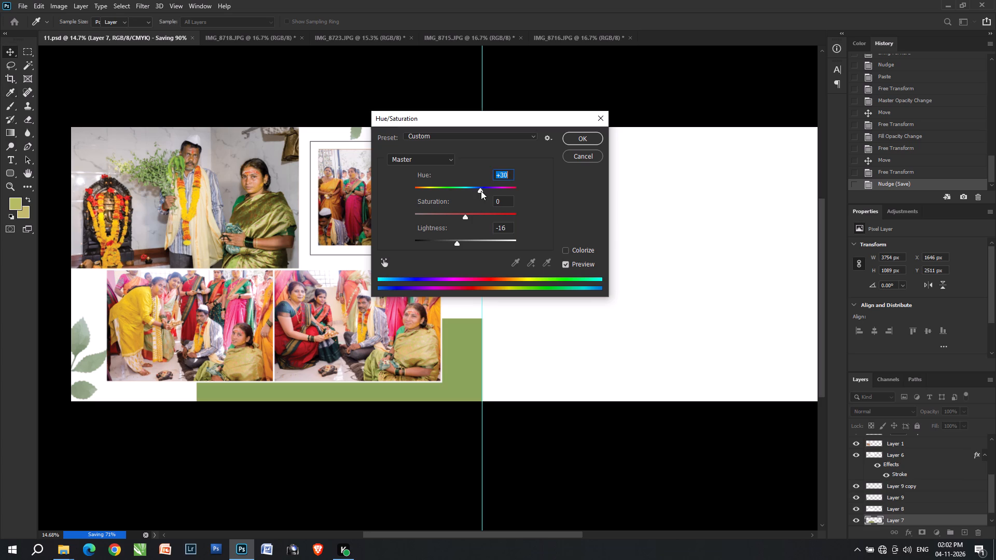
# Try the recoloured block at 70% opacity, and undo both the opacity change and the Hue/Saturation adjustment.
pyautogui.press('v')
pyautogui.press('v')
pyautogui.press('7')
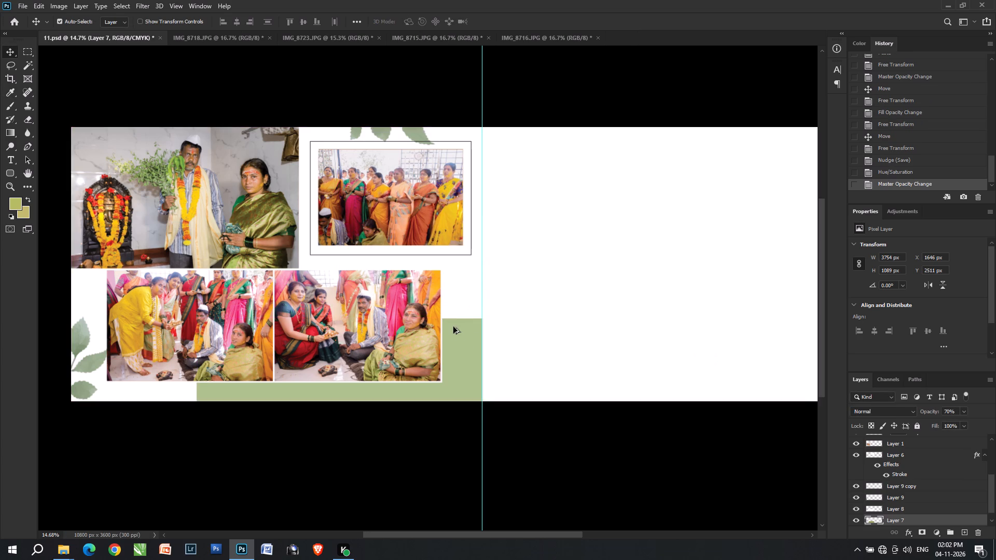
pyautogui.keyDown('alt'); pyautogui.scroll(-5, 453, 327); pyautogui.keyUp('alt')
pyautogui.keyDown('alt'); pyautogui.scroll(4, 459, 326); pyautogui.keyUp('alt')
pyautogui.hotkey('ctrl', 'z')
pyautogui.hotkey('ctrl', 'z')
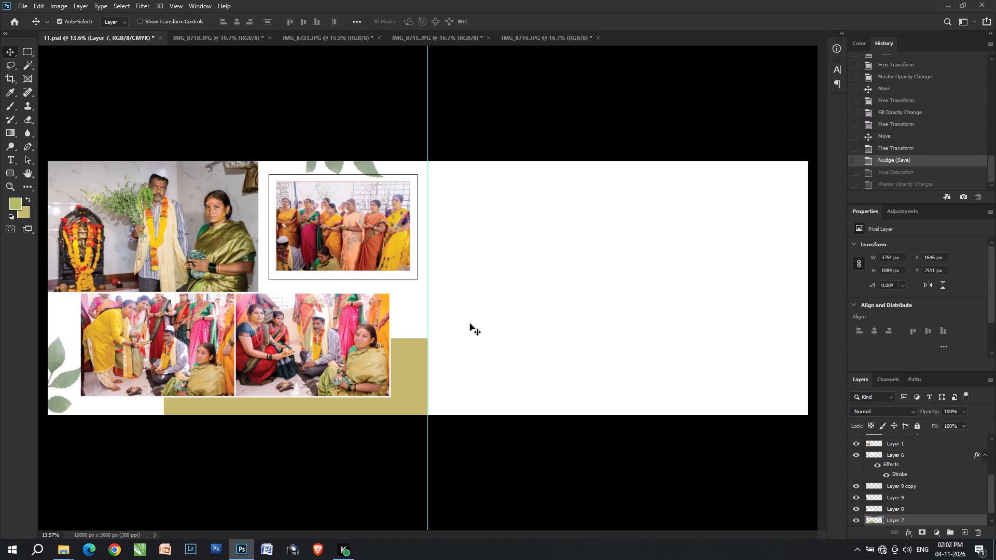
# Select the Background layer and save 11.psd again.
pyautogui.press('space')
pyautogui.press('space')
pyautogui.press('space')
pyautogui.press('space')
pyautogui.press('space')
pyautogui.press('space')
pyautogui.press('space')
pyautogui.moveTo(525, 317); pyautogui.dragTo(414, 326)
pyautogui.press('v')
pyautogui.rightClick(494, 295)
pyautogui.click(504, 298)
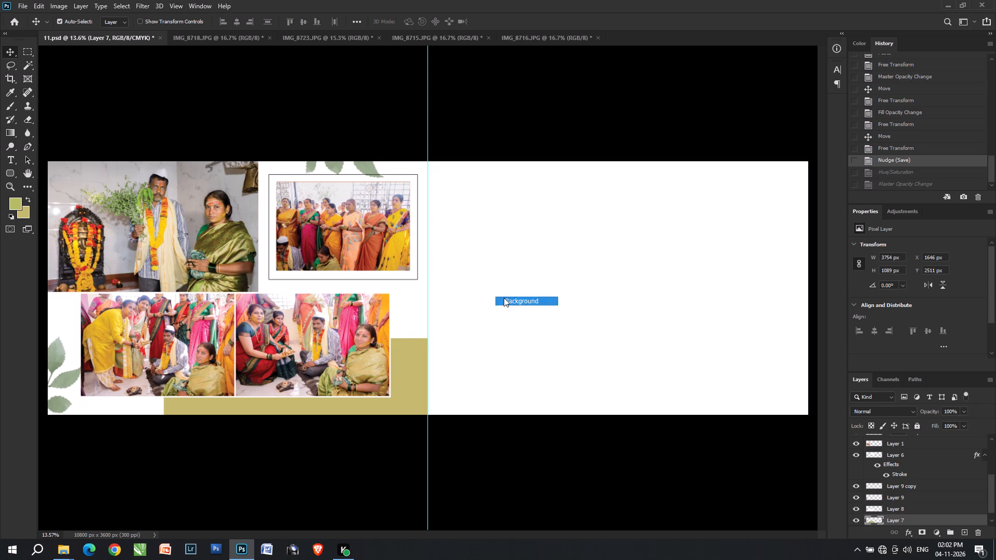
pyautogui.hotkey('ctrl', 's')
pyautogui.hotkey('ctrl', 's')
# Close the emptied photo documents IMG_8716.JPG, IMG_8715.JPG and IMG_8723.JPG without saving their changes.
pyautogui.hotkey('ctrl', 'Tab')
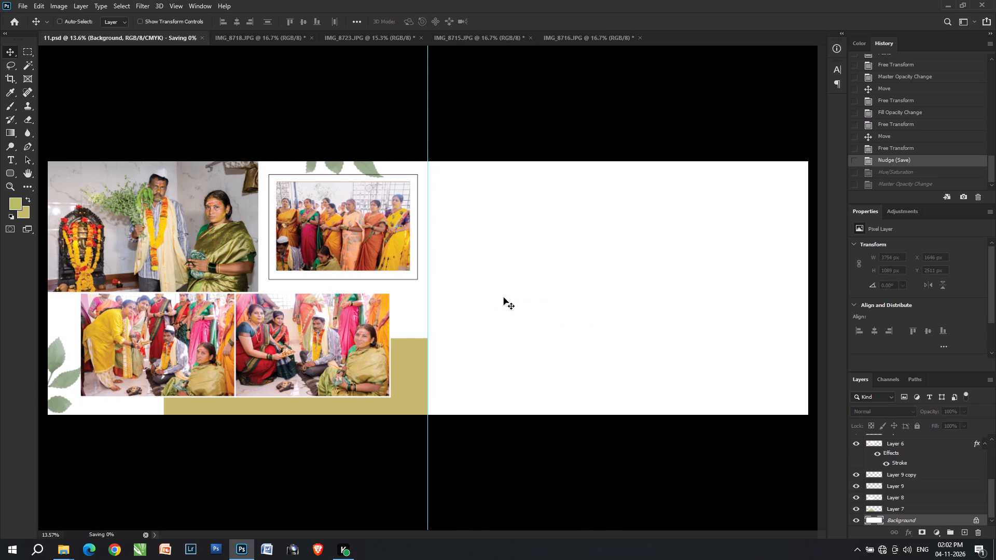
pyautogui.hotkey('ctrl', 'Tab')
pyautogui.hotkey('ctrl', 'Tab')
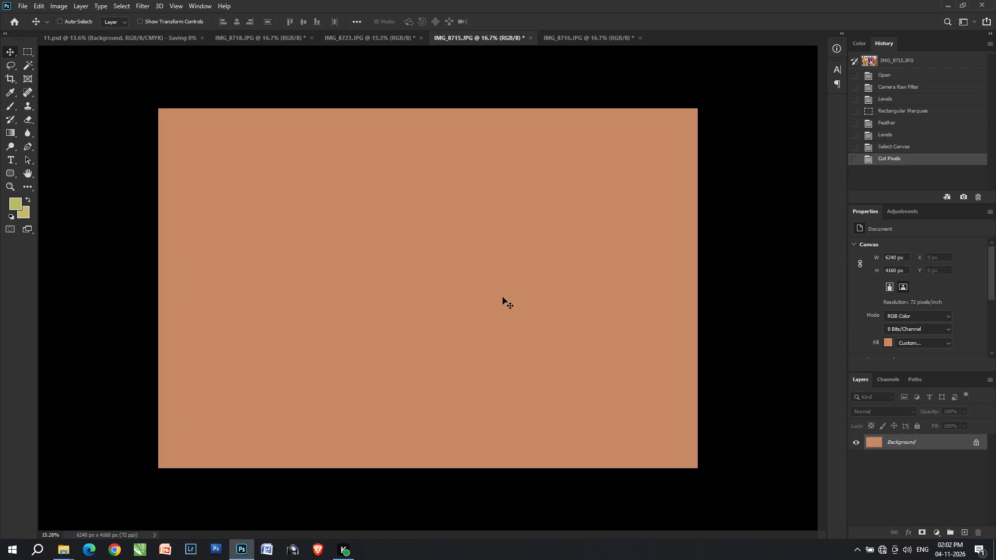
pyautogui.hotkey('ctrl', 'Tab')
pyautogui.hotkey('ctrl', 'w')
pyautogui.hotkey('ctrl', 'Tab')
pyautogui.hotkey('ctrl', 'Return')
pyautogui.hotkey('ctrl', 'w')
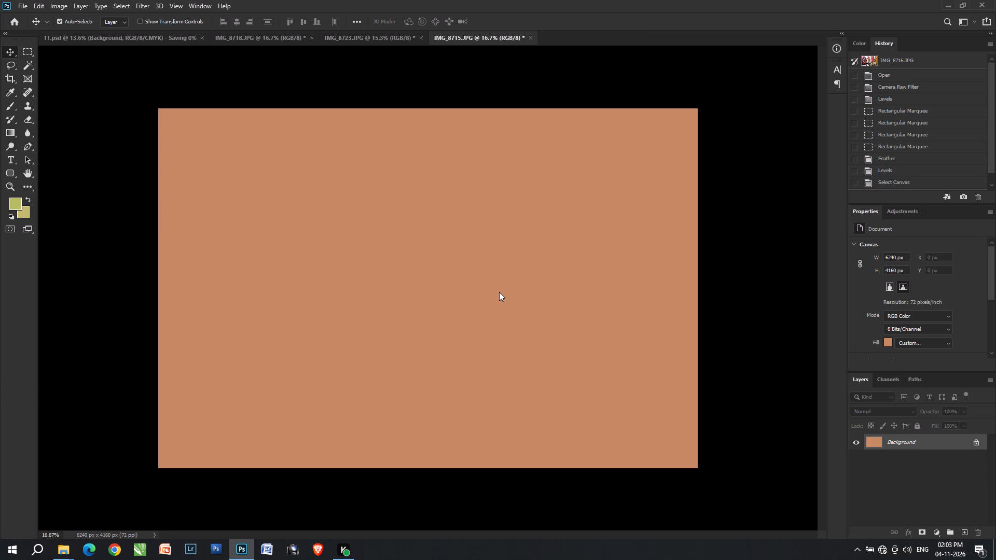
pyautogui.hotkey('ctrl', 'Tab')
pyautogui.hotkey('ctrl', 'Return')
pyautogui.hotkey('ctrl', 'w')
pyautogui.hotkey('ctrl', 'Tab')
pyautogui.hotkey('ctrl', 'Tab')
pyautogui.hotkey('ctrl', 'Tab')
pyautogui.hotkey('ctrl', 'Return')
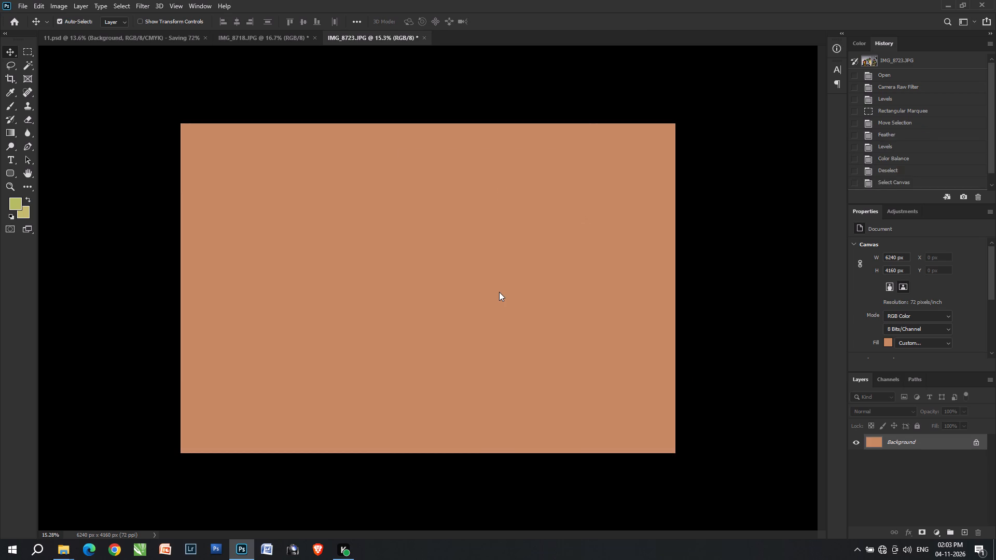
# Close the emptied photo document IMG_8723.JPG without saving its changes.
pyautogui.hotkey('ctrl', 'w')
pyautogui.hotkey('ctrl', 'Tab')
pyautogui.press('Tab')
pyautogui.press('Return')
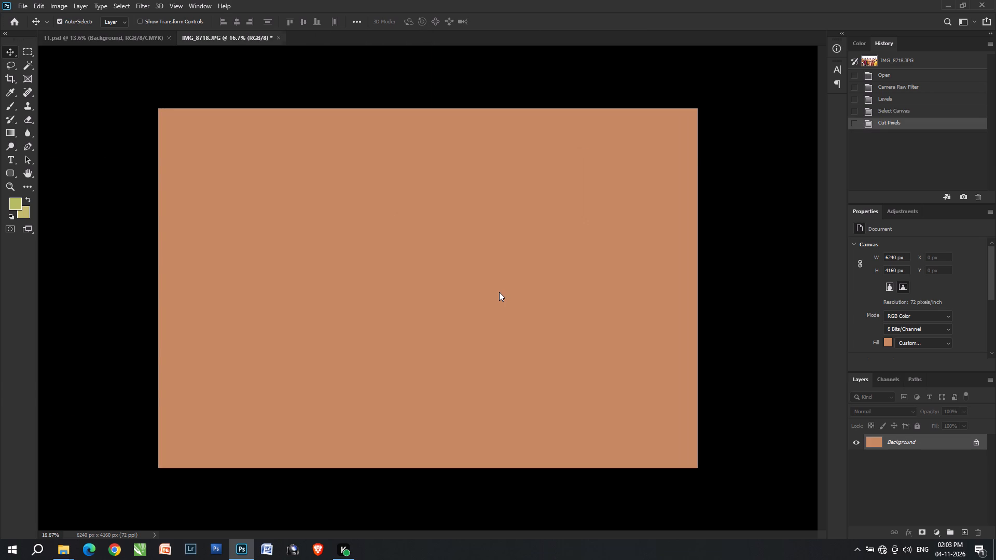
# Switch to File Explorer and move the used photos IMG_8715, IMG_8716, IMG_8718 and IMG_8723 into the DONE folder.
pyautogui.hotkey('alt', 'Tab')
pyautogui.hotkey('alt', 'Tab')
pyautogui.hotkey('alt', 'Tab')
pyautogui.moveTo(598, 197); pyautogui.dragTo(598, 226)
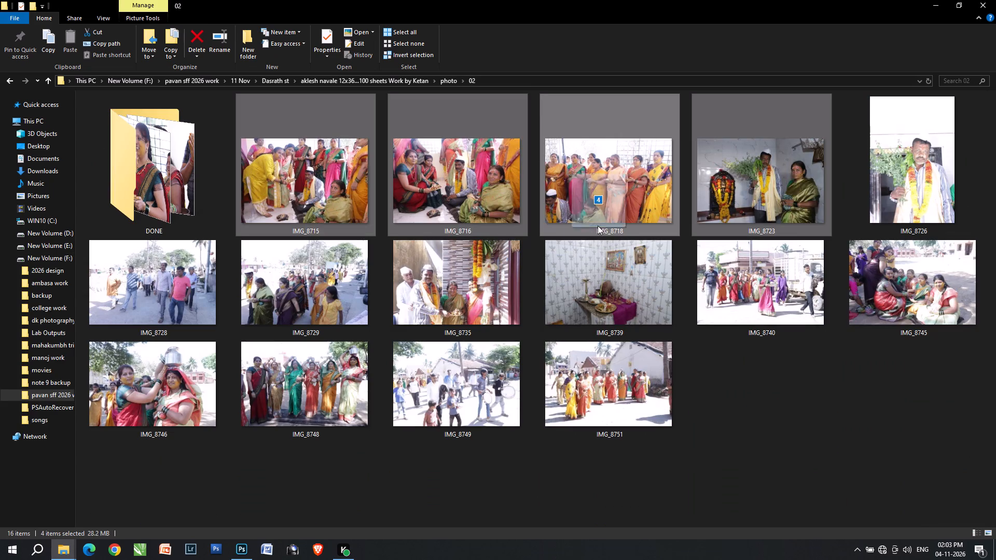
pyautogui.moveTo(598, 226); pyautogui.dragTo(217, 156)
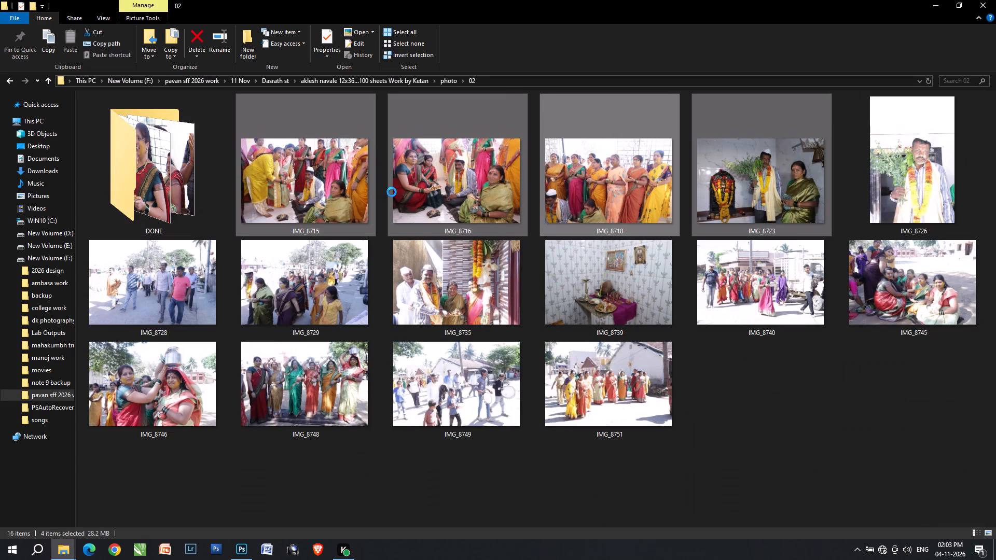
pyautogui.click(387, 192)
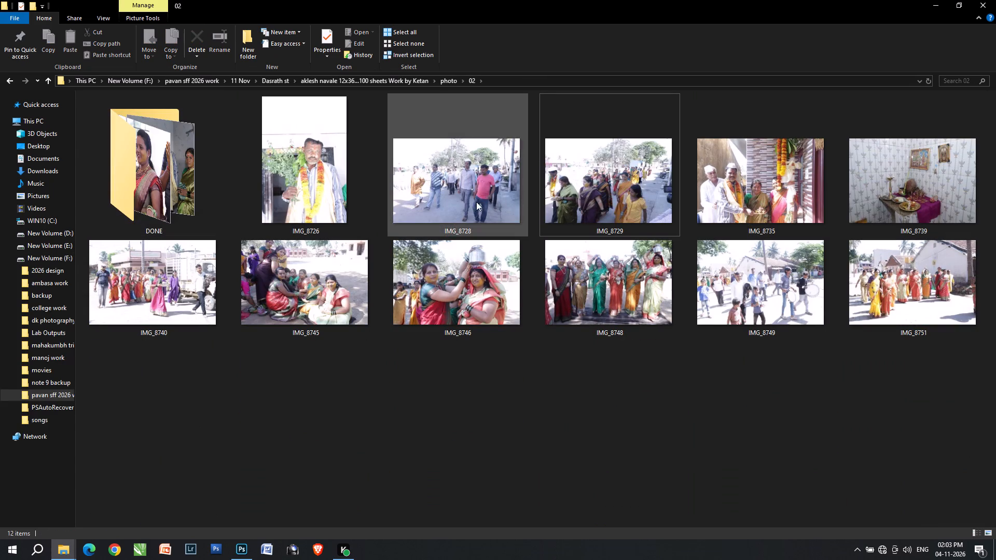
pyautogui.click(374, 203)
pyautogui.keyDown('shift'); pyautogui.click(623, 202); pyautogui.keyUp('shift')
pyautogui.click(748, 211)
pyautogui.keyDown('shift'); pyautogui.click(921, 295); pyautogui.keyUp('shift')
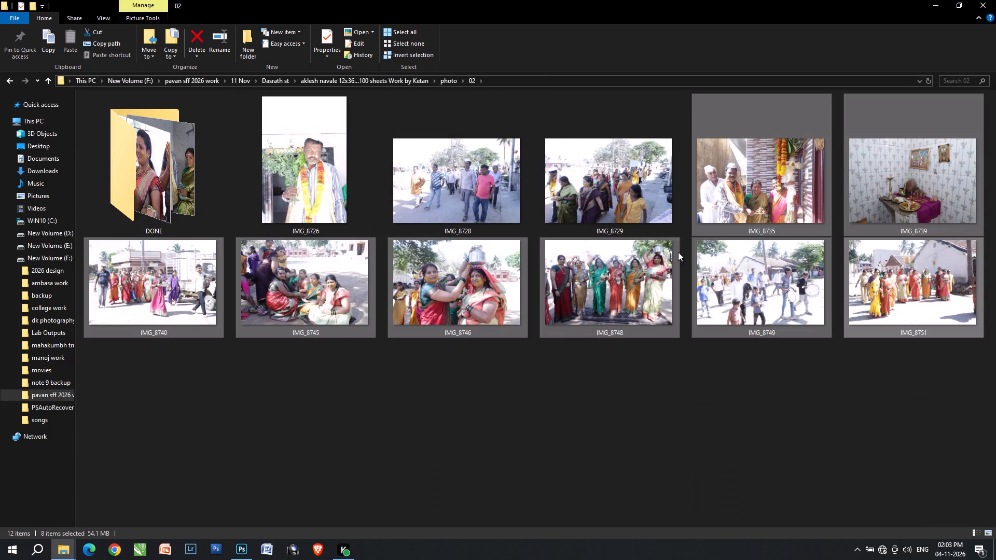
# Select photos IMG_8726, IMG_8728 and IMG_8729 in folder 02 and carry them over to Photoshop to open them.
pyautogui.click(321, 173)
pyautogui.keyDown('shift'); pyautogui.click(656, 211); pyautogui.keyUp('shift')
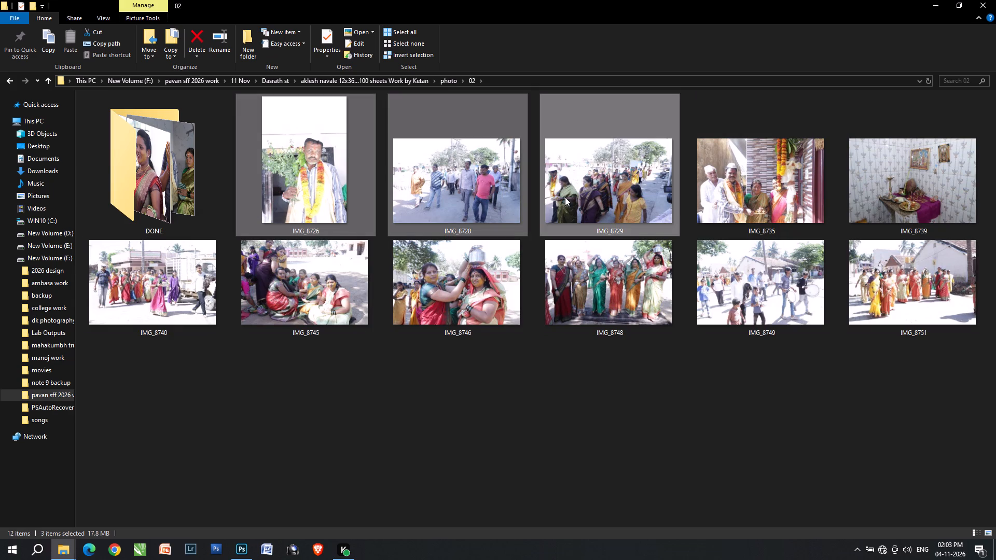
pyautogui.click(453, 182)
pyautogui.hotkey('alt', 'Tab')
pyautogui.hotkey('alt', 'Tab')
pyautogui.hotkey('alt', 'Tab')
pyautogui.hotkey('alt', 's')
pyautogui.hotkey('alt', 'Tab')
pyautogui.hotkey('alt', 'q')
pyautogui.hotkey('alt', 'Tab')
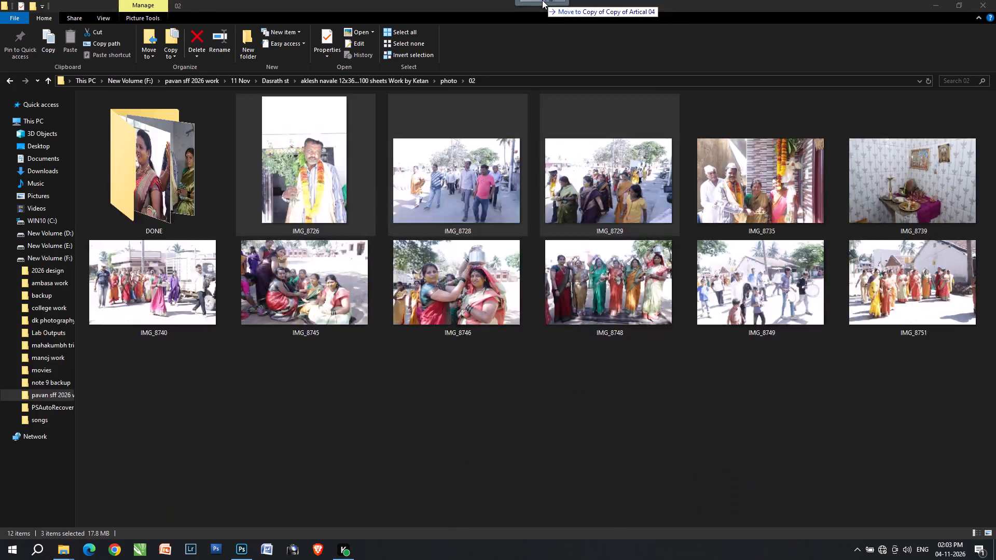
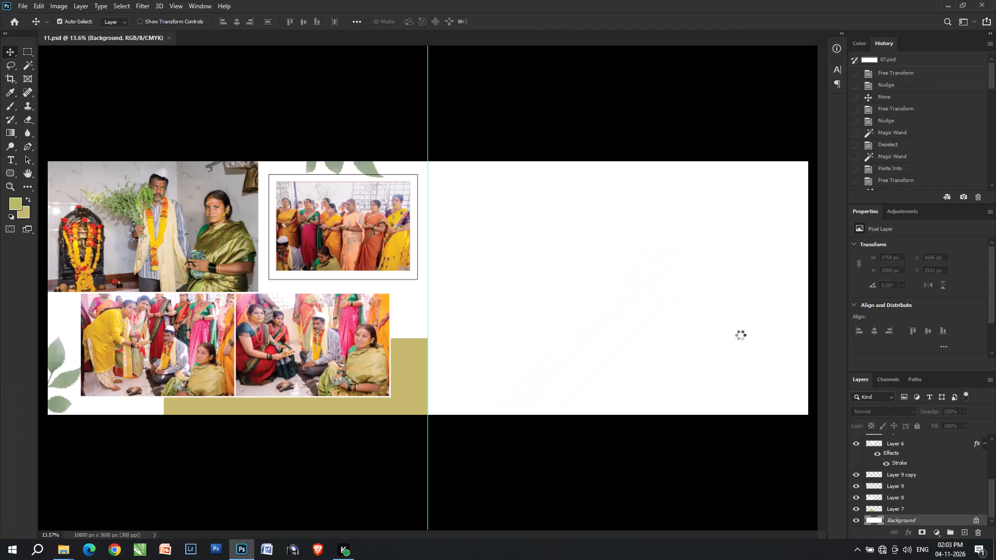
# Switch to File Explorer, showing the photos in folder 02.
pyautogui.hotkey('alt', 'Tab')
pyautogui.hotkey('alt', 'Tab')
pyautogui.hotkey('alt', 'Tab')
pyautogui.hotkey('alt', 'Tab')
pyautogui.hotkey('alt', 'Tab')
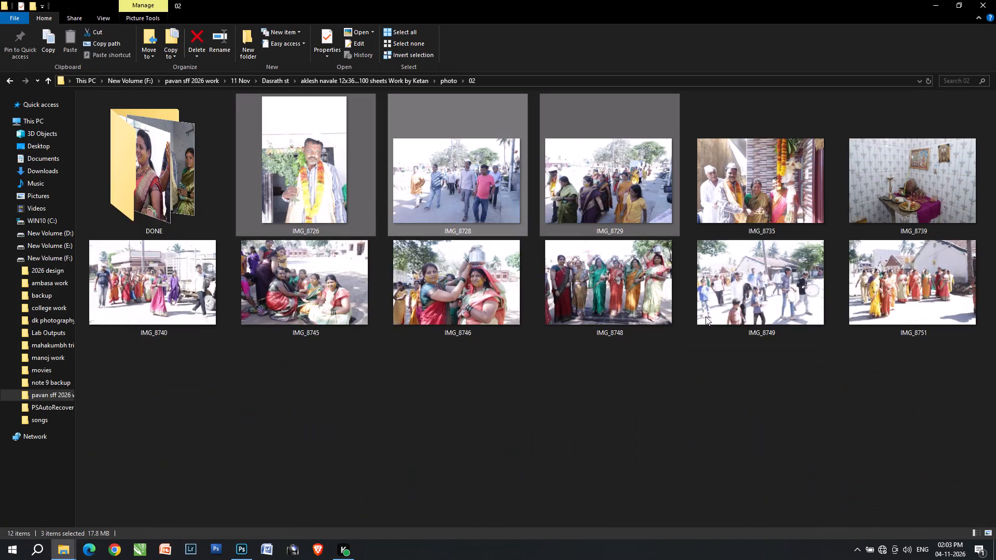
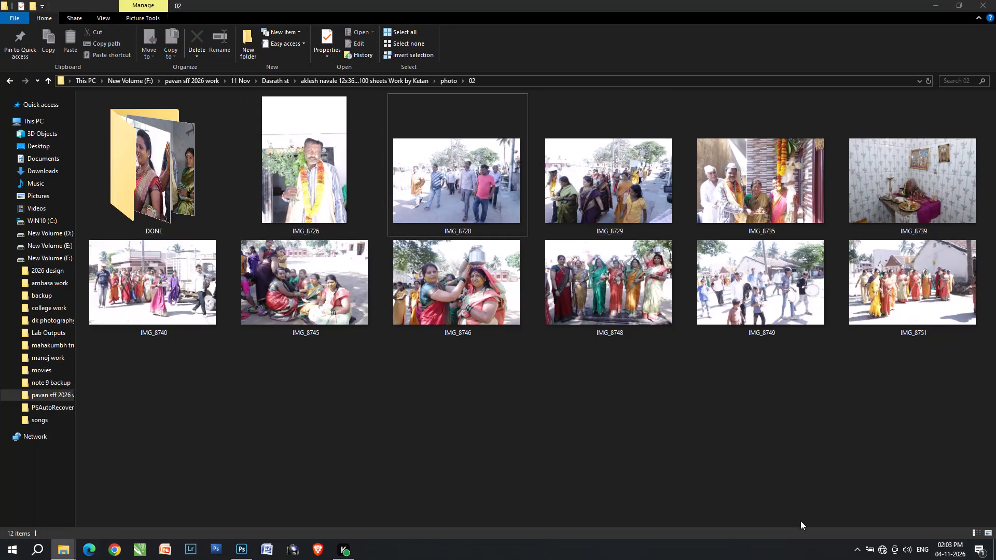
# Check the available Wi-Fi networks and the status of the vivo T5x 5G connection.
pyautogui.click(883, 554)
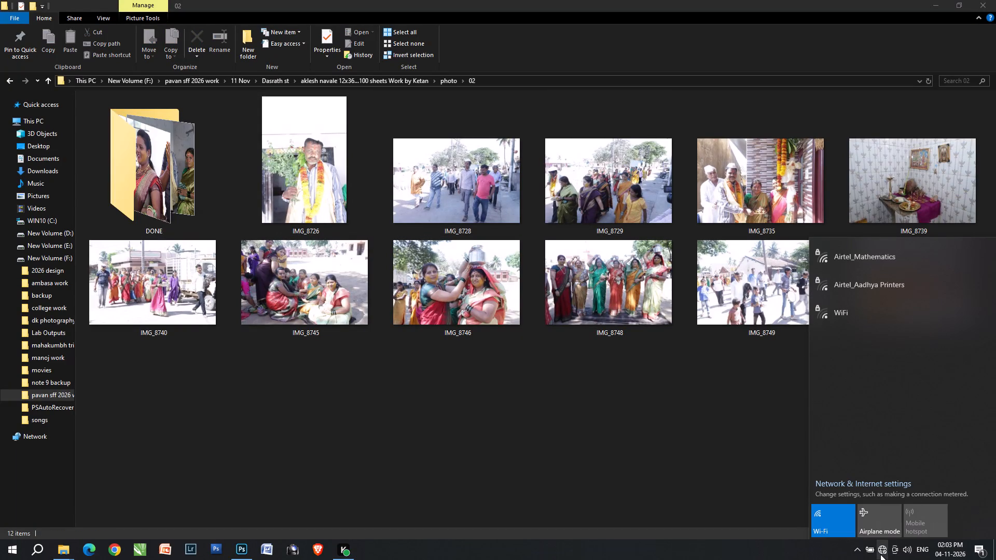
pyautogui.click(894, 260)
pyautogui.click(576, 451)
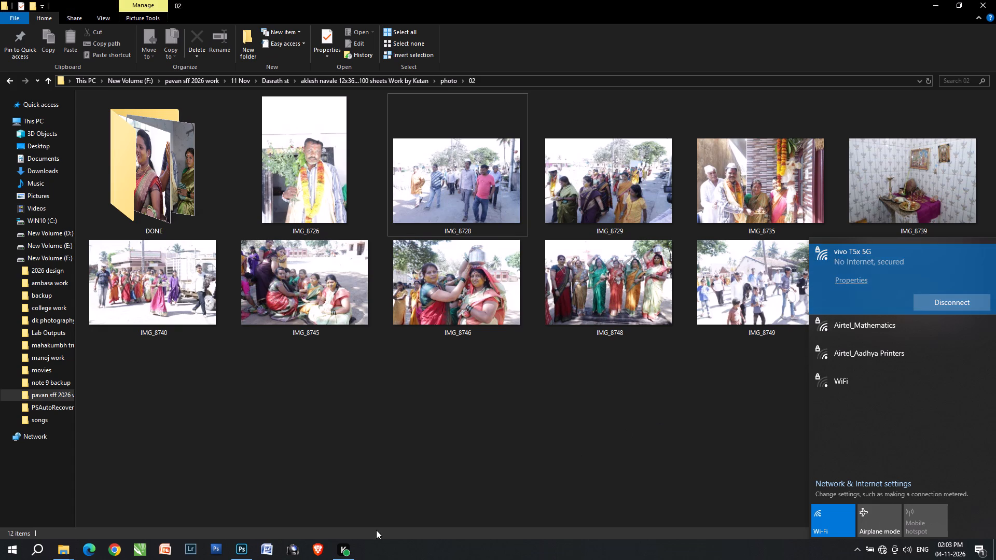